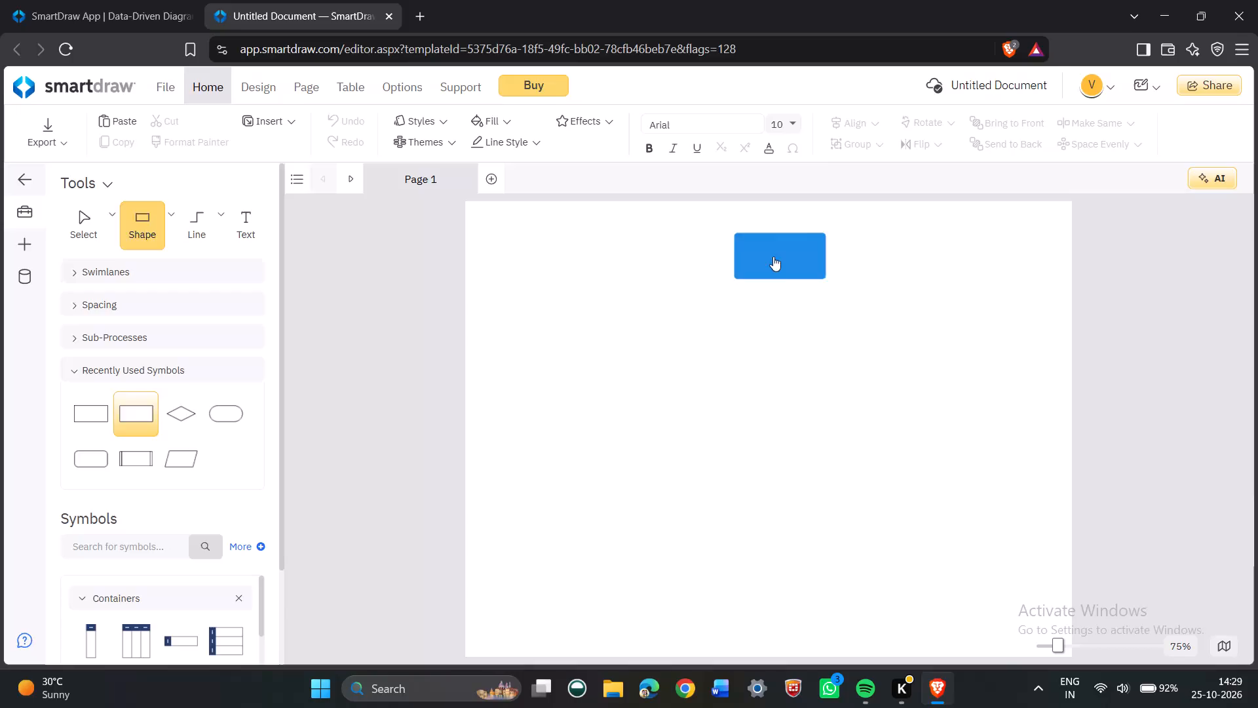
Draw a wide blue rectangle and position it near the top centre of the page.
drag(822, 255, 1019, 301)
drag(879, 265, 792, 275)
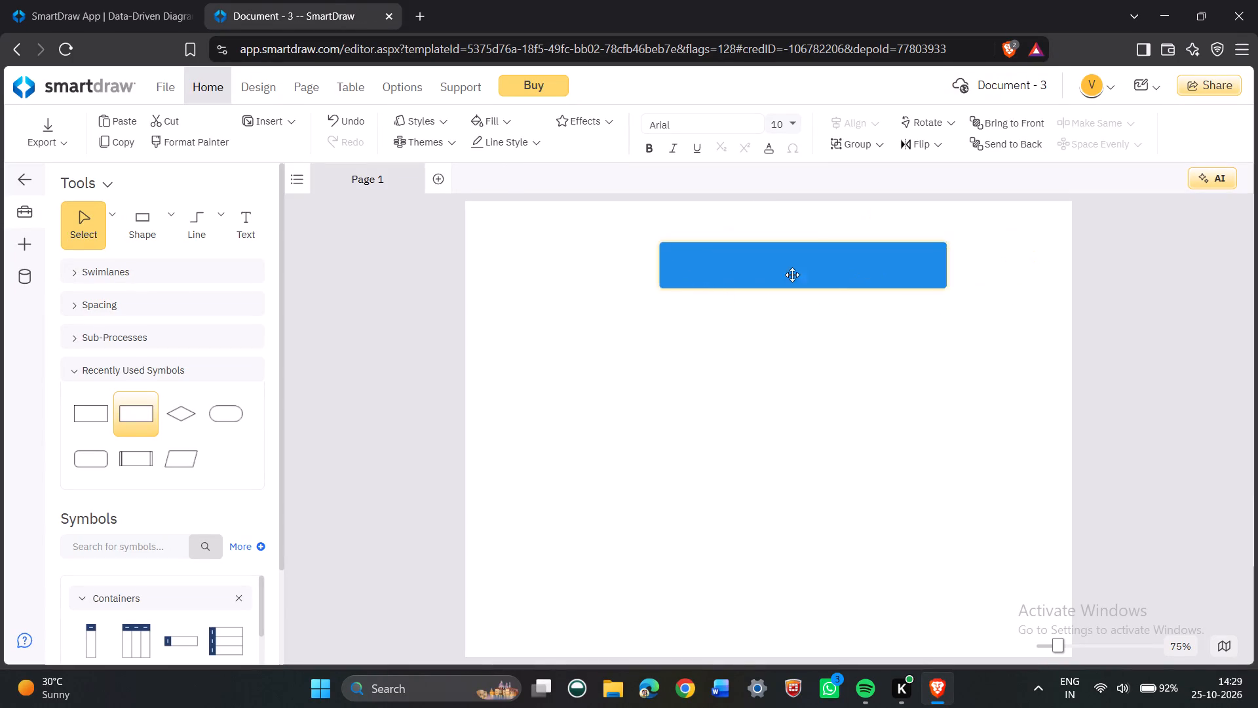
drag(792, 275, 630, 270)
drag(630, 270, 825, 279)
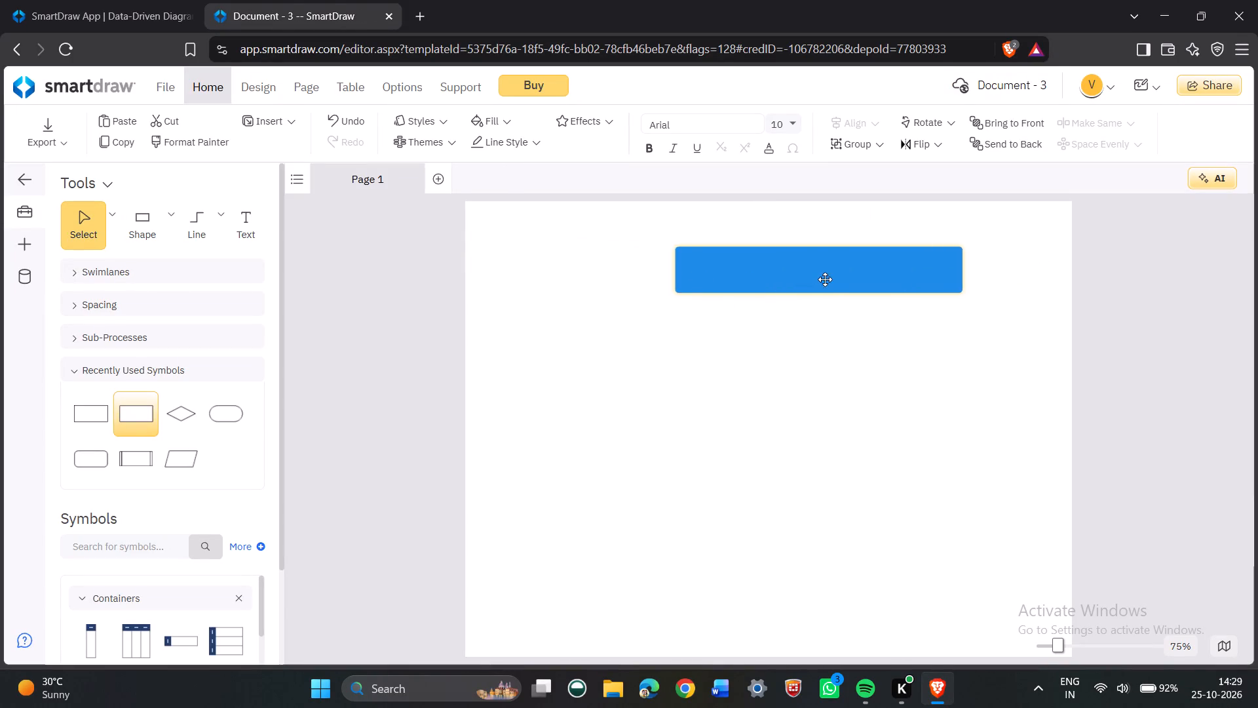
drag(825, 279, 772, 273)
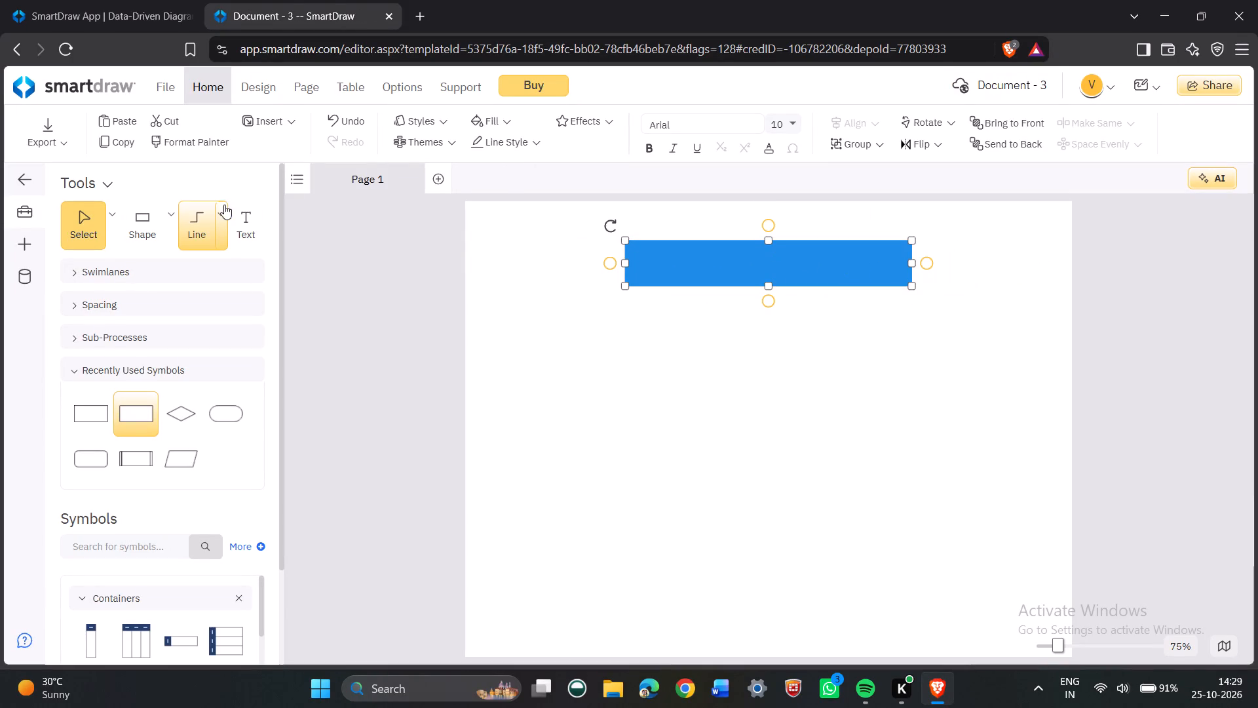
Begin the rectangle's label with the text "STRATEGIC ROTIONALE &".
click(261, 220)
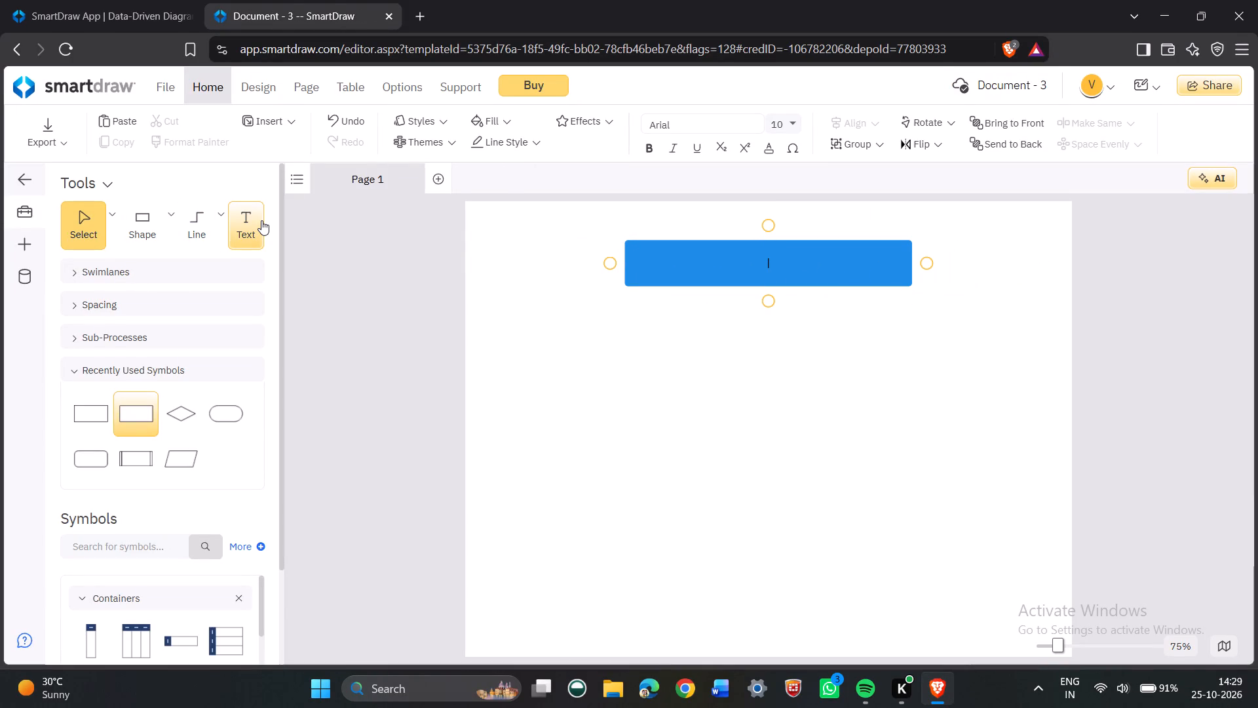
key(s)
key(t)
text(RA)
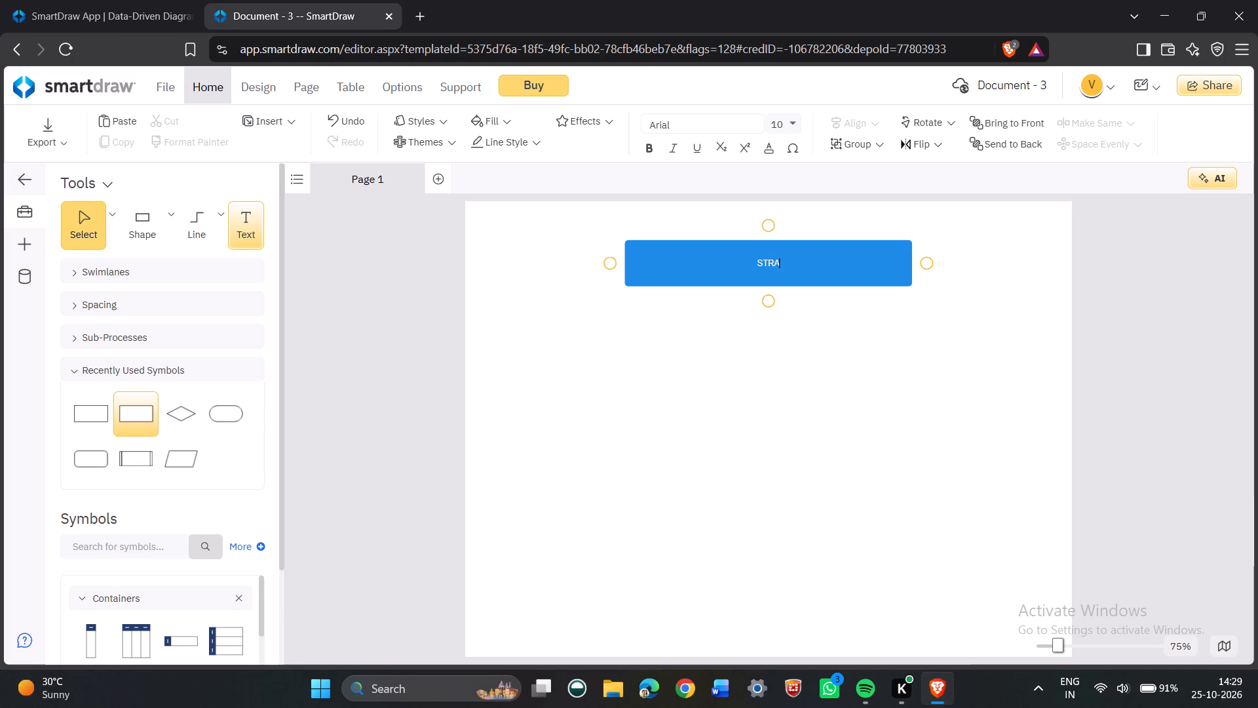
text(TE)
text(GIC)
key(space)
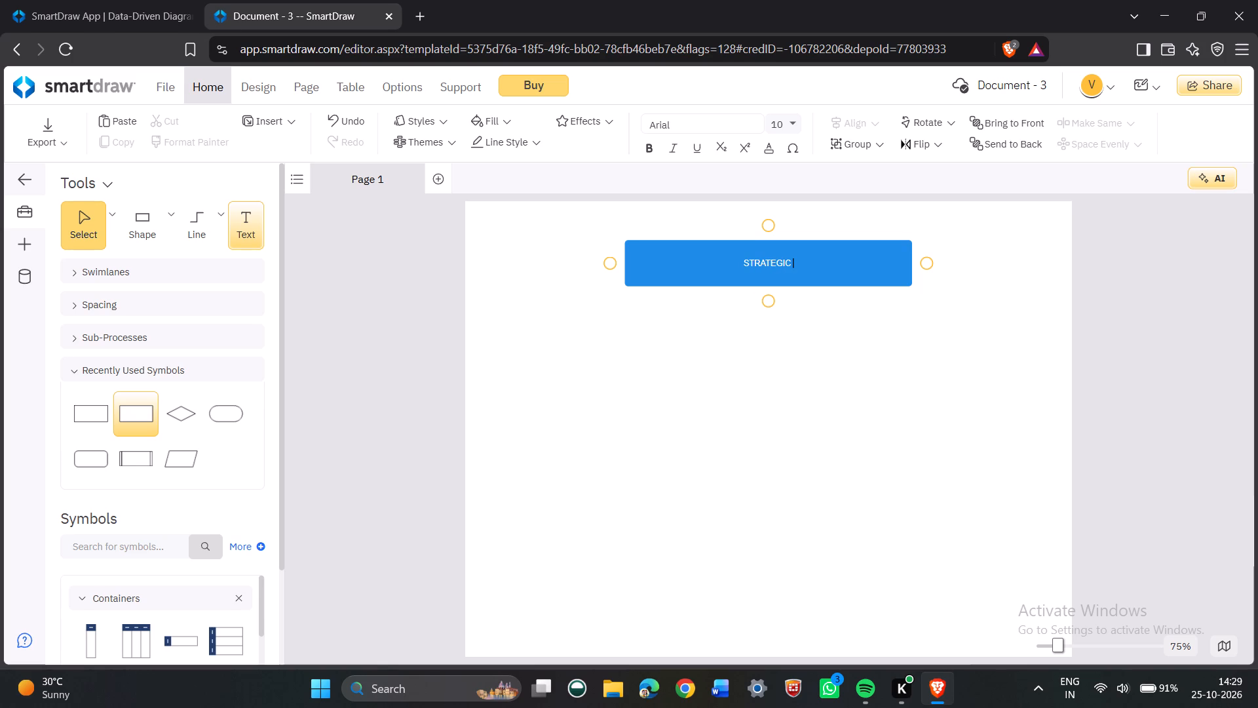
text(ROTA)
key(BackSpace)
key(i)
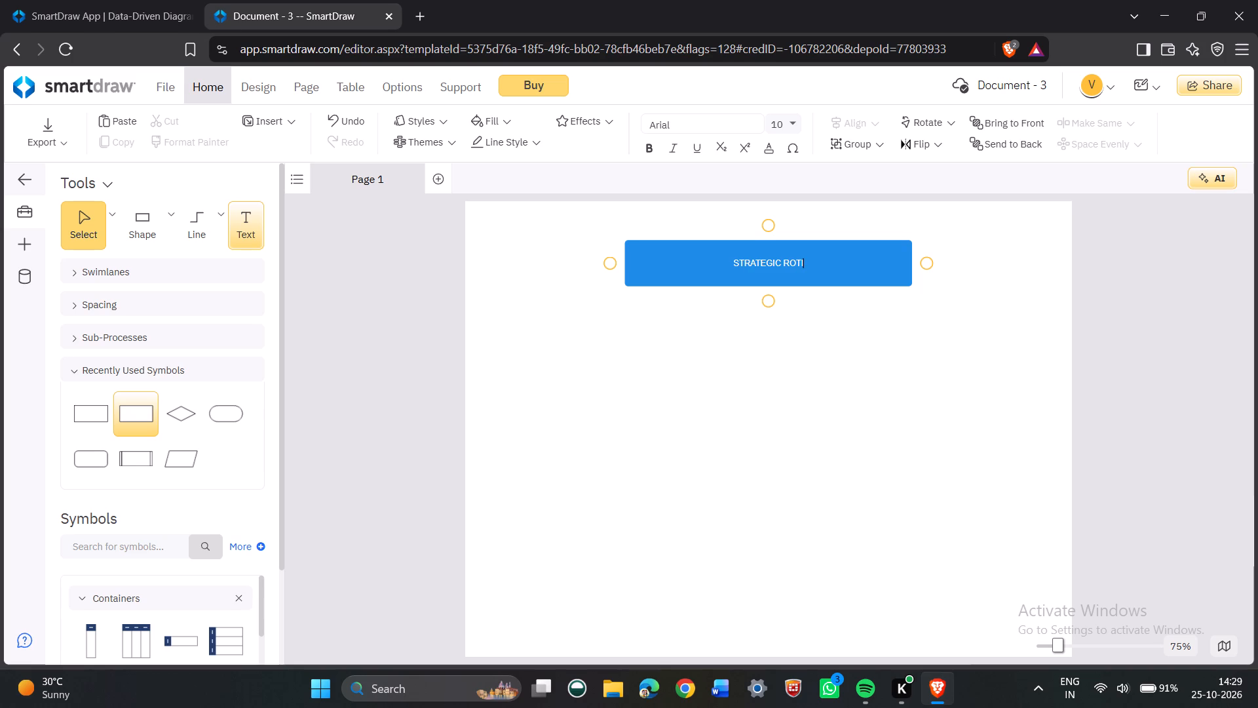
key(n)
key(BackSpace)
key(o)
key(n)
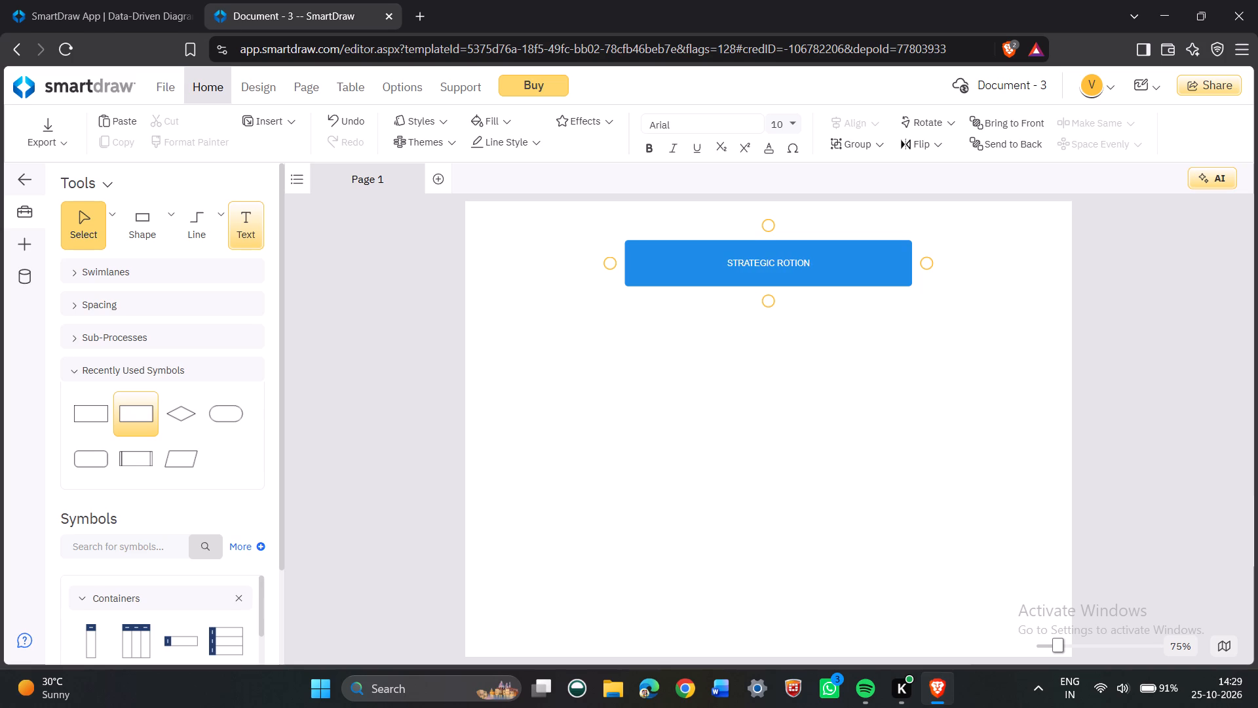
text(ALE)
key(space)
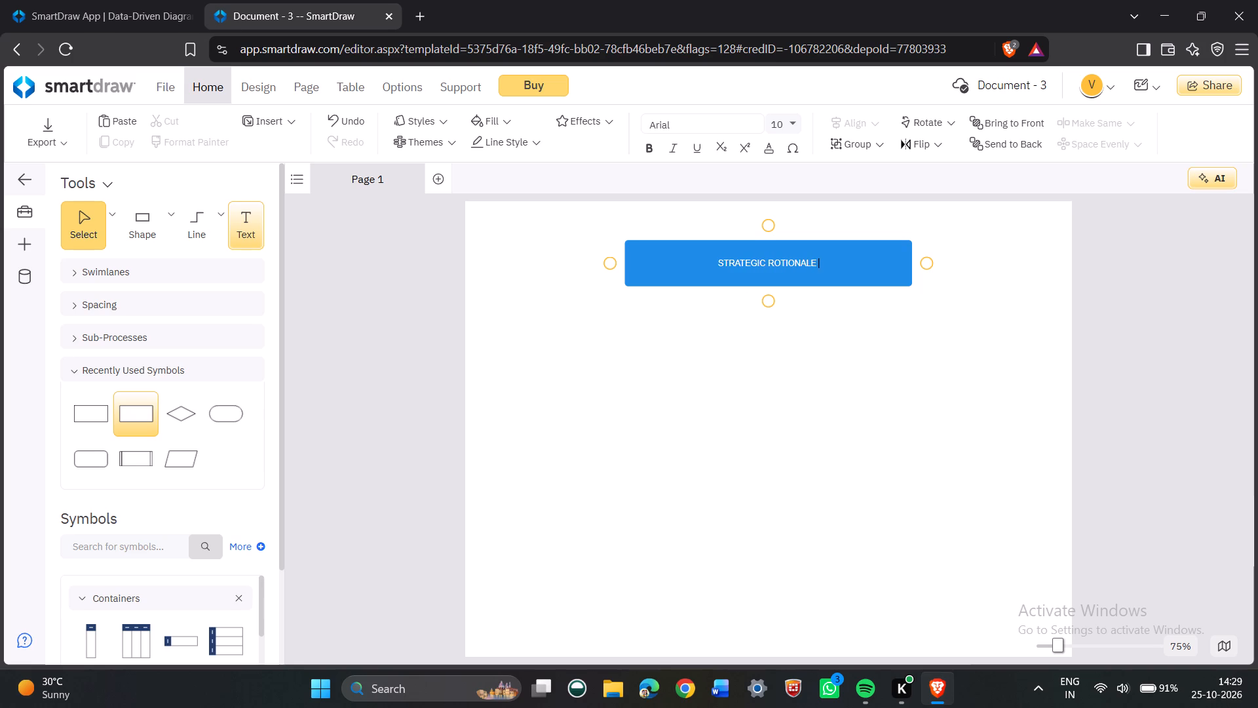
text(&)
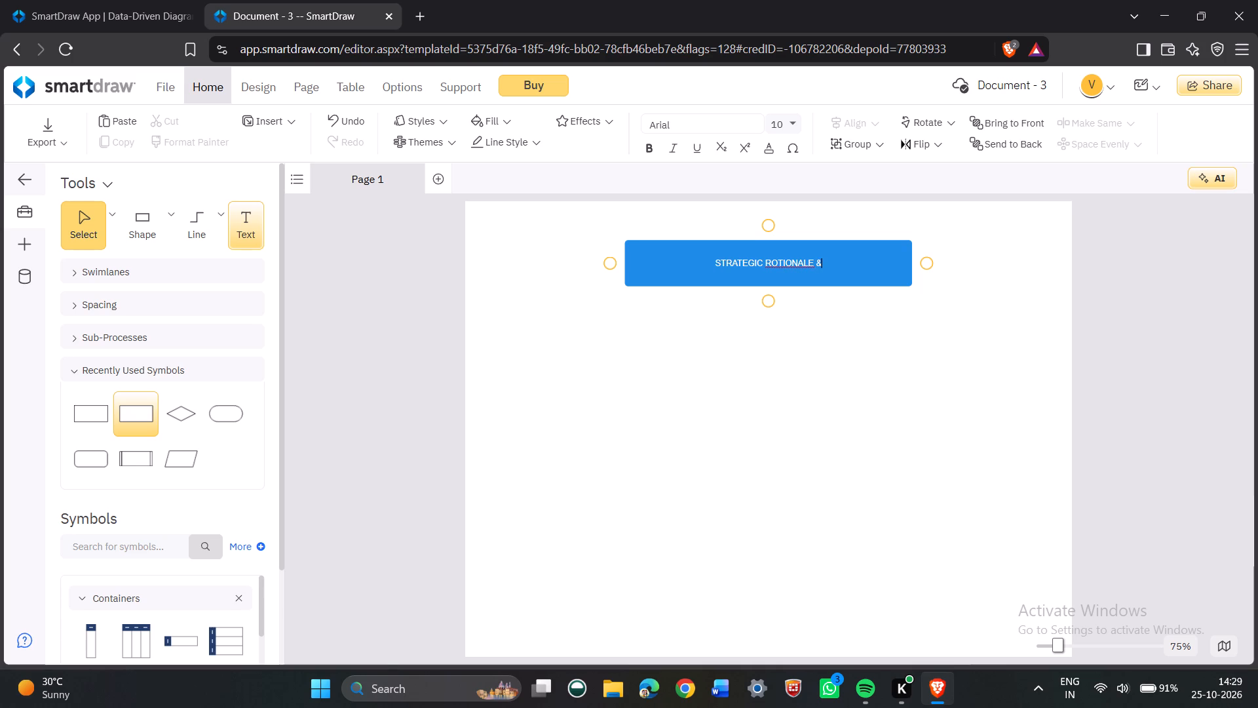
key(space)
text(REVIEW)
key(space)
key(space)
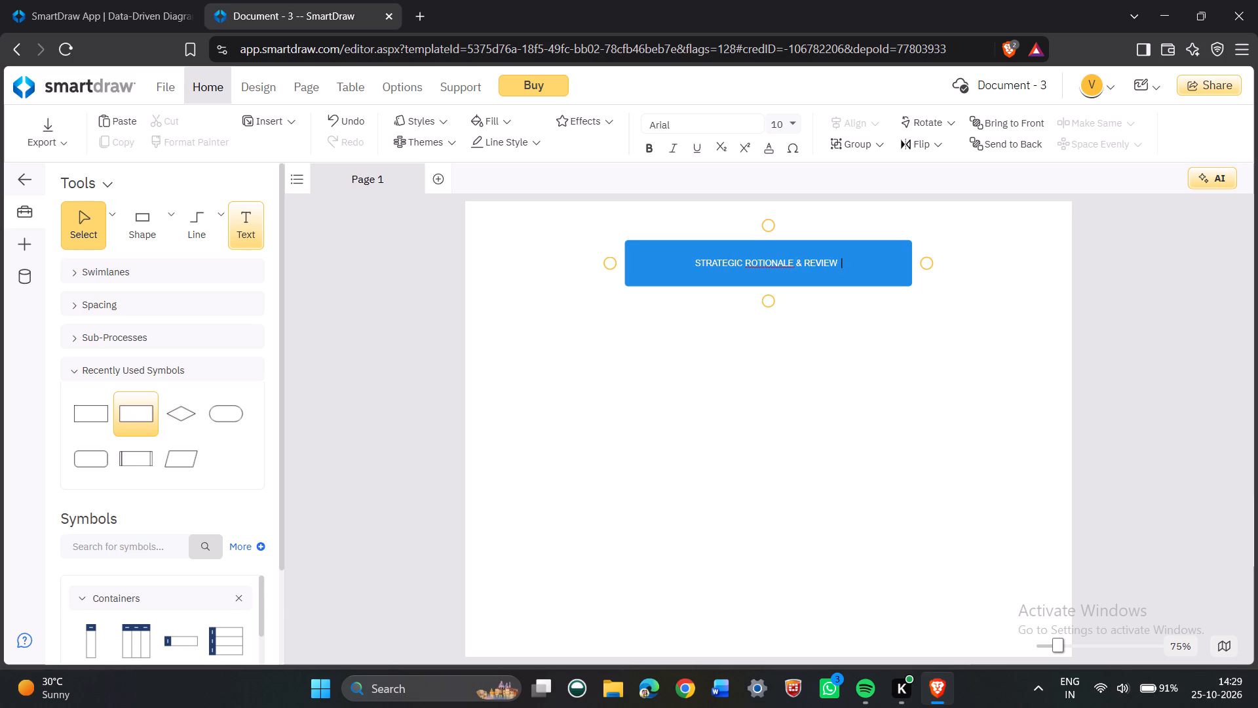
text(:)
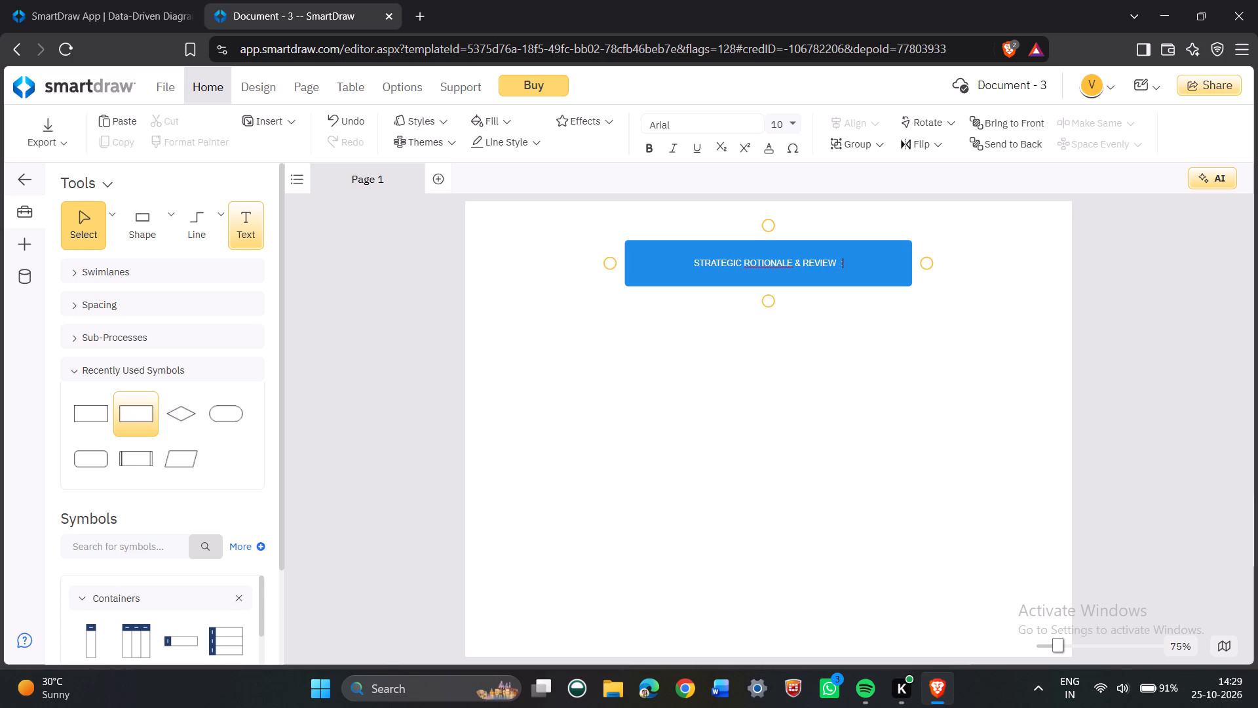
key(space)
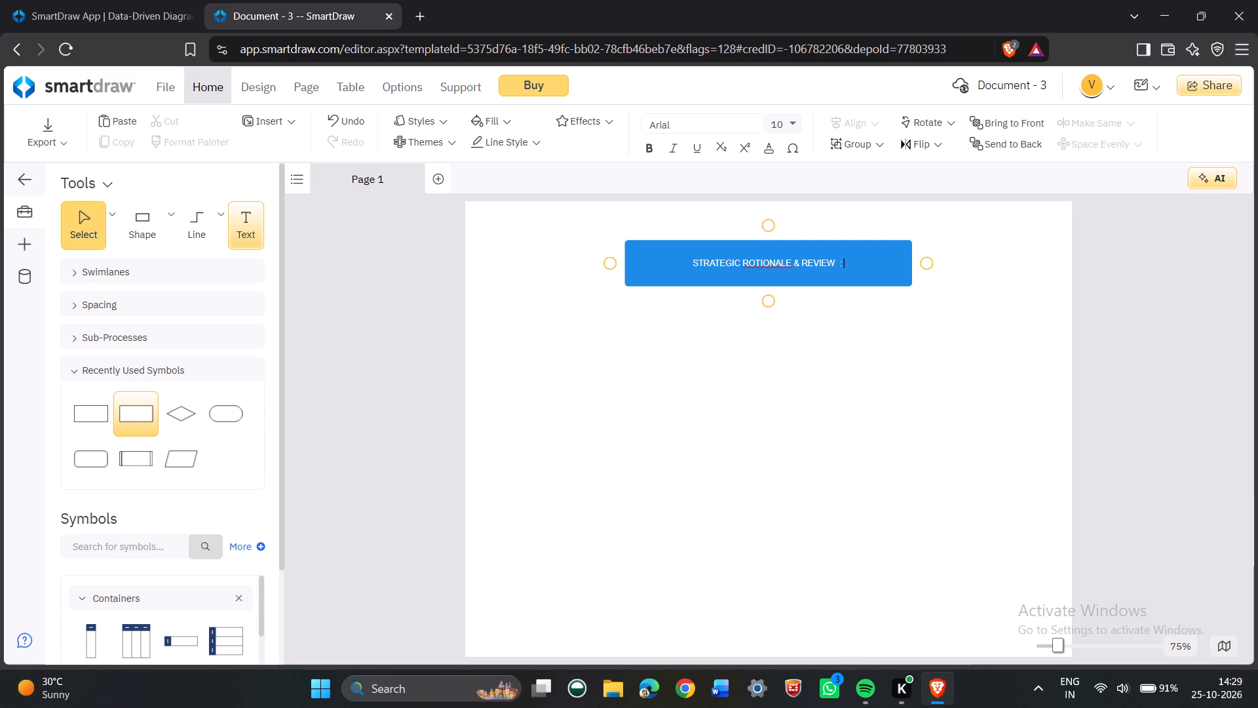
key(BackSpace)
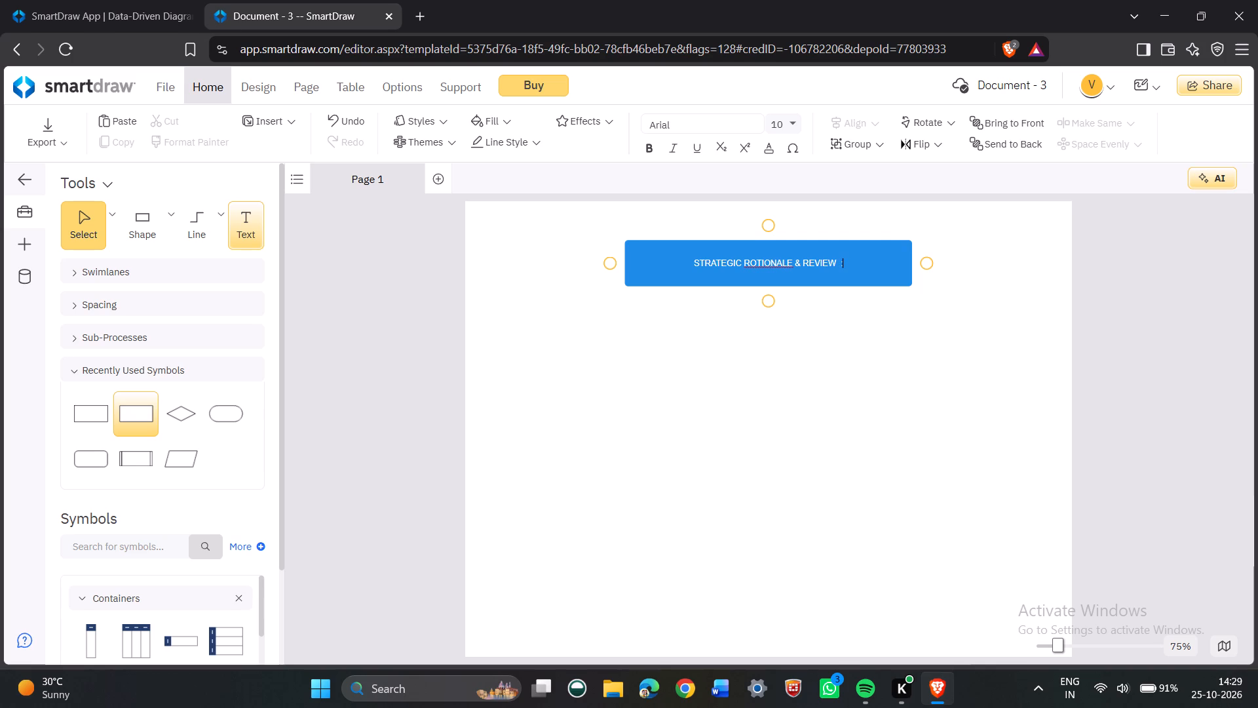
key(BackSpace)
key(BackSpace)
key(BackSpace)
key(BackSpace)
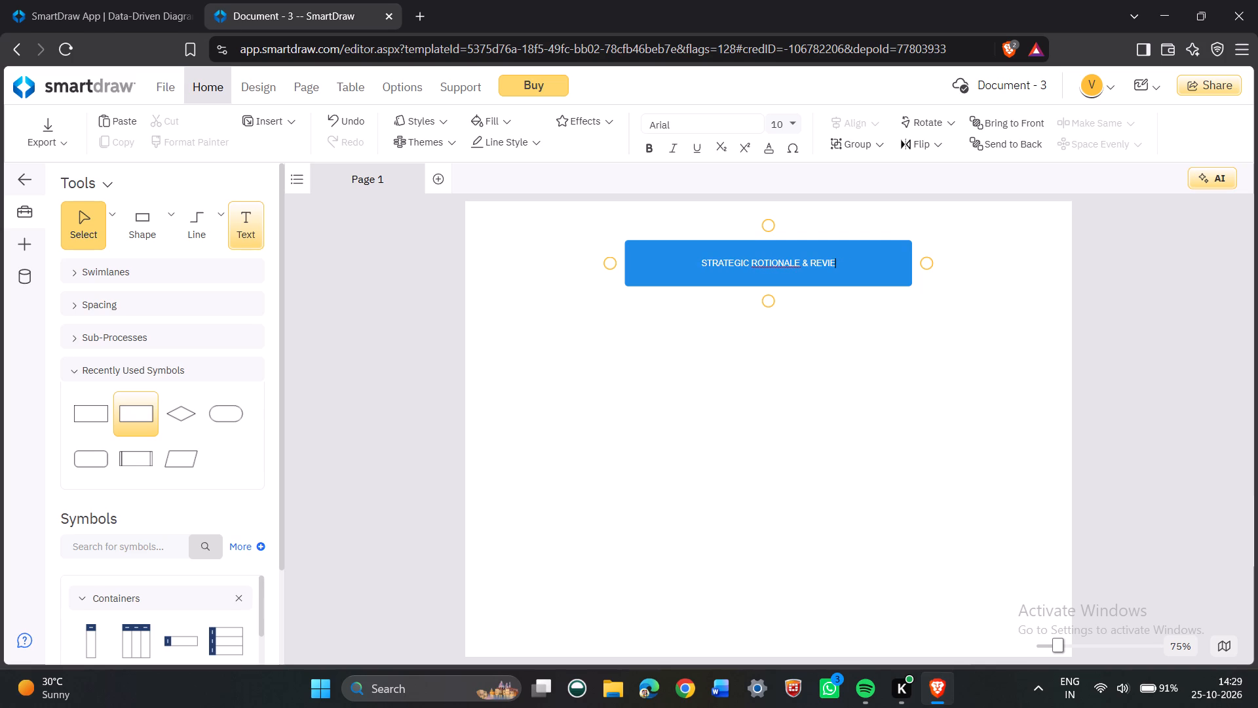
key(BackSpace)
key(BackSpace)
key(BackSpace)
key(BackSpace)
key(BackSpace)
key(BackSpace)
Complete the label's heading by adding "VISION :" after the ampersand.
key(space)
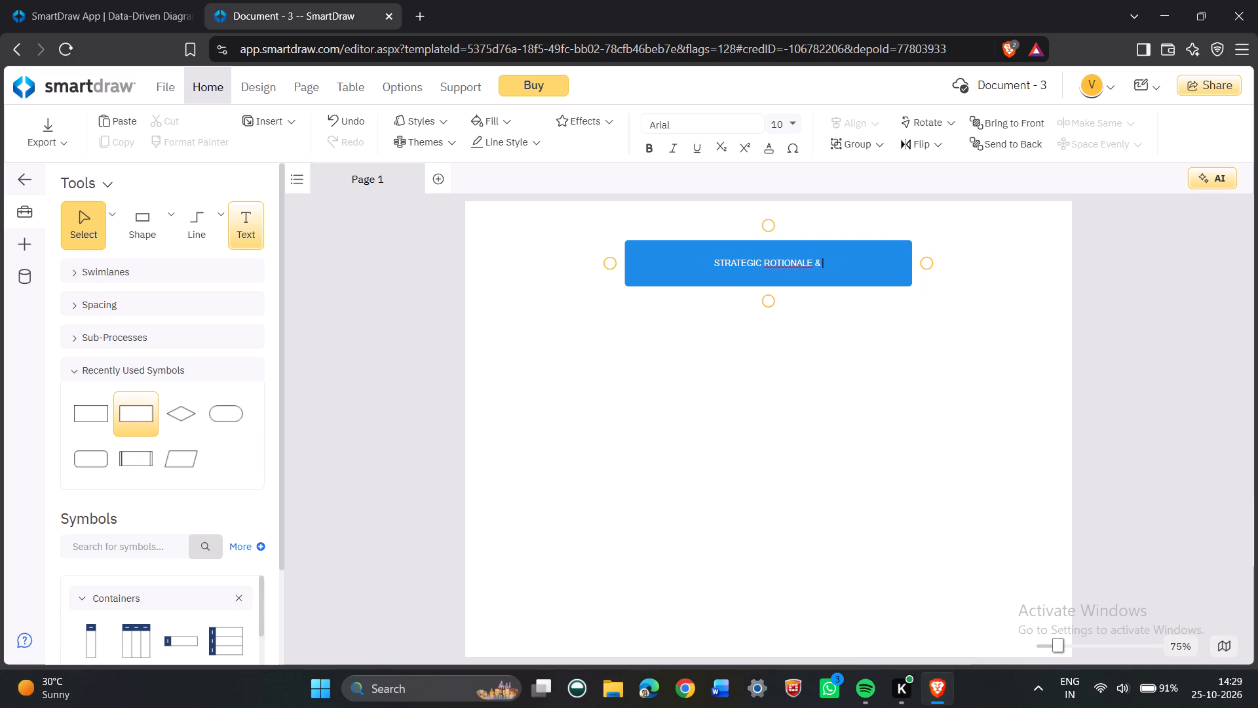
text(VISION)
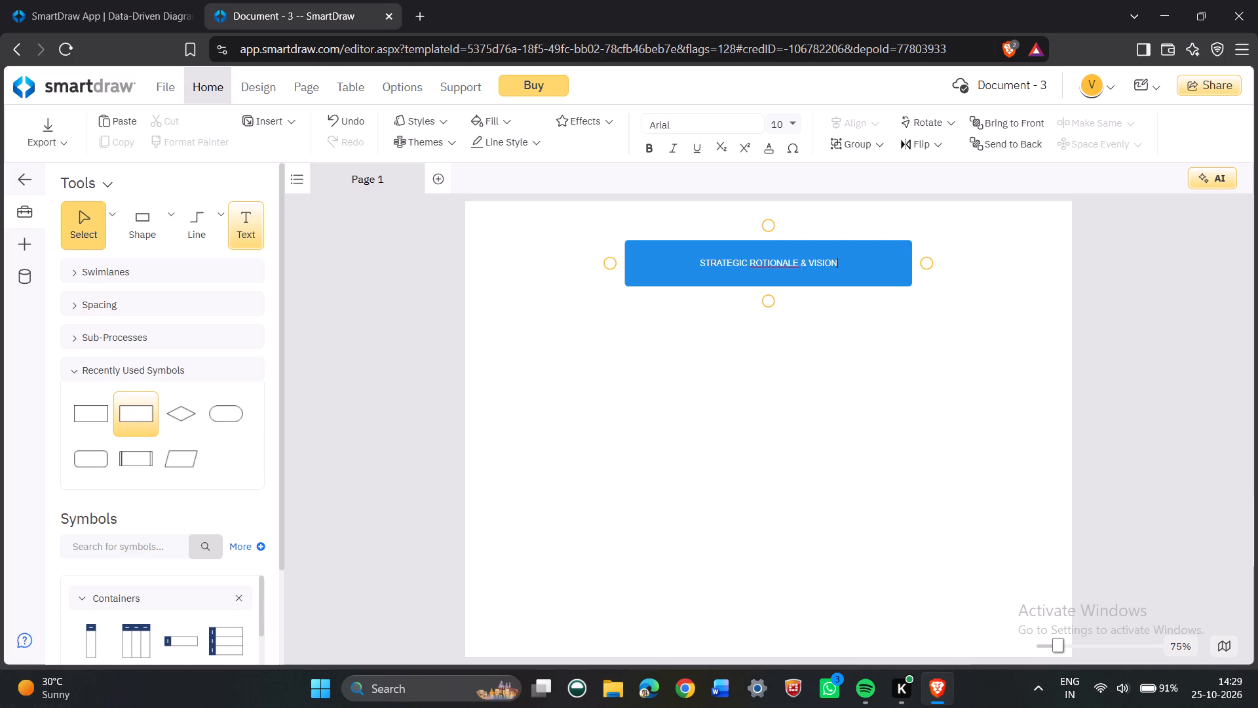
key(space)
text(:)
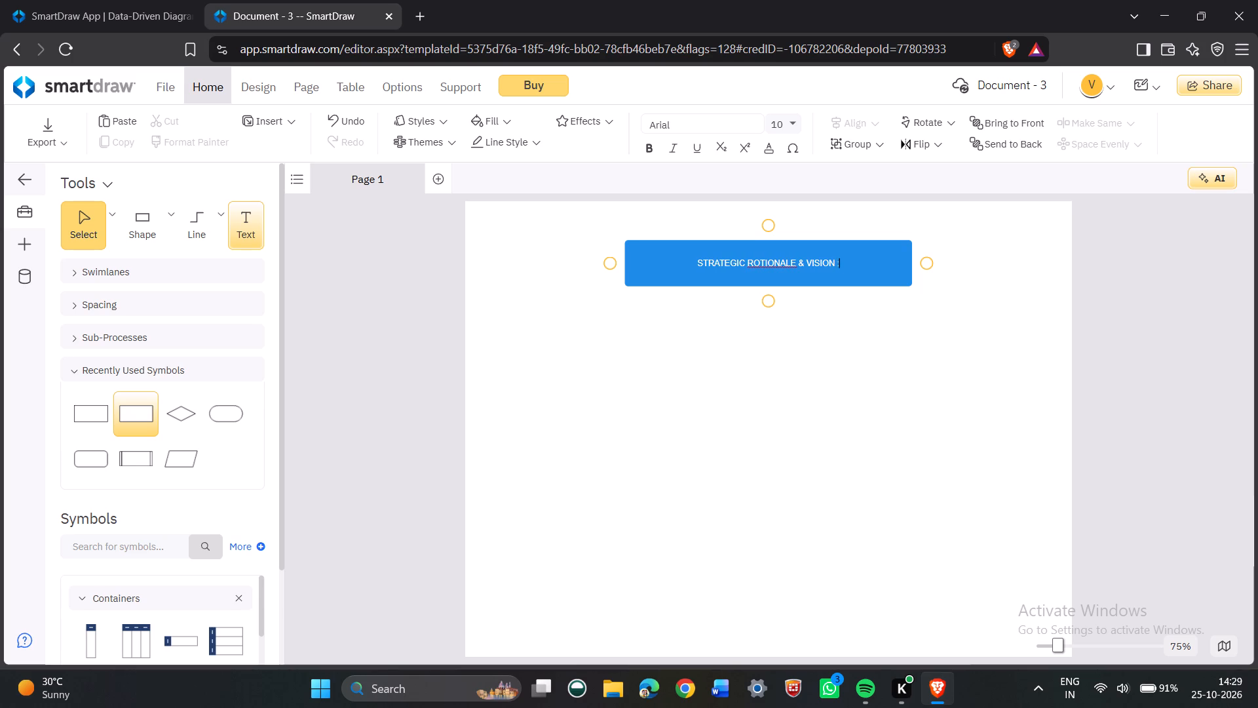
key(space)
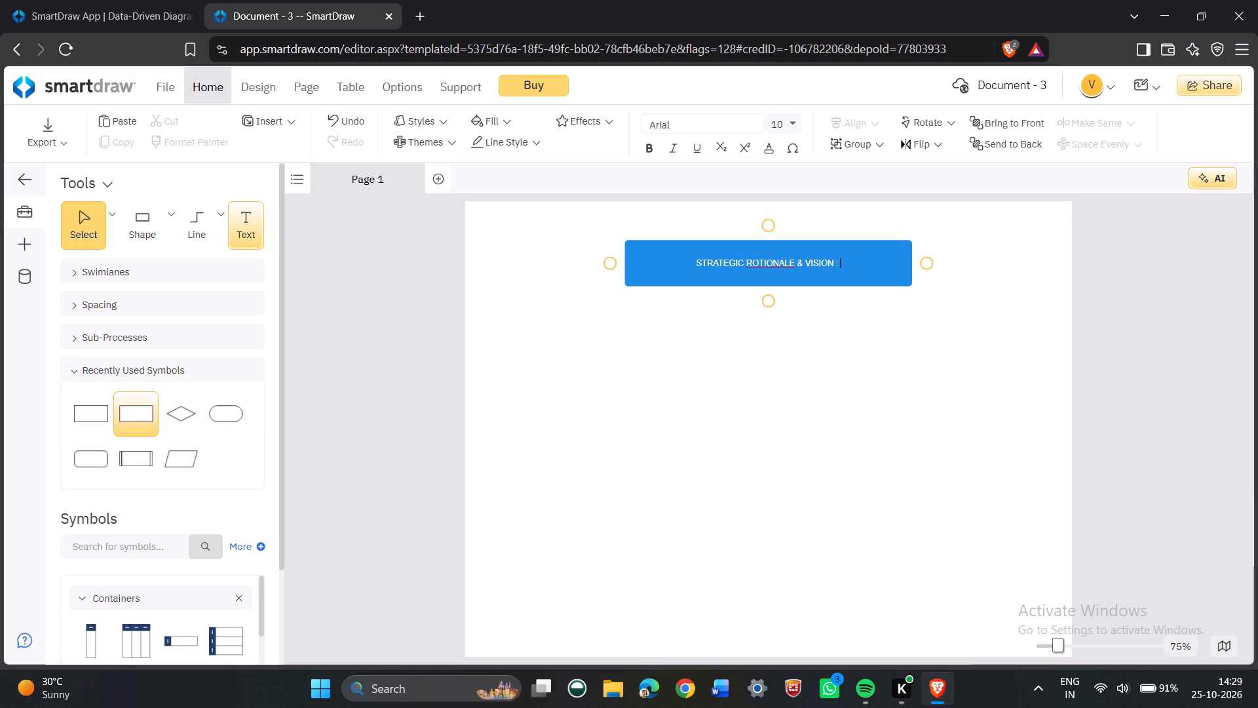
Continue the rectangle's label after the colon with "CORPRATE LEADERSHIP DEFINES GOALS".
text(CORPRATE)
key(space)
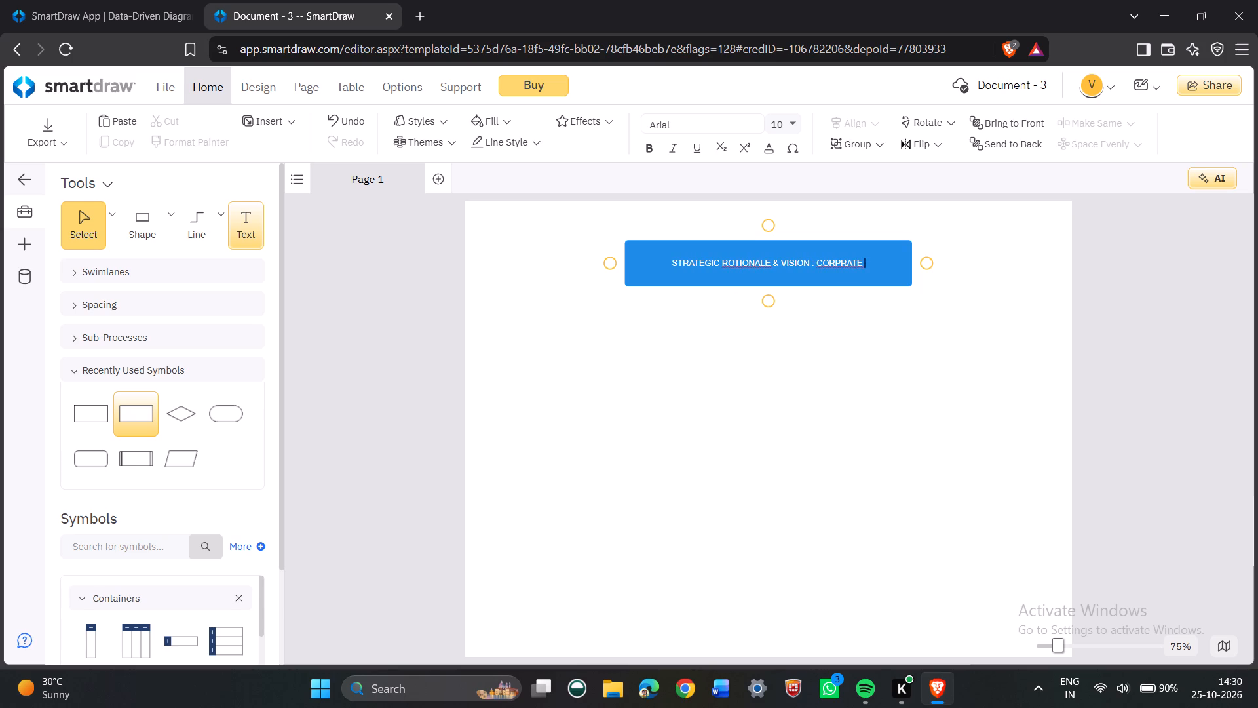
text(LE)
key(a)
text(DERSHIP)
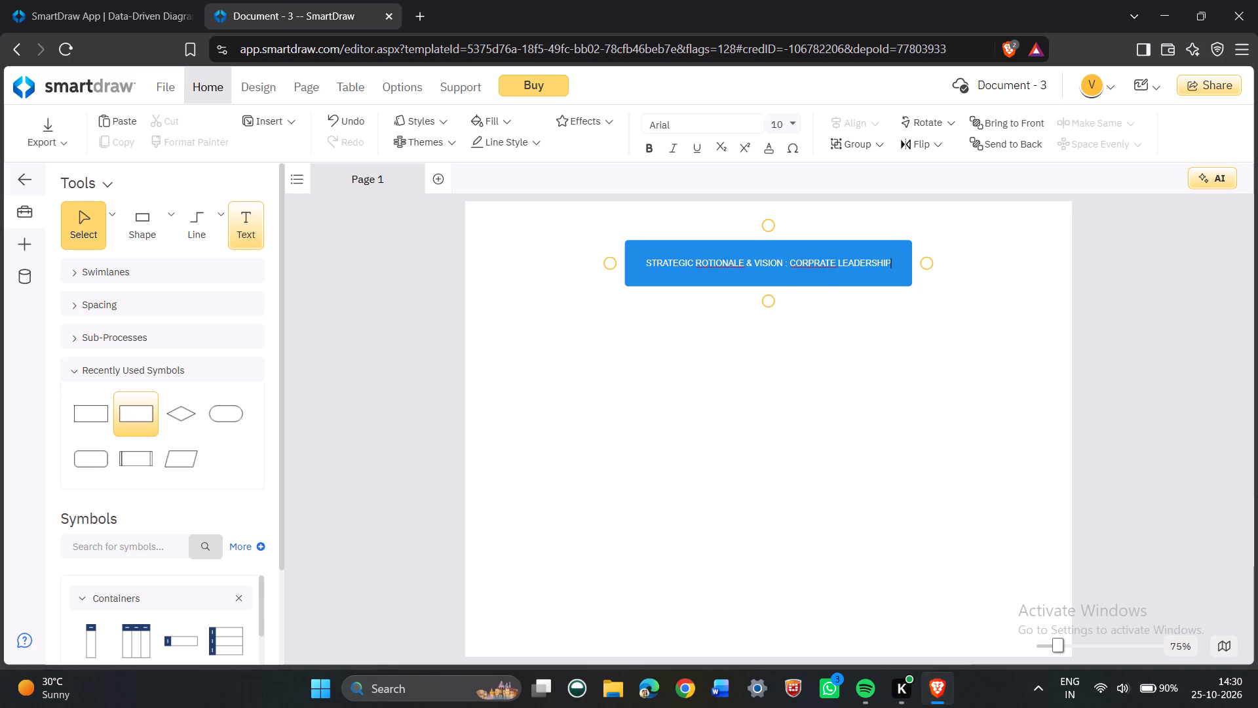
key(space)
text(DEFINES)
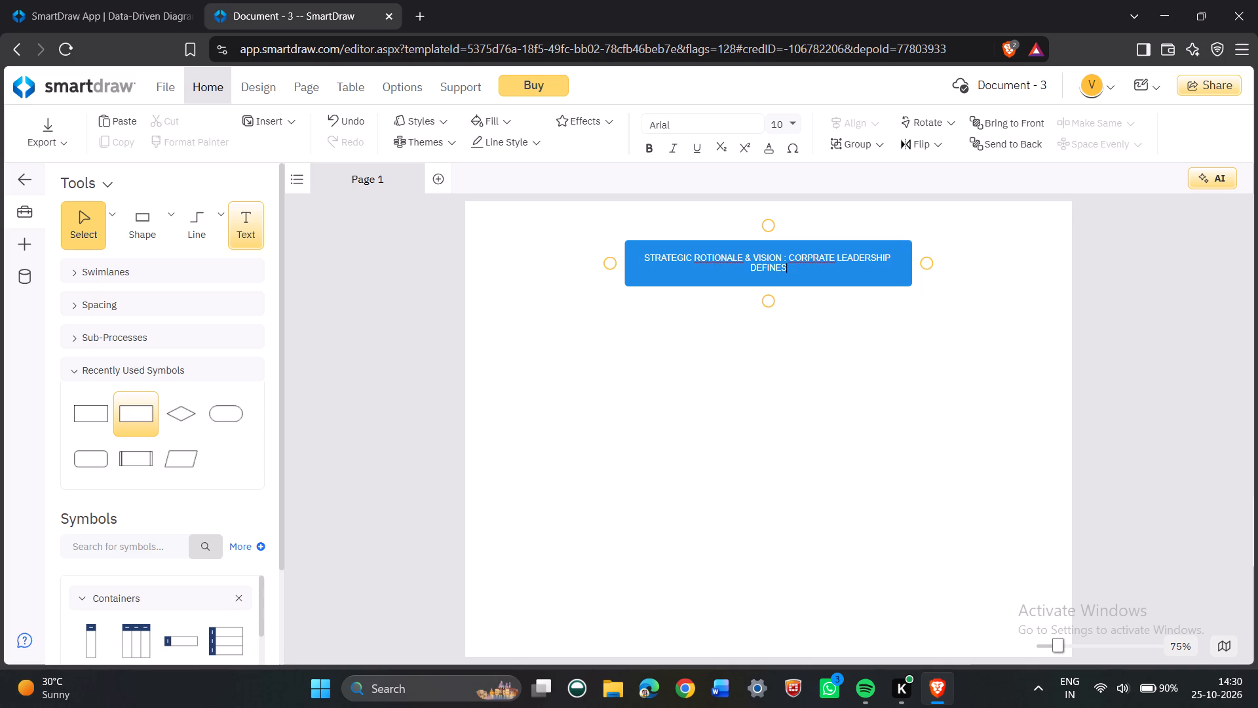
key(space)
text(GOALS)
key(space)
Continue the blue rectangle's label after "GOALS" with "FOR MARKET EXPANSION SYNERGY CREATION".
text(FOR MARKET)
key(space)
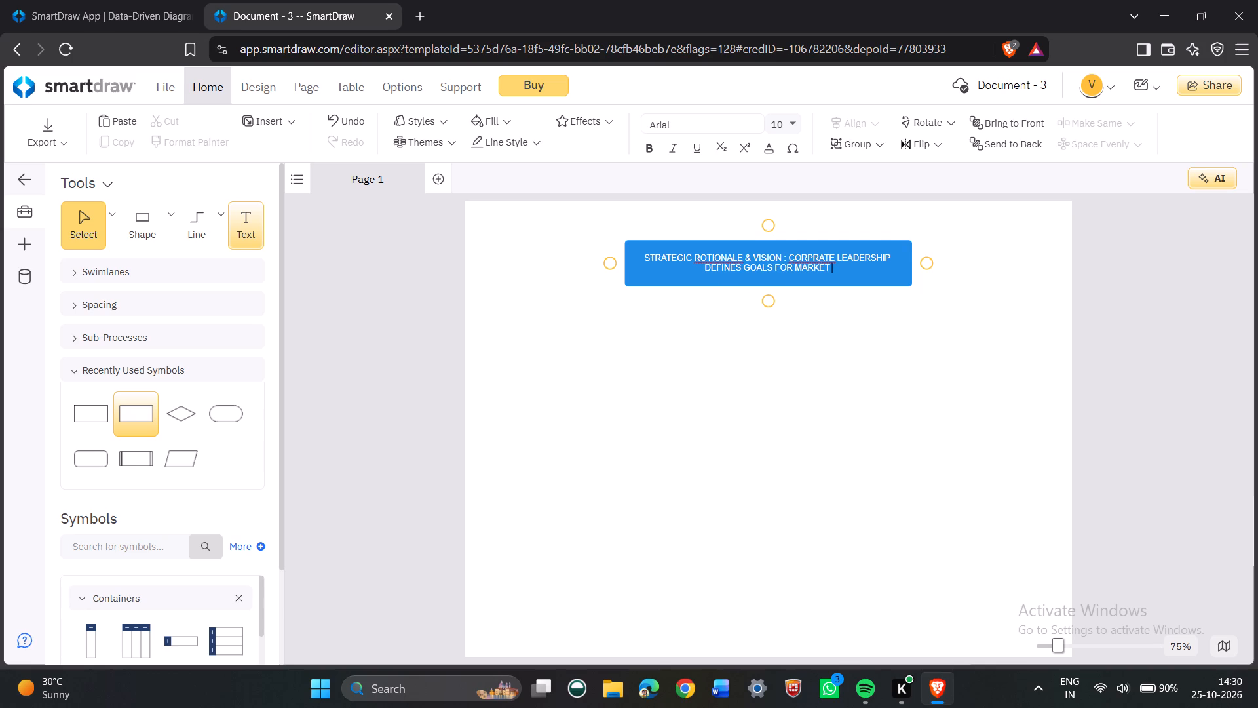
text(EXP)
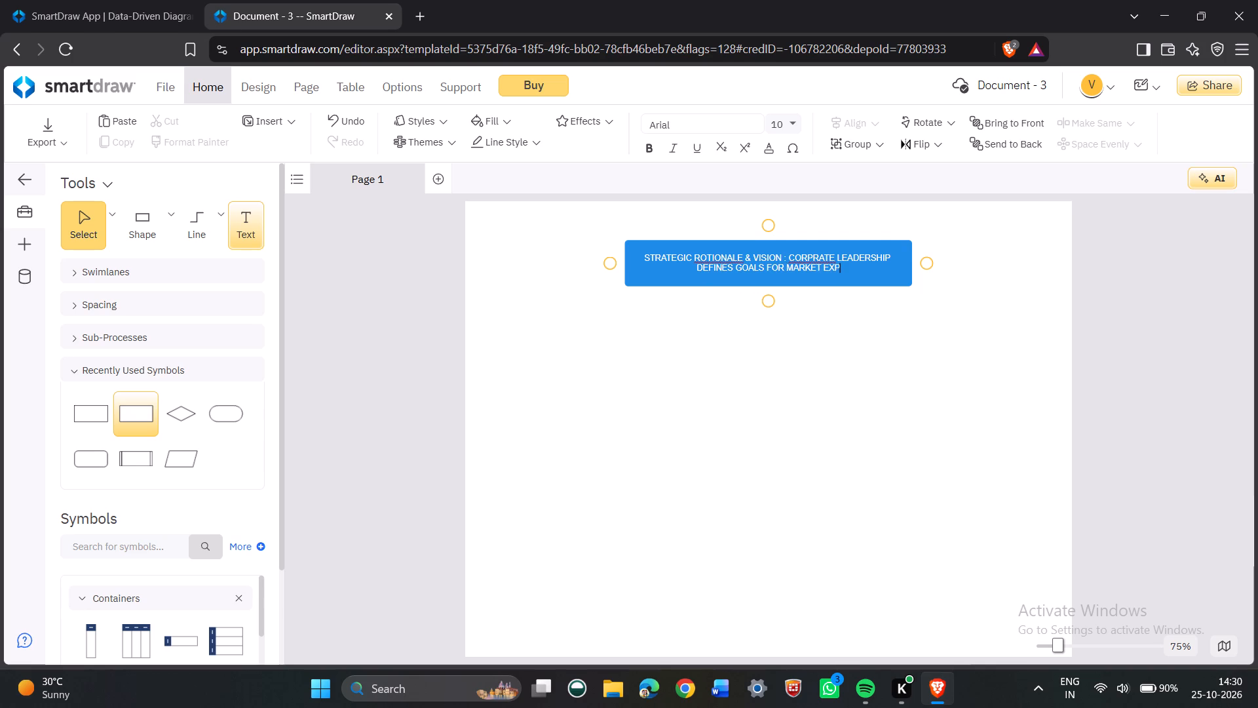
key(e)
key(BackSpace)
text(ANSION)
key(space)
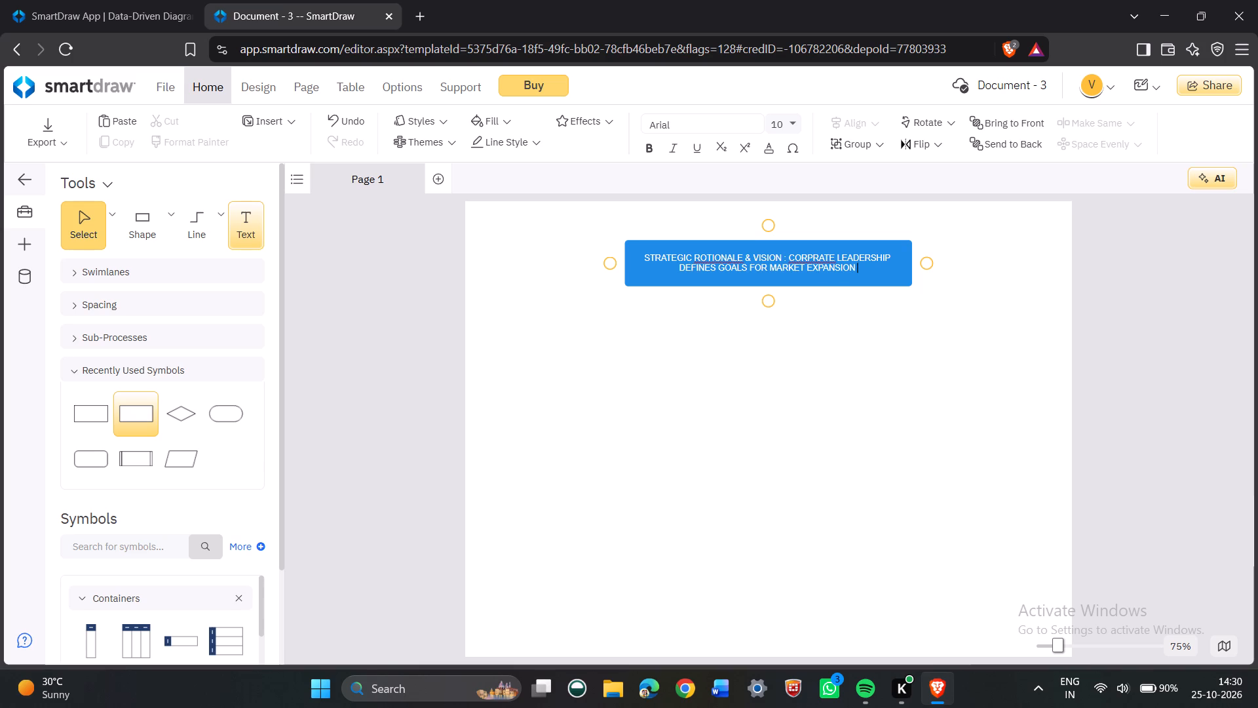
text(SY)
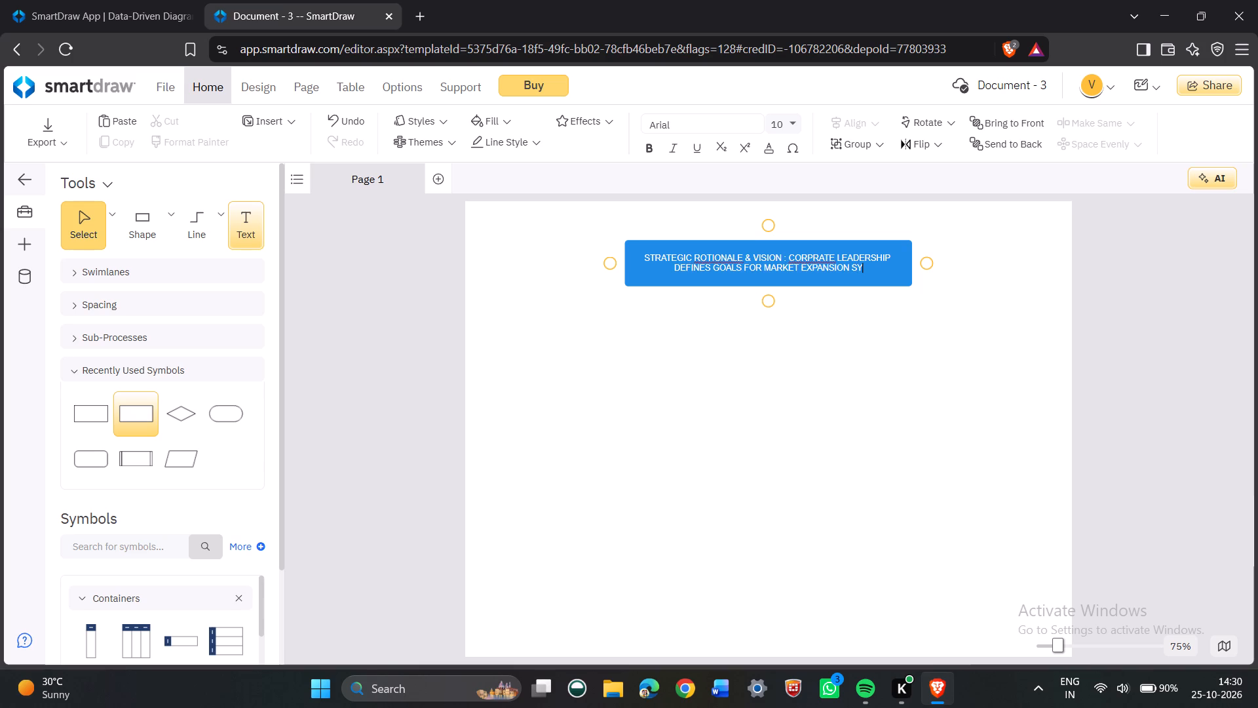
text(NE)
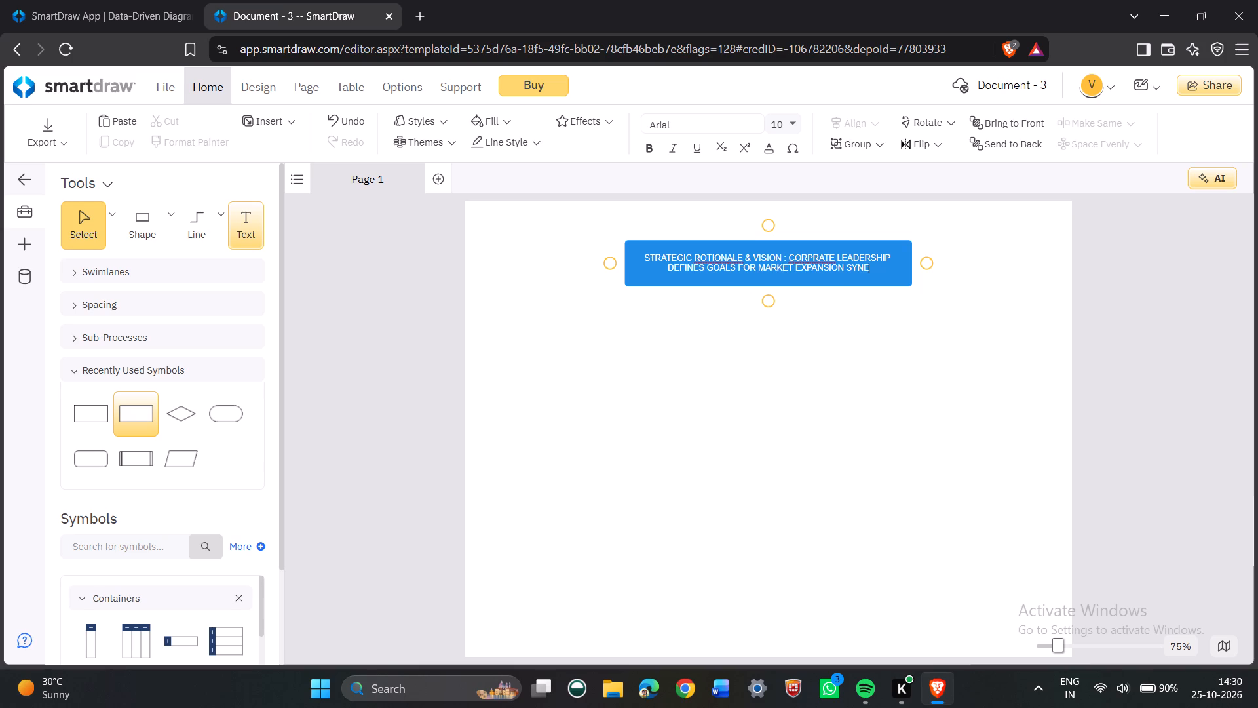
key(BackSpace)
text(ERGY)
key(space)
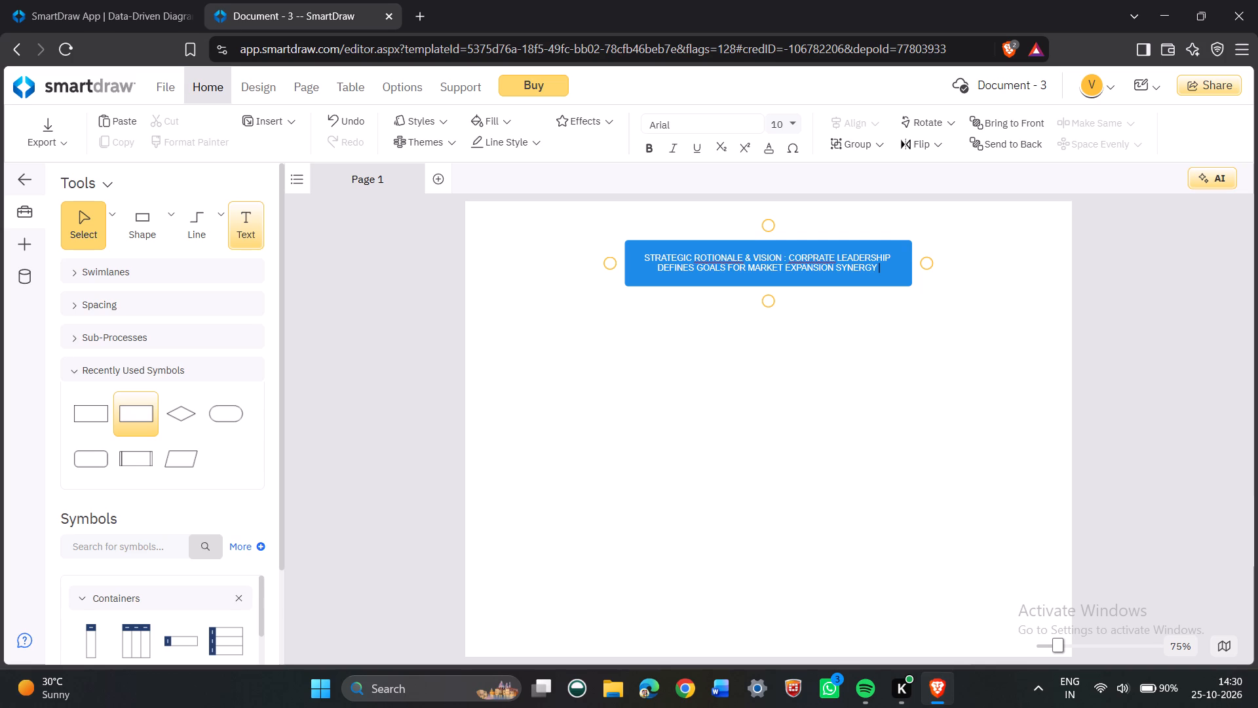
text(CREATION)
key(space)
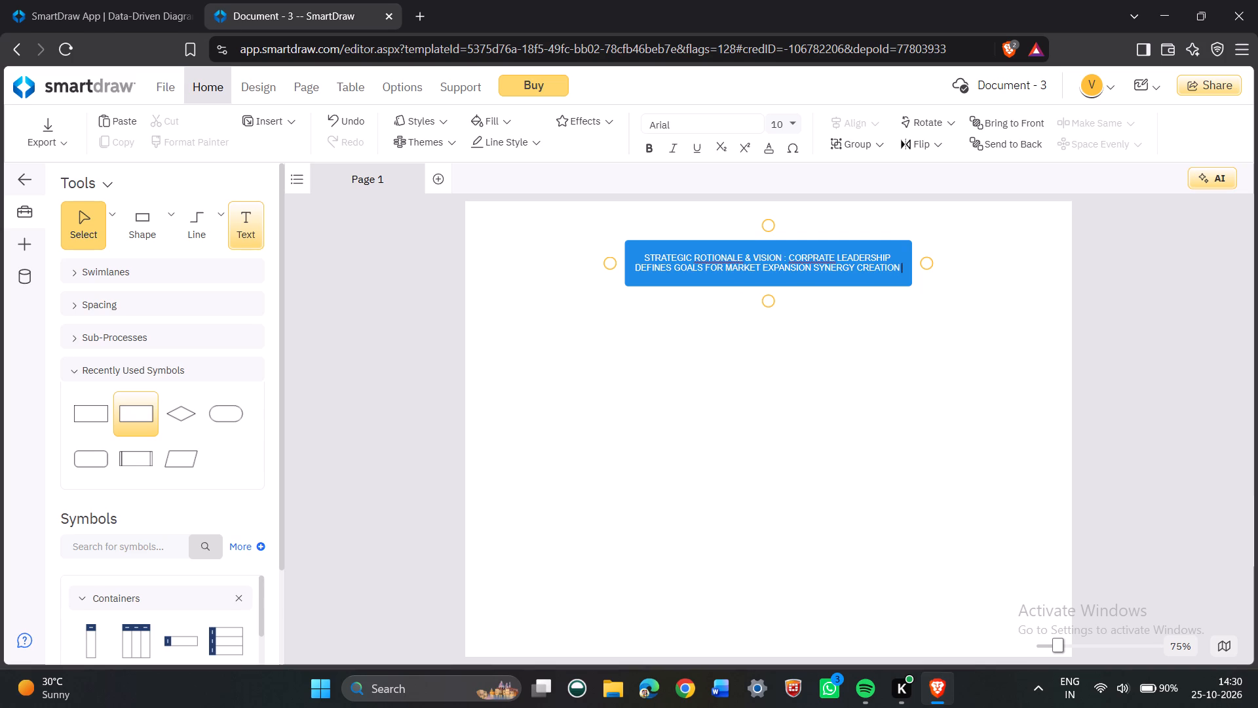
Finish the rectangle's label with the words "AND COMPTATIVE ADVANTAGE".
text(AND)
key(space)
text(COMPTA)
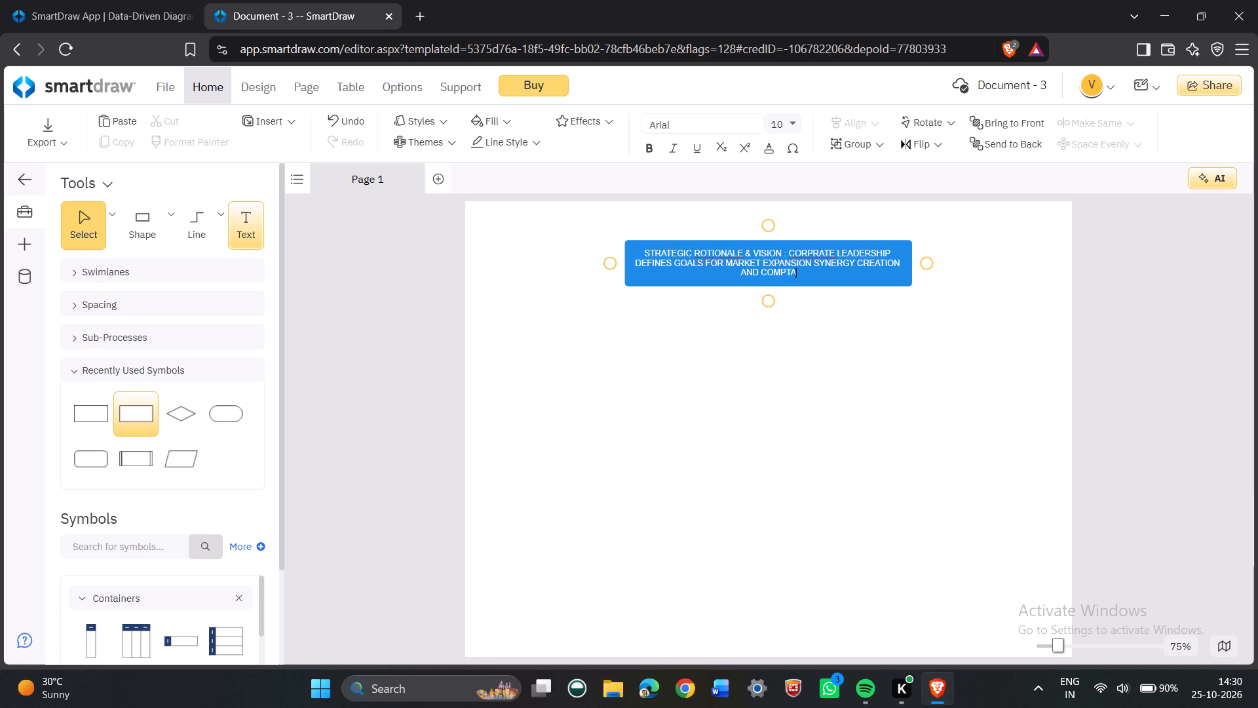
text(TIVE)
key(space)
text(ADVANTAGE)
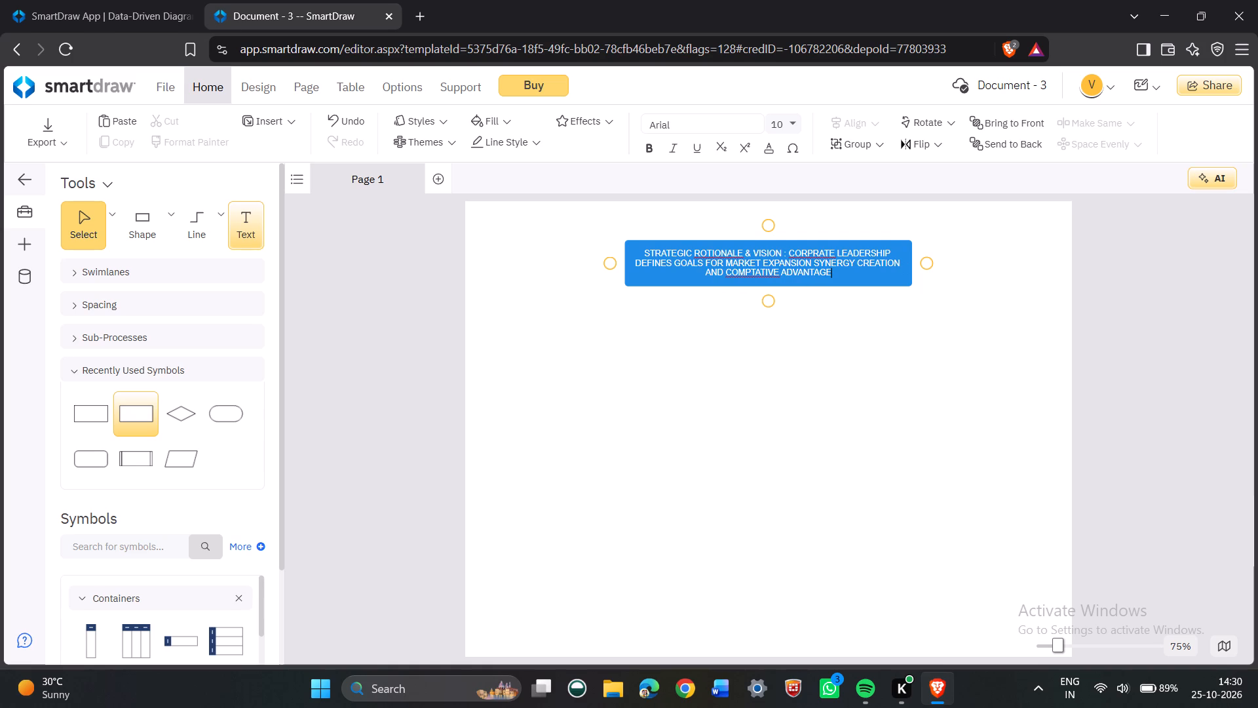
key(space)
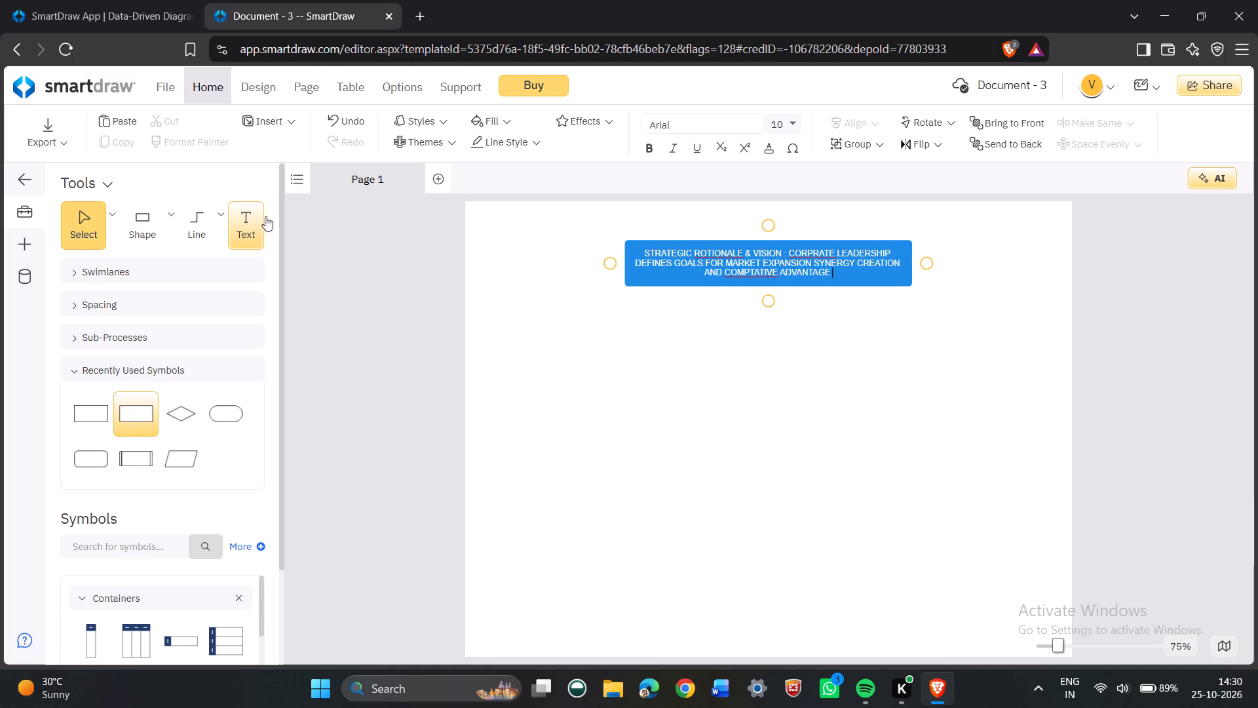
click(807, 345)
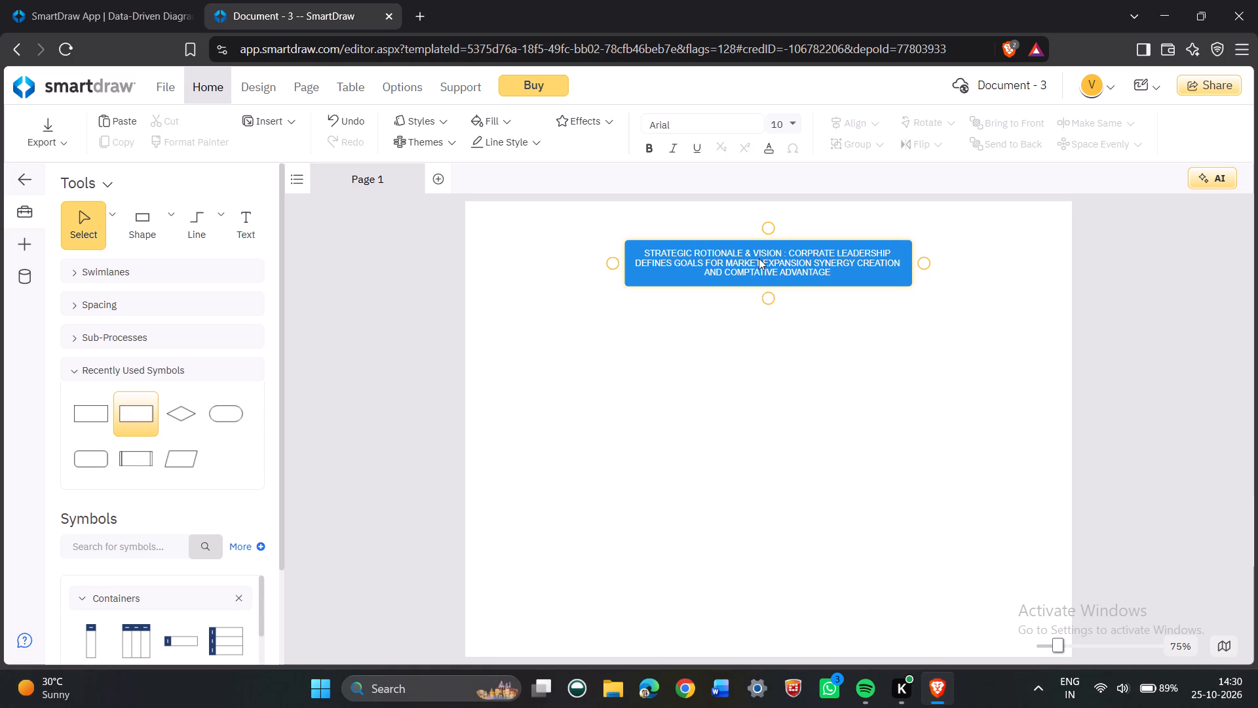
Move the labelled box slightly down and left on the page, and reduce its height to fit the three-line text closely.
click(760, 264)
click(697, 325)
drag(700, 269, 699, 278)
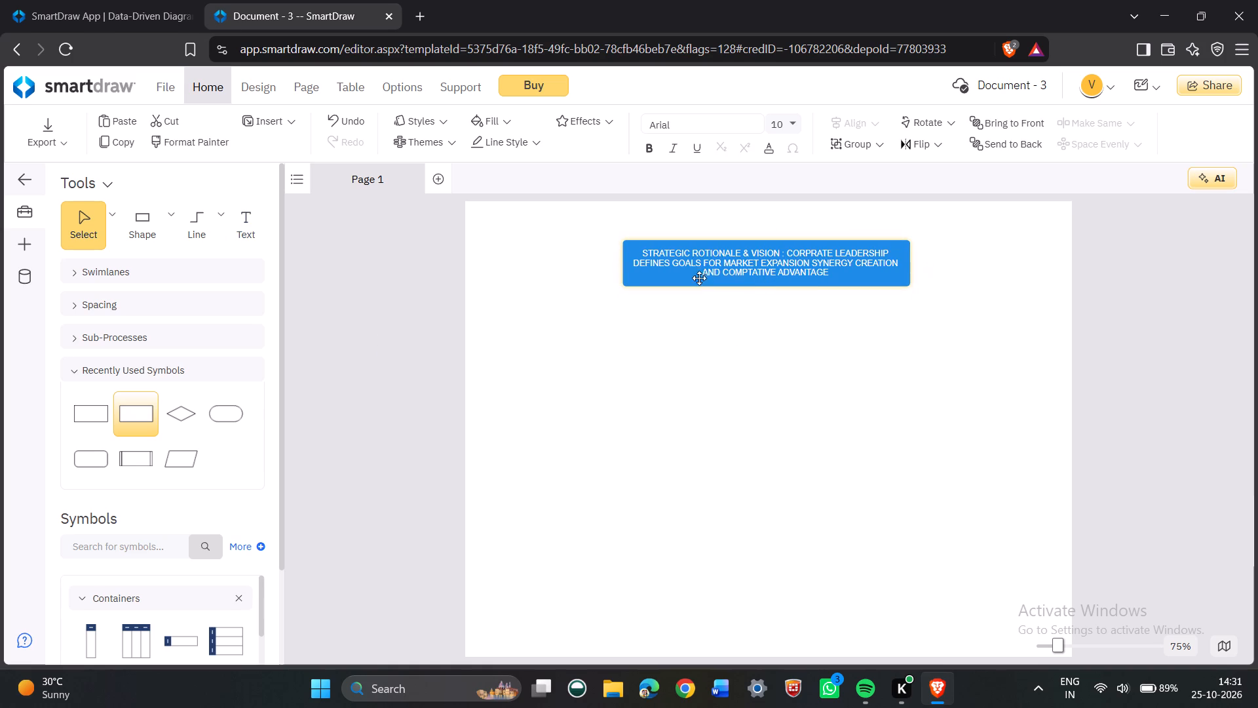
drag(699, 278, 692, 285)
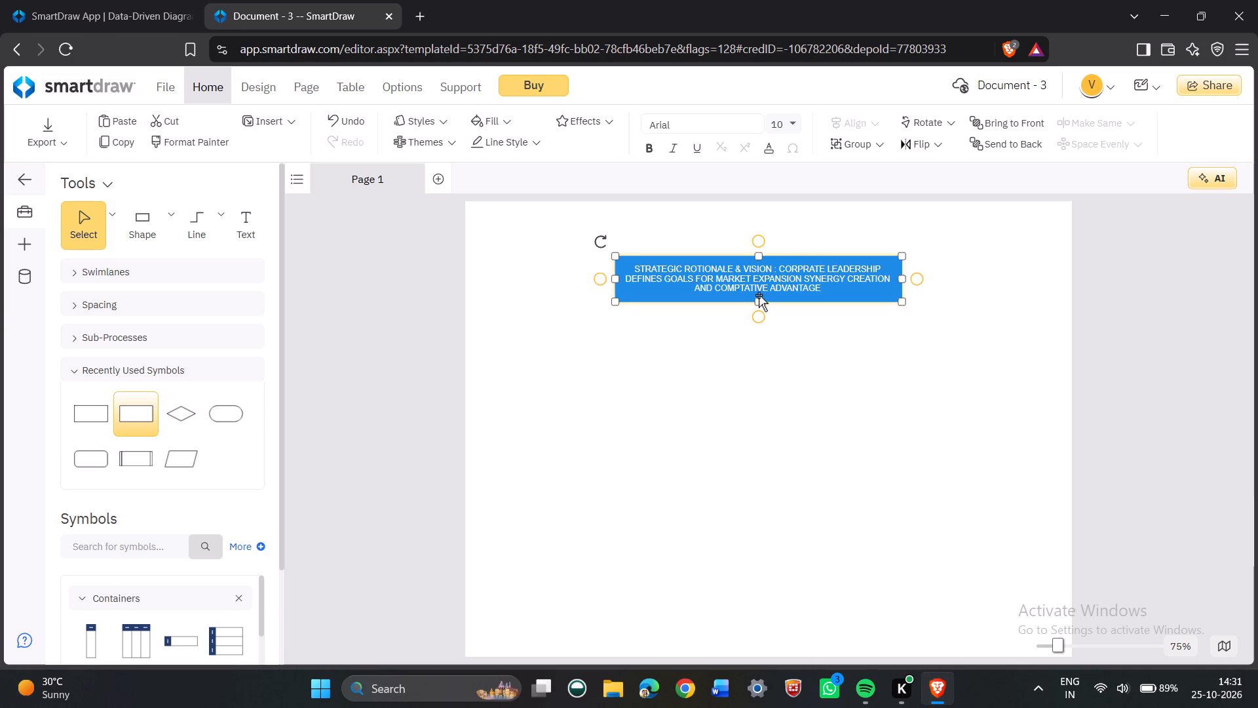
drag(759, 299, 759, 288)
click(742, 361)
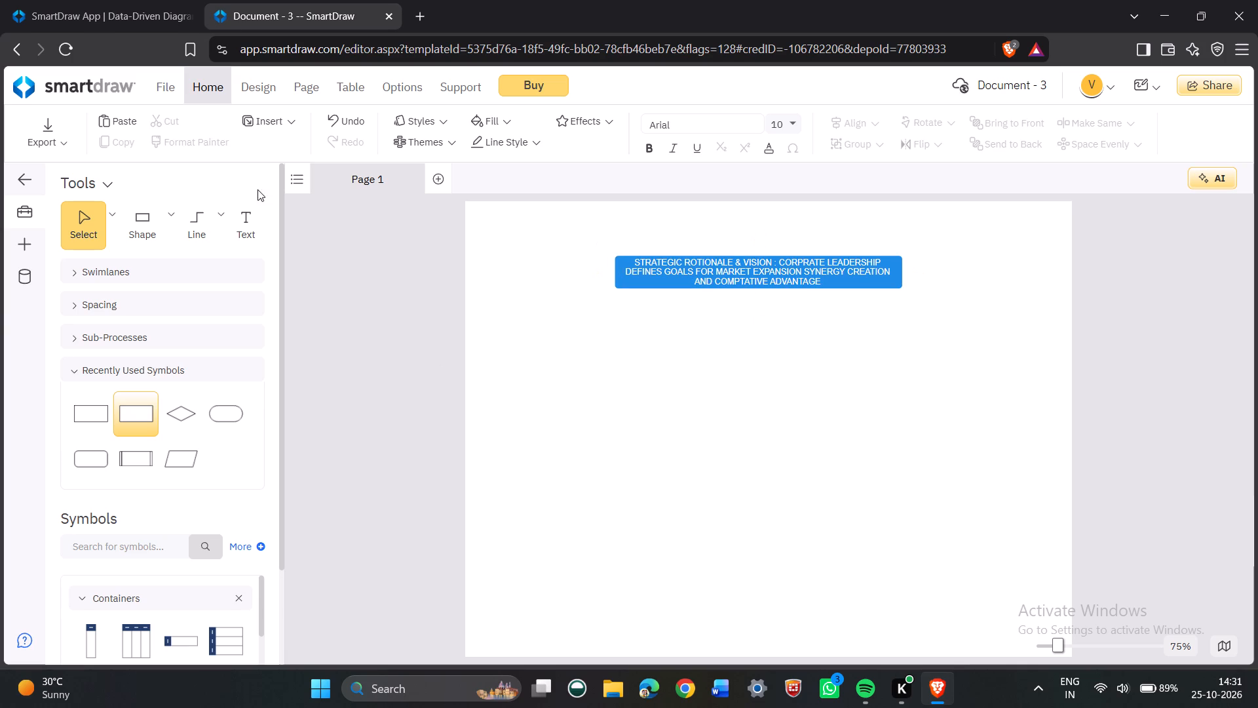
Draw a short straight arrow pointing down from the bottom centre of the strategic vision box.
click(214, 224)
click(222, 232)
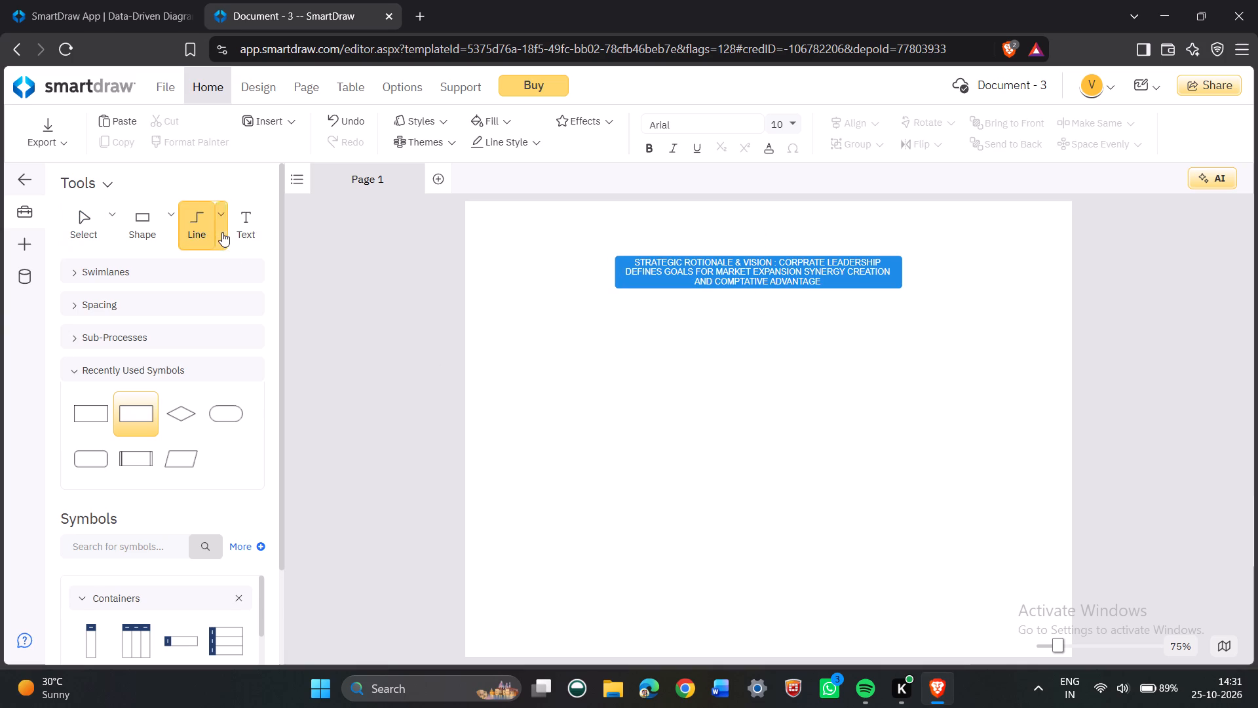
click(255, 284)
drag(758, 285, 757, 285)
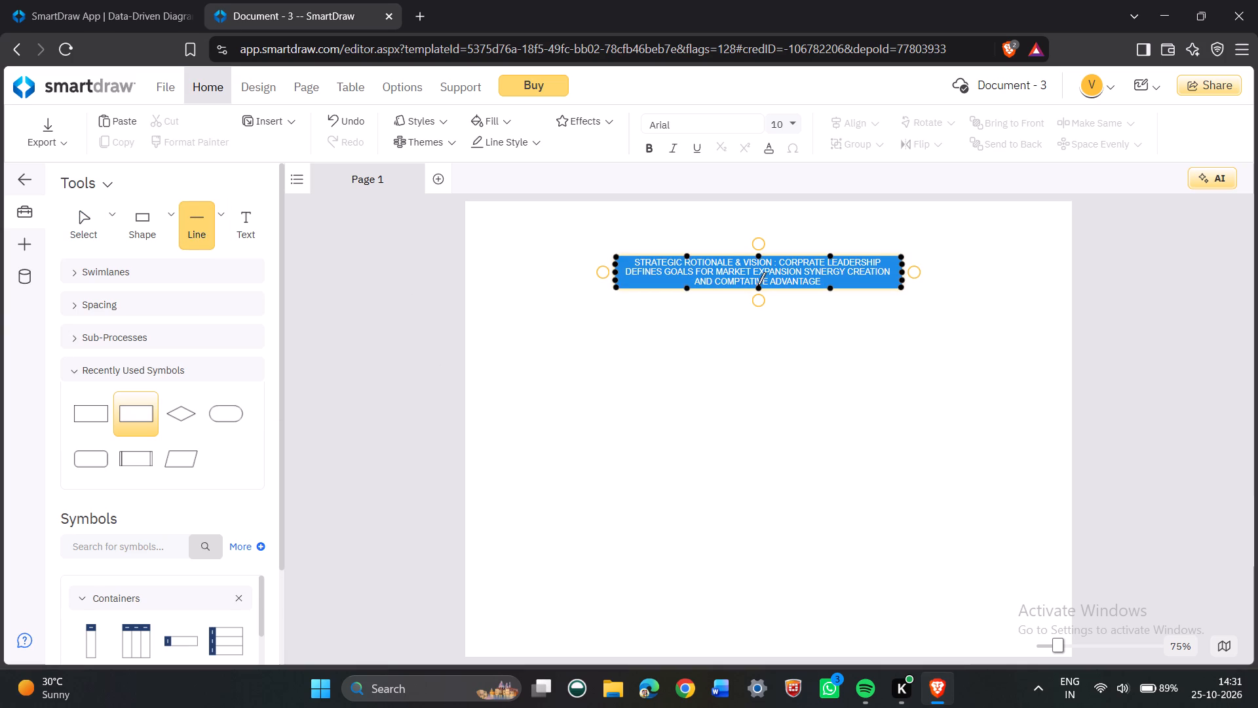
drag(757, 285, 759, 318)
click(758, 336)
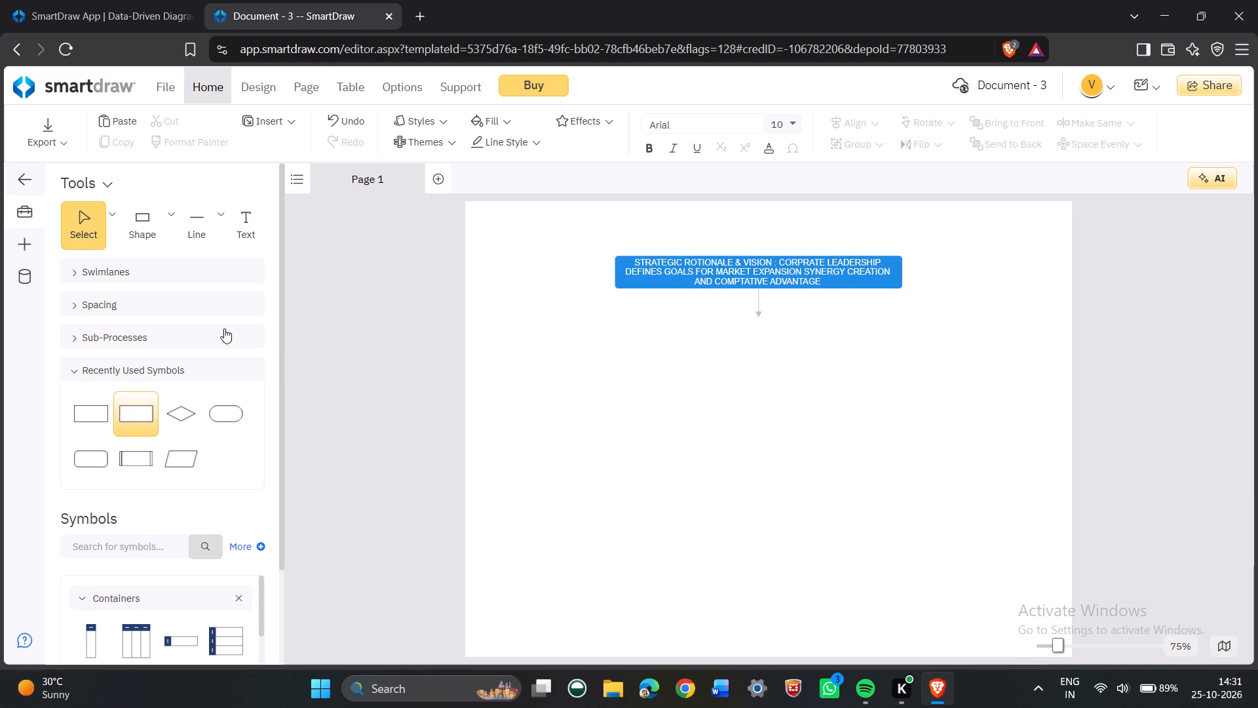
Place a second blue rectangle under the arrow and widen it on both sides to match the box above.
drag(143, 235, 753, 340)
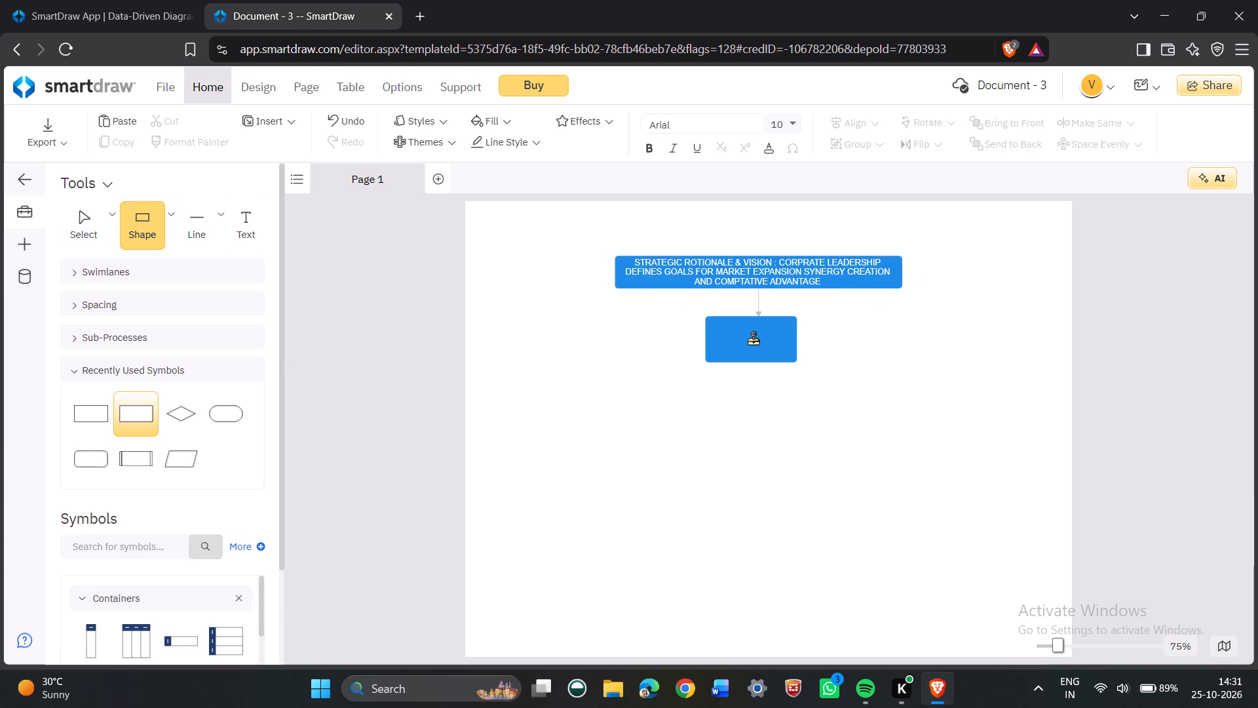
drag(753, 340, 757, 338)
drag(803, 338, 883, 345)
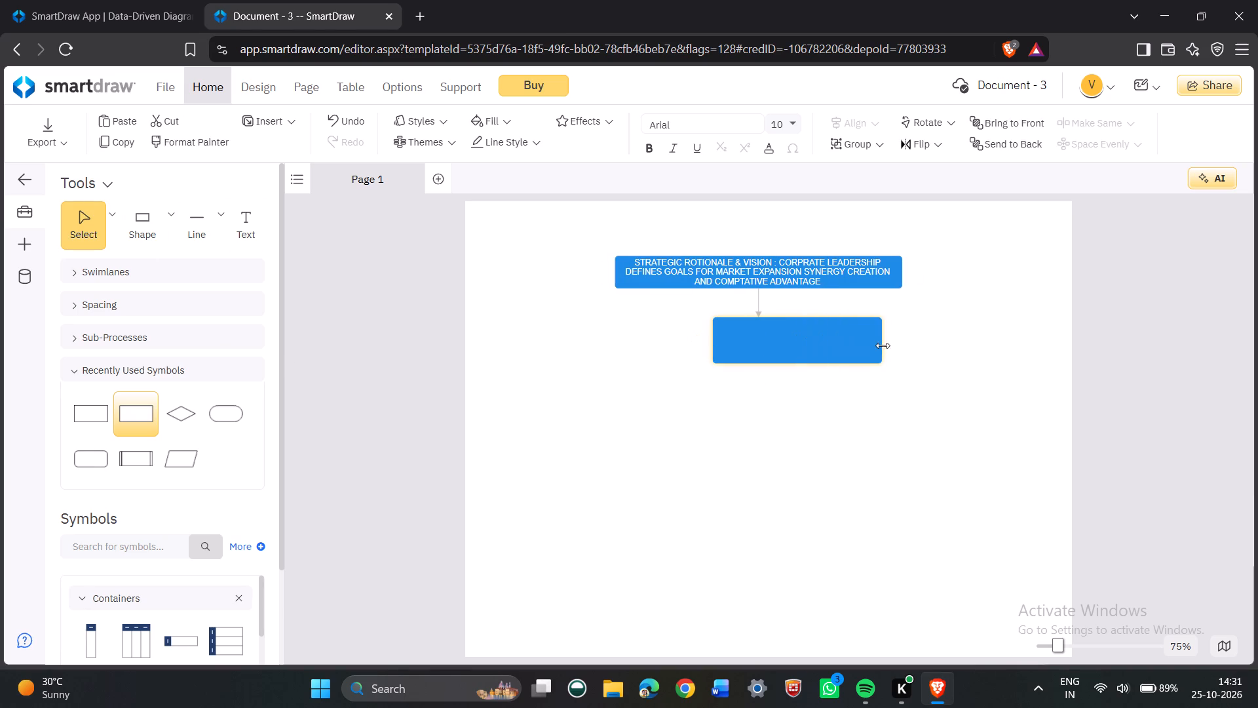
drag(883, 345, 902, 349)
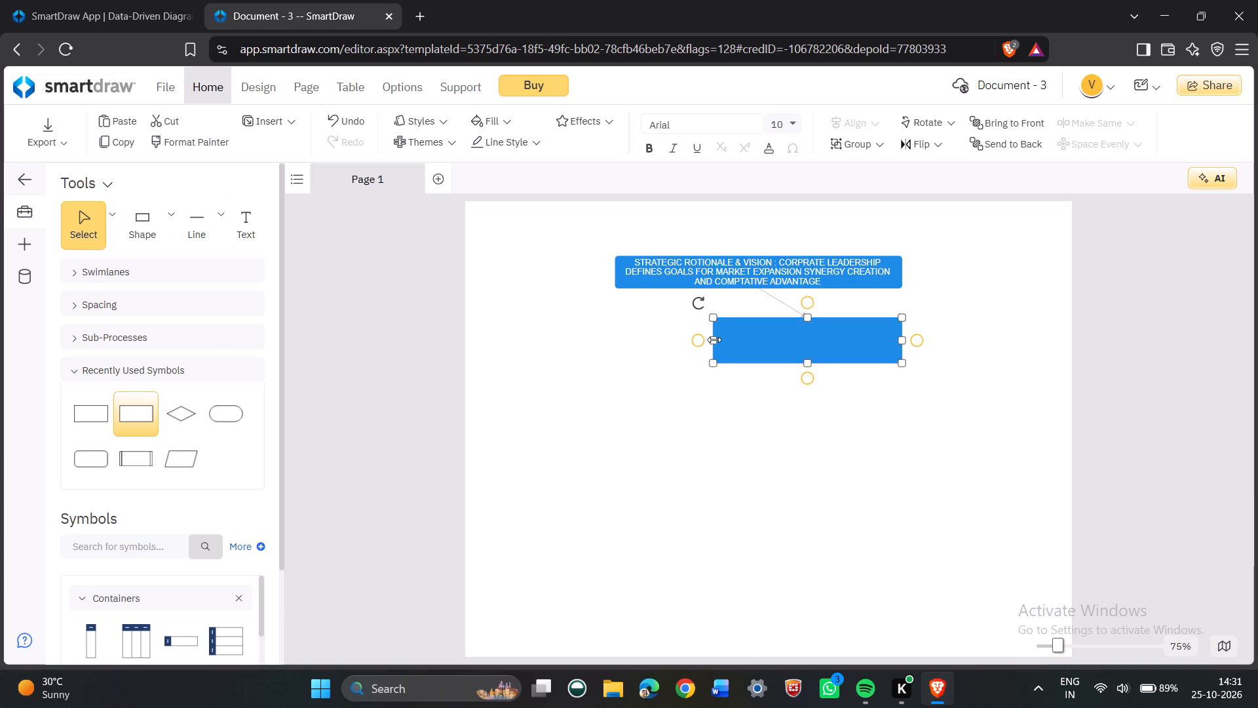
drag(714, 340, 614, 338)
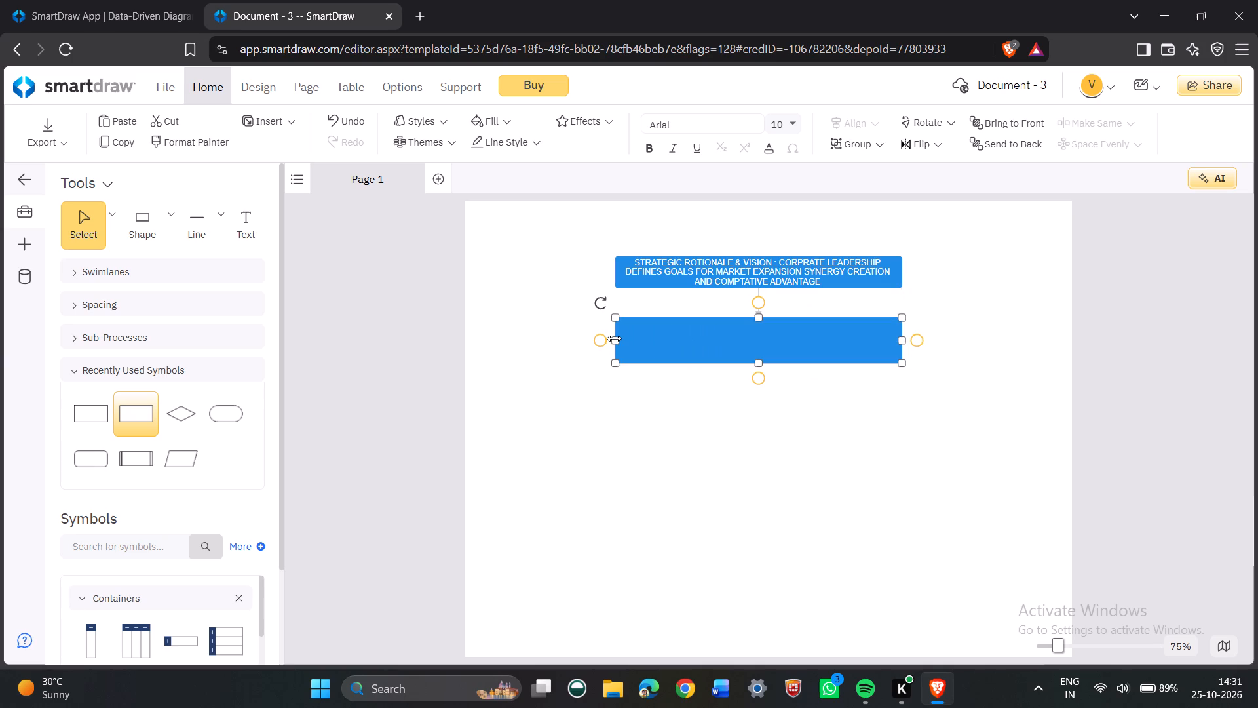
Begin the second rectangle's label with the heading "TARGET SCREENING & SHORTLISTING :".
click(256, 216)
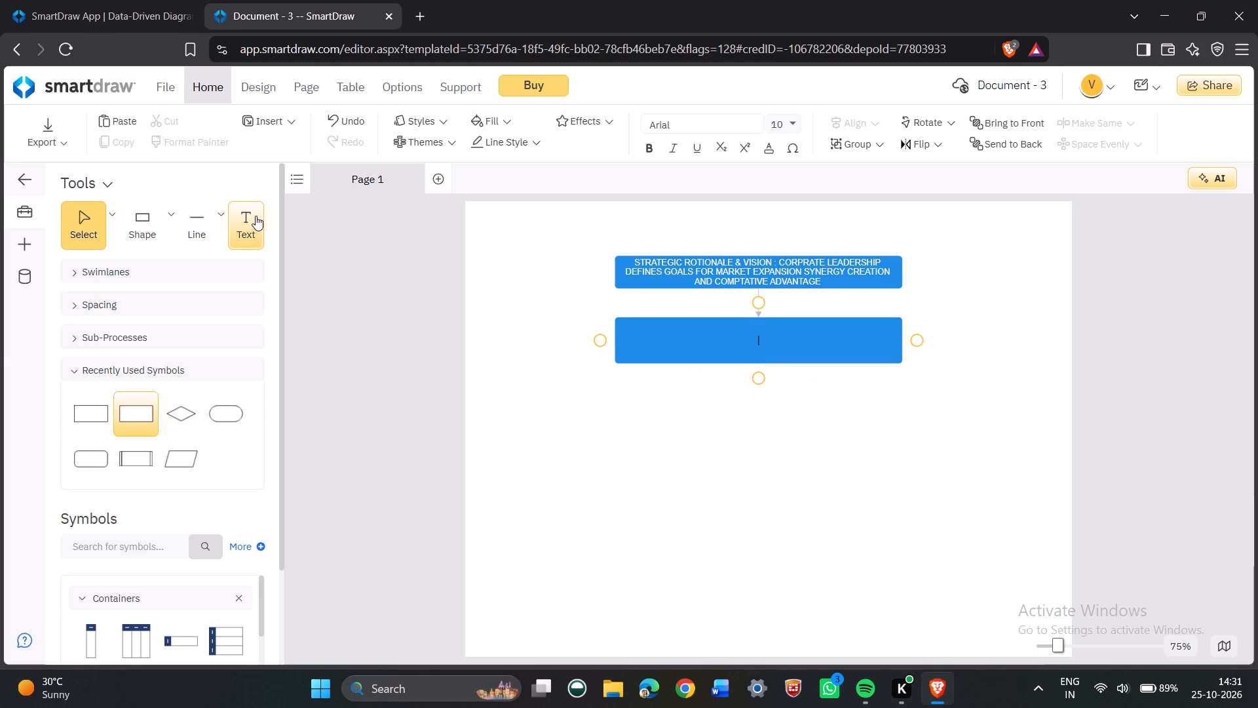
key(r)
key(BackSpace)
text(TARGET)
key(space)
text(SCR)
text(EENING)
key(space)
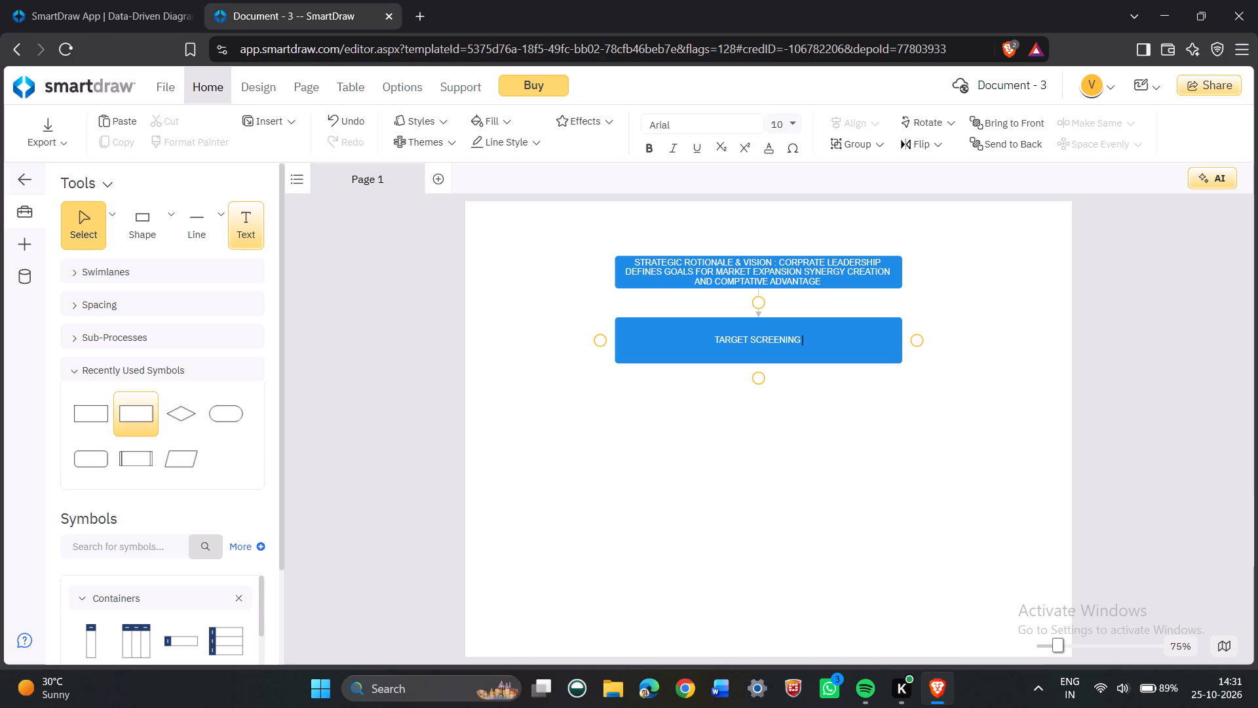
text(&)
key(space)
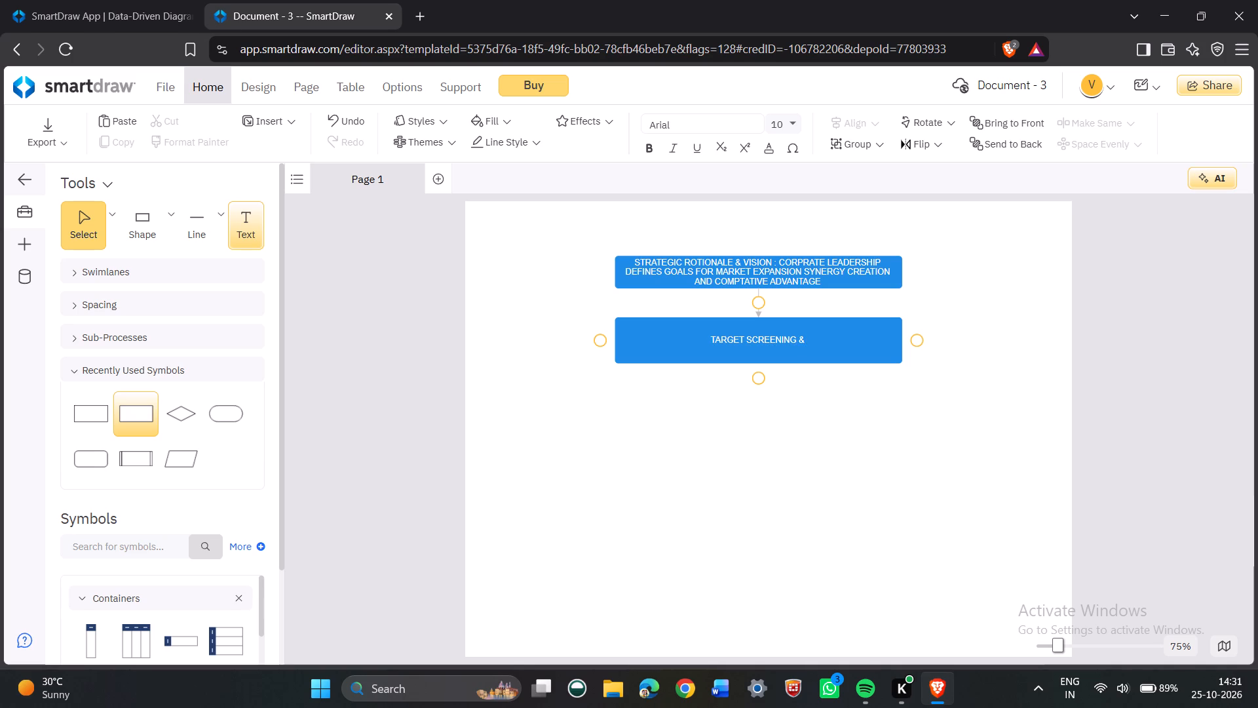
text(SHORT)
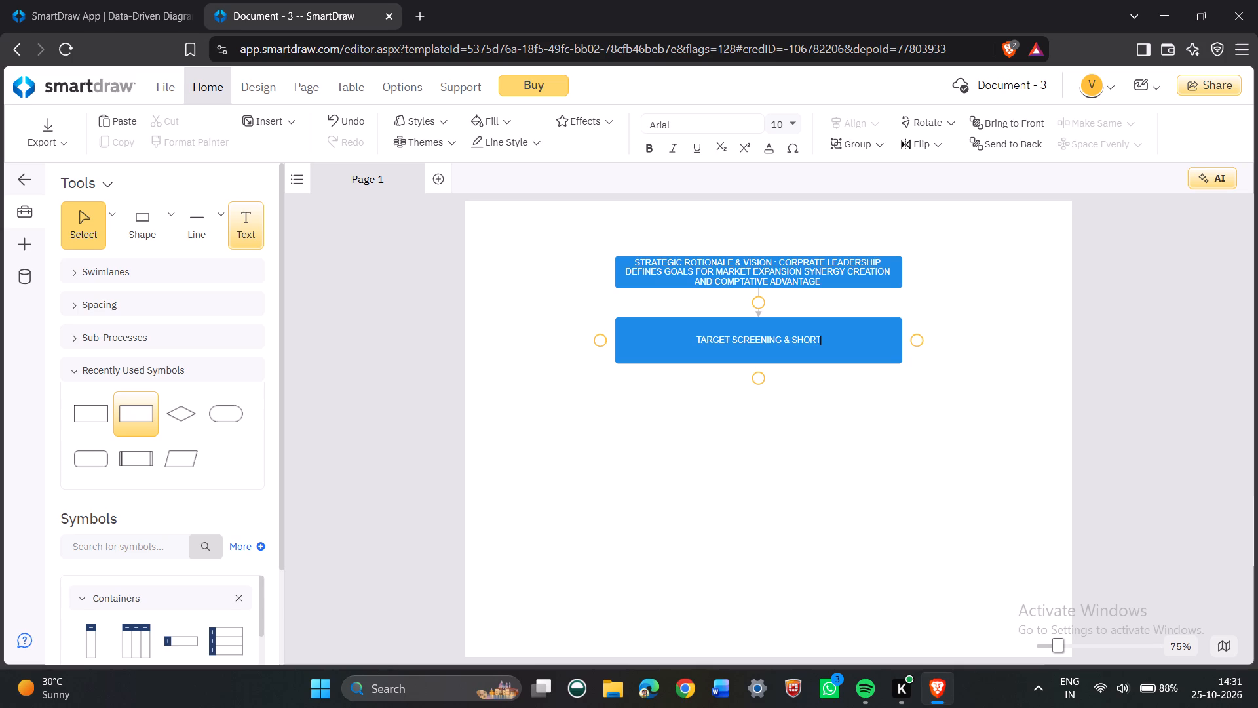
text(LISTING)
key(space)
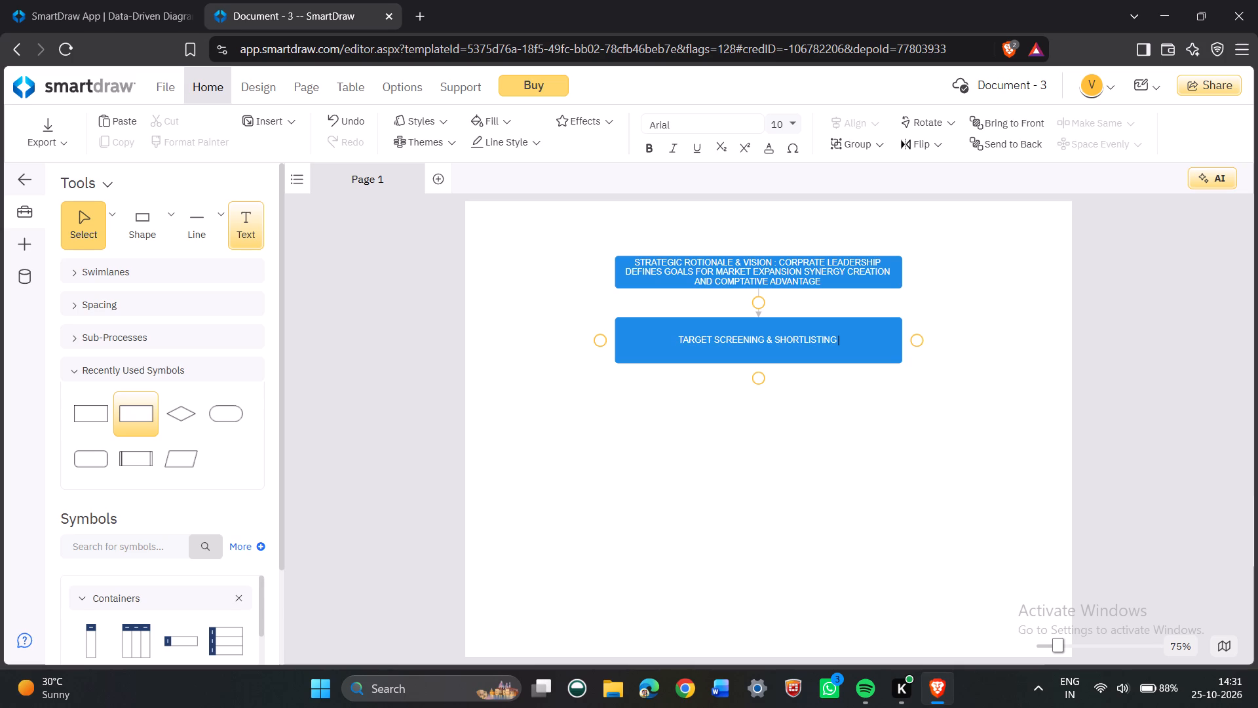
text(:)
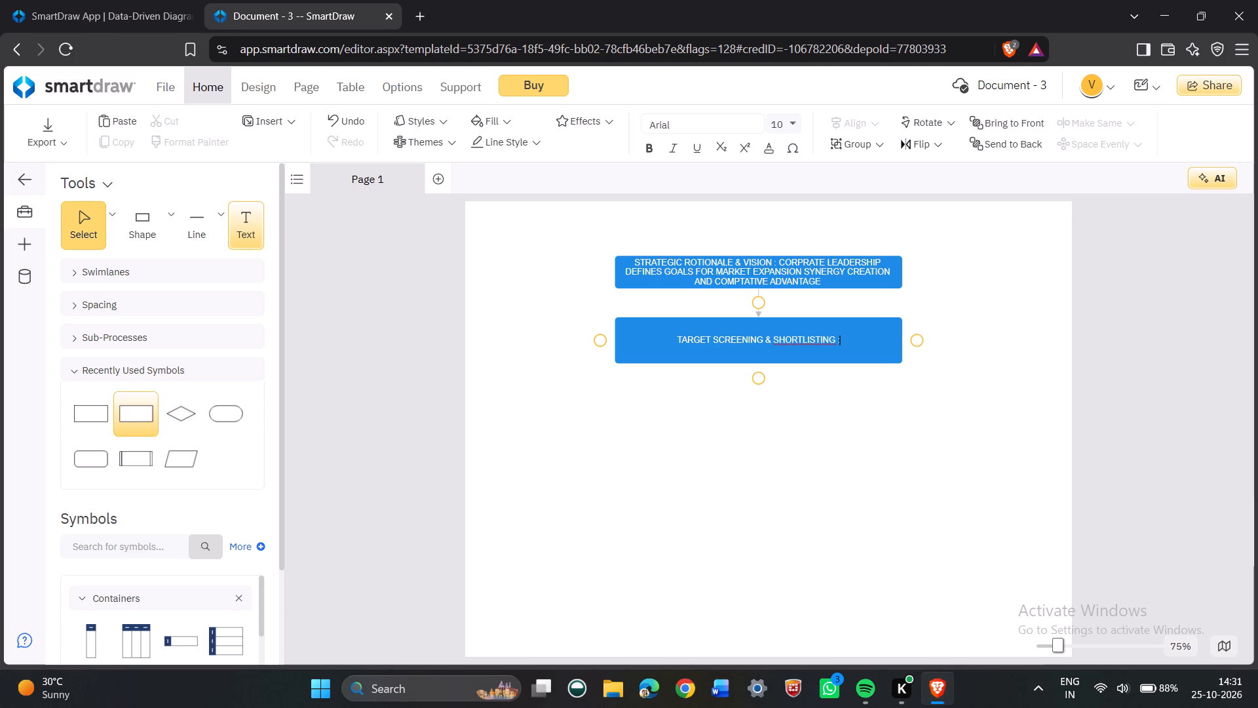
key(space)
Continue the second rectangle's label after the heading with "BUSINESS DEVELOPMENT TEAMS".
text(BUSINESS)
key(space)
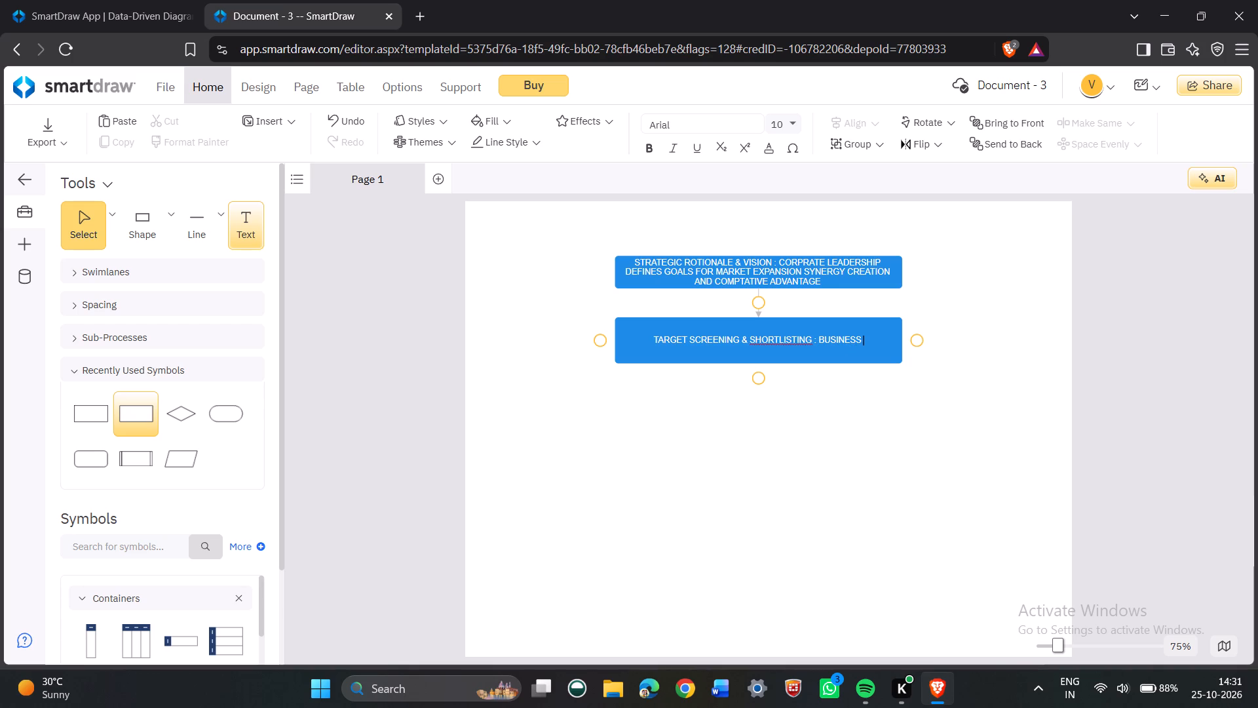
text(DEVELOP)
text(MENT)
key(space)
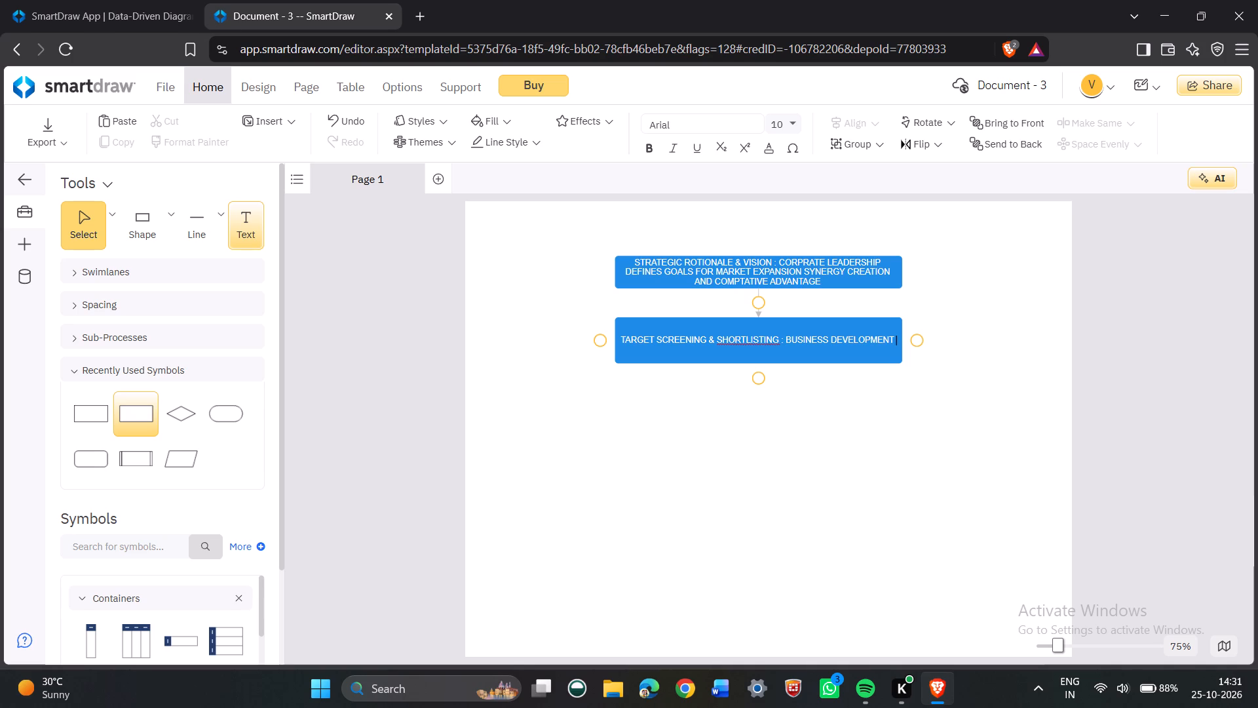
text(RE)
key(BackSpace)
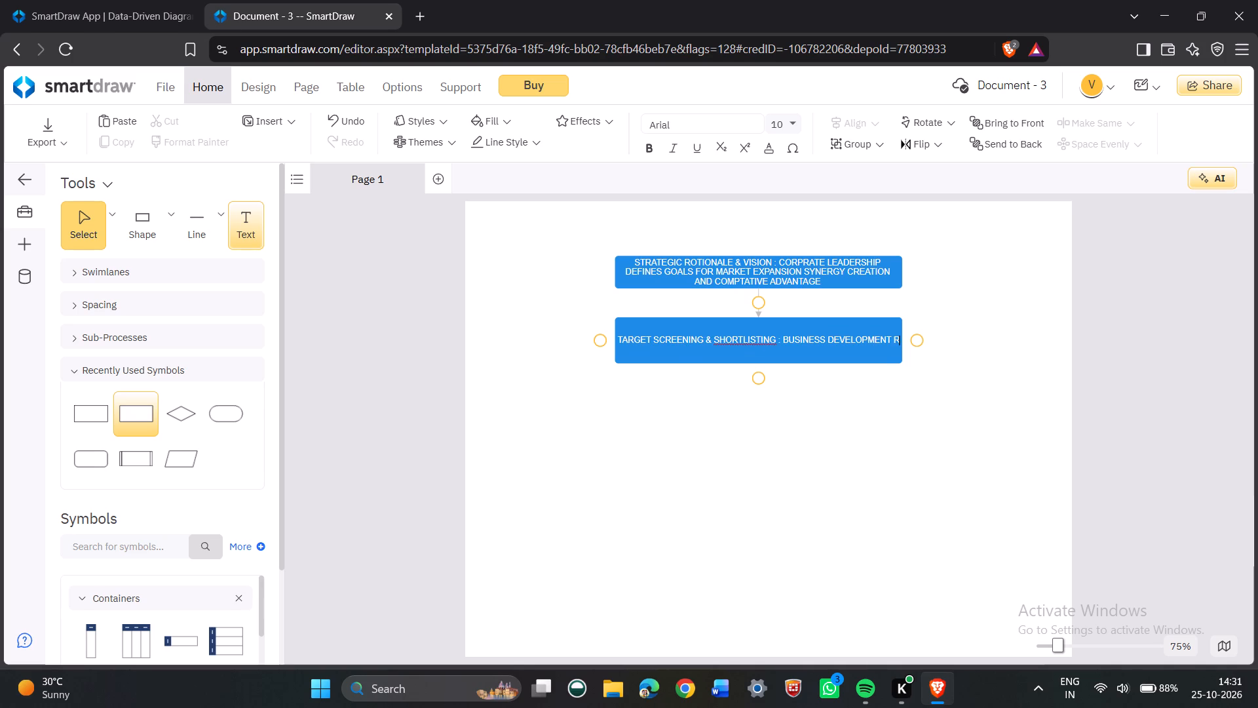
key(BackSpace)
text(TE)
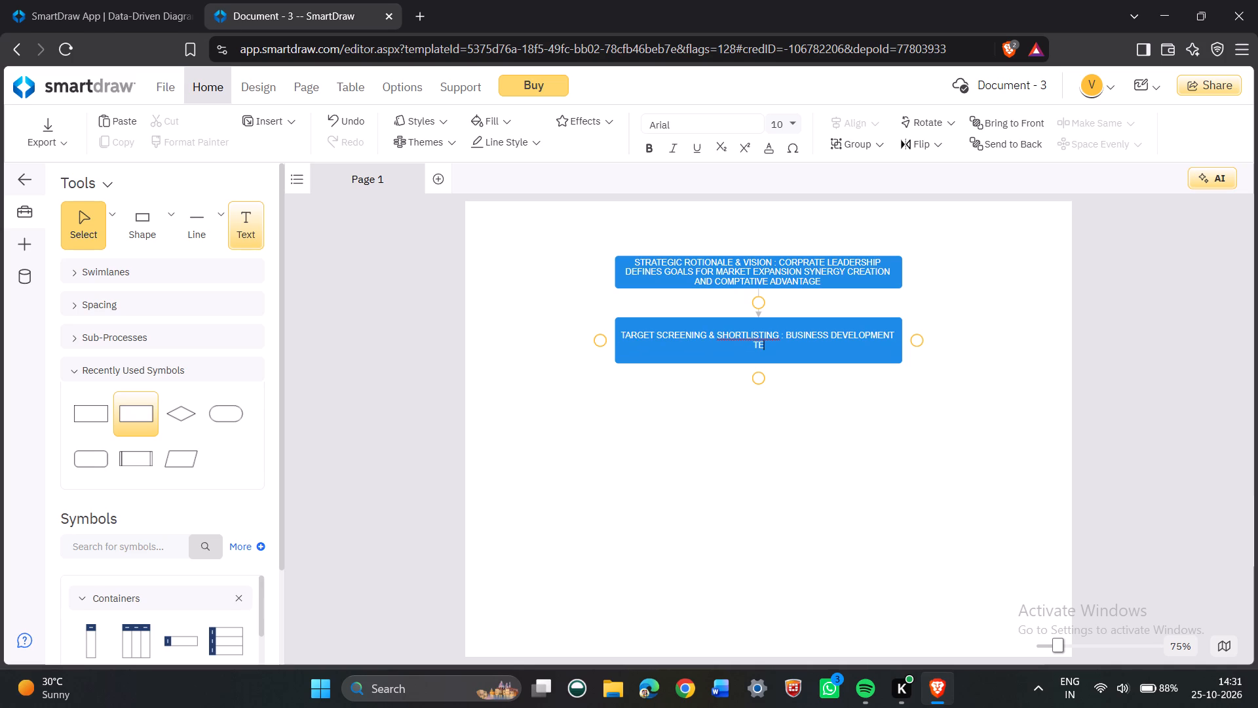
text(AMS)
key(space)
Extend the target screening label with "SCAN MARKET TO IDENTIFY POTENTIAL".
text(SCAN)
key(space)
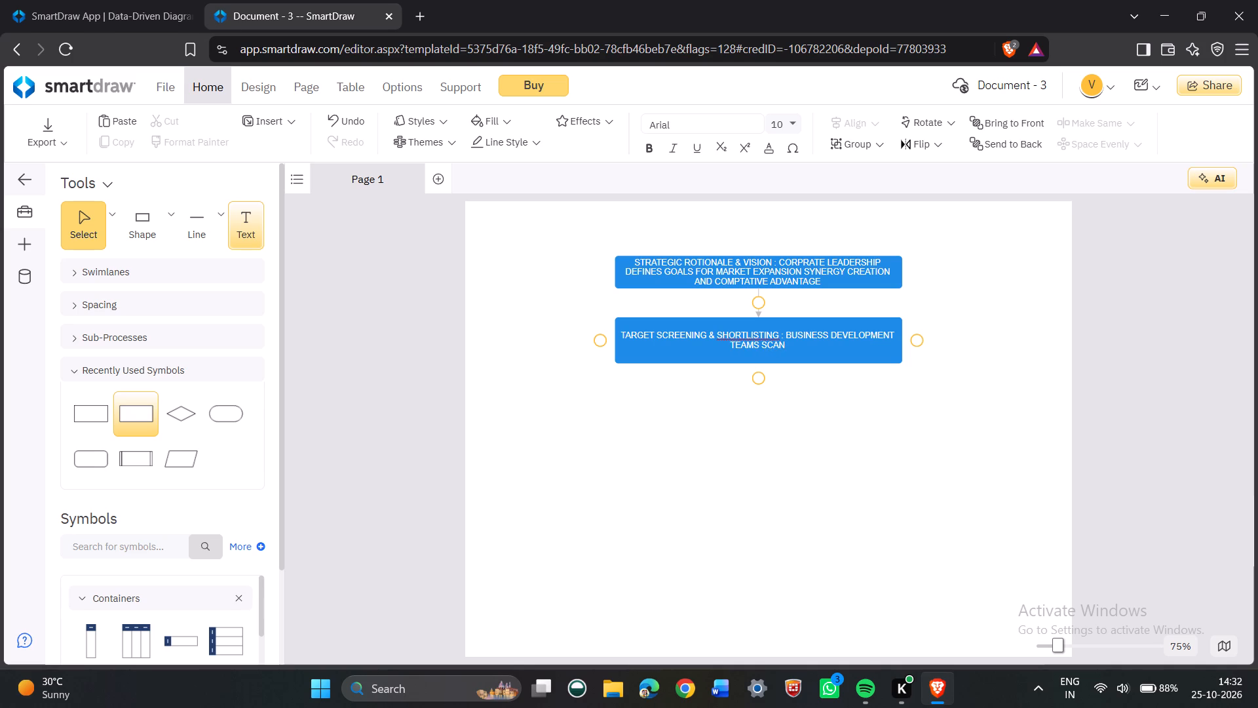
text(MA)
text(RKET)
key(space)
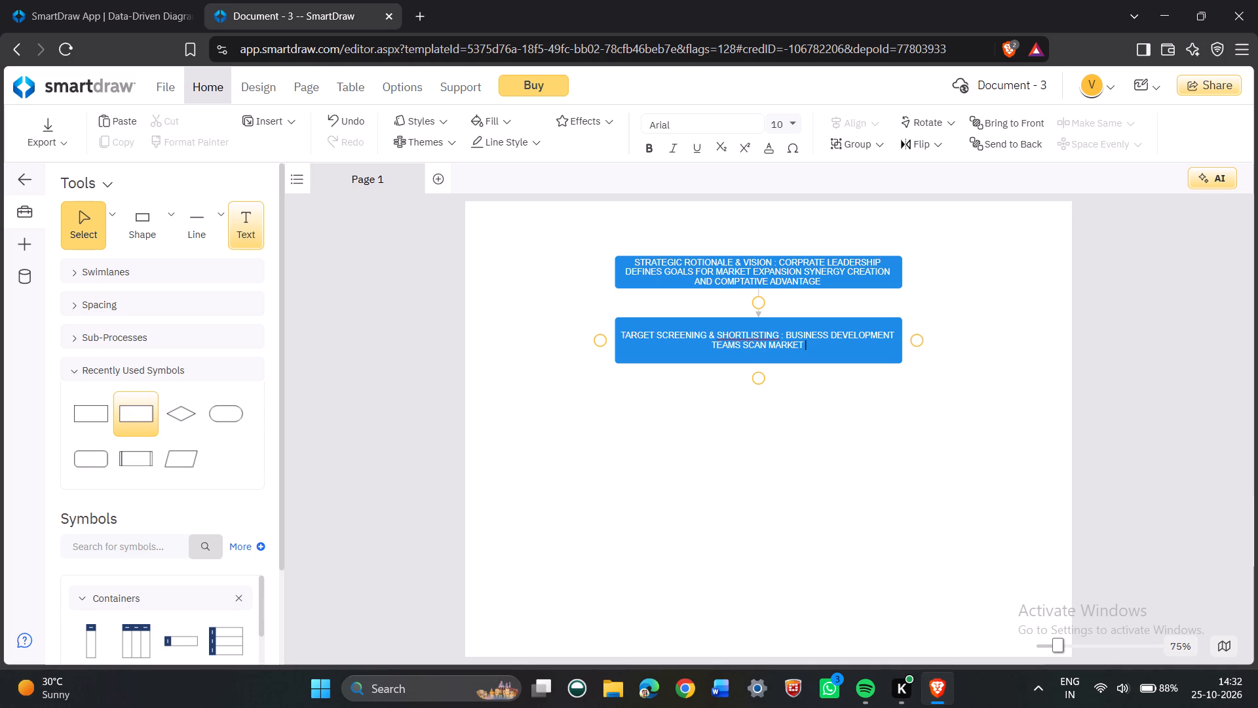
text(TO IN)
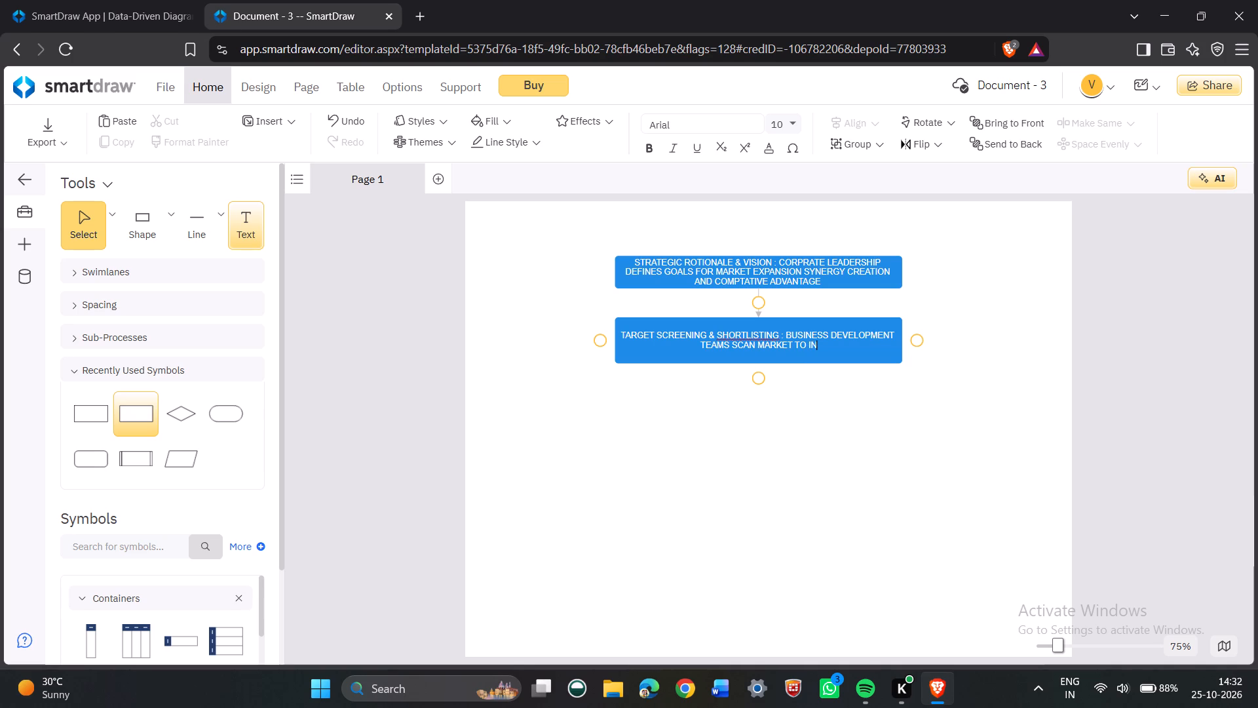
key(BackSpace)
text(DENTI)
key(g)
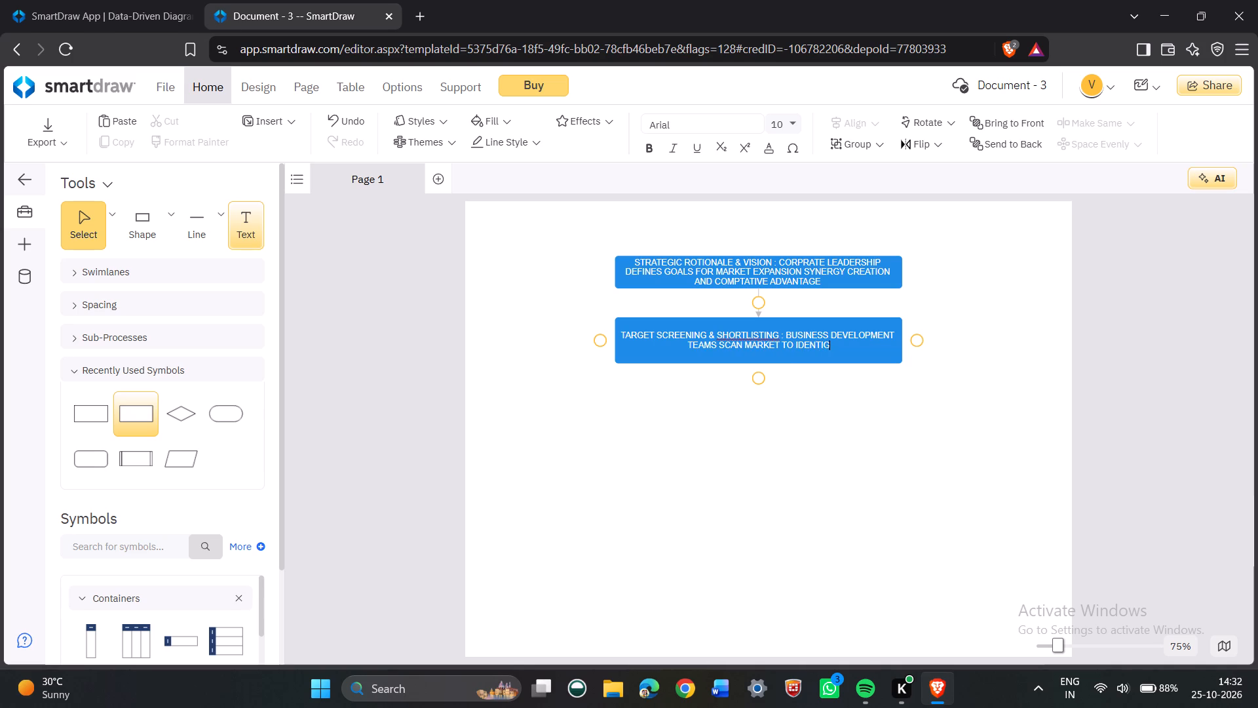
key(BackSpace)
text(FY)
key(space)
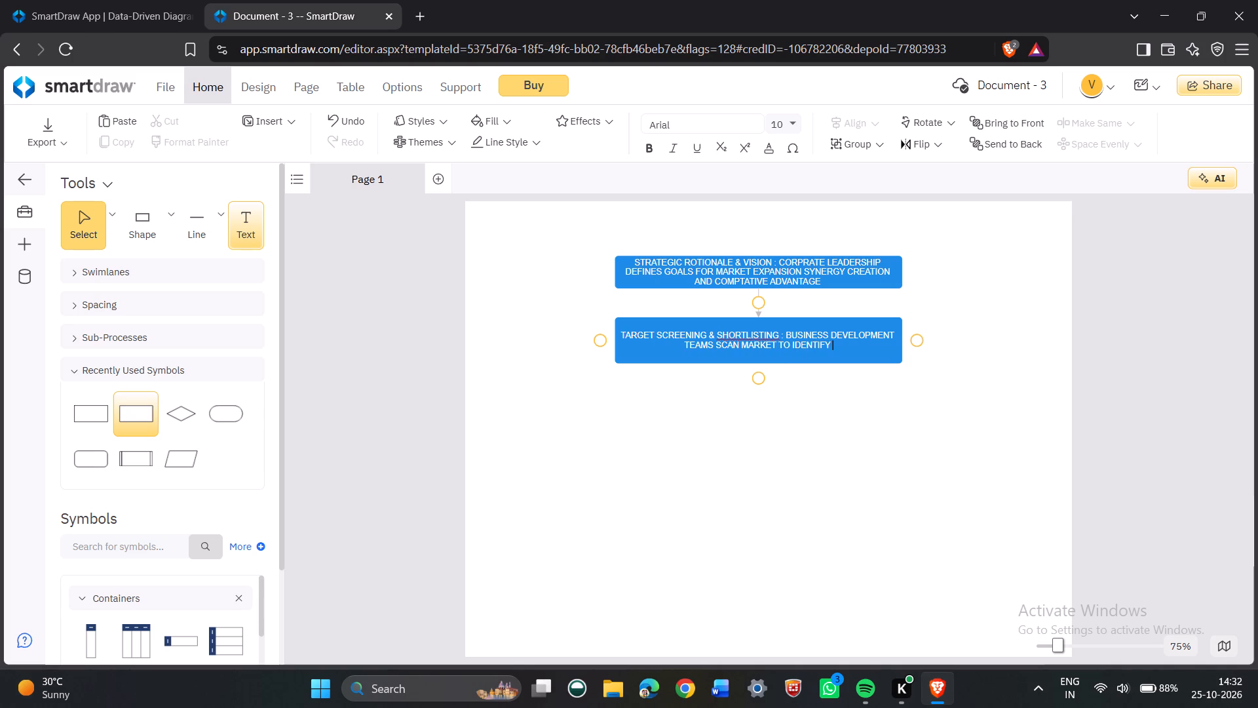
text(POTENTIAL)
key(space)
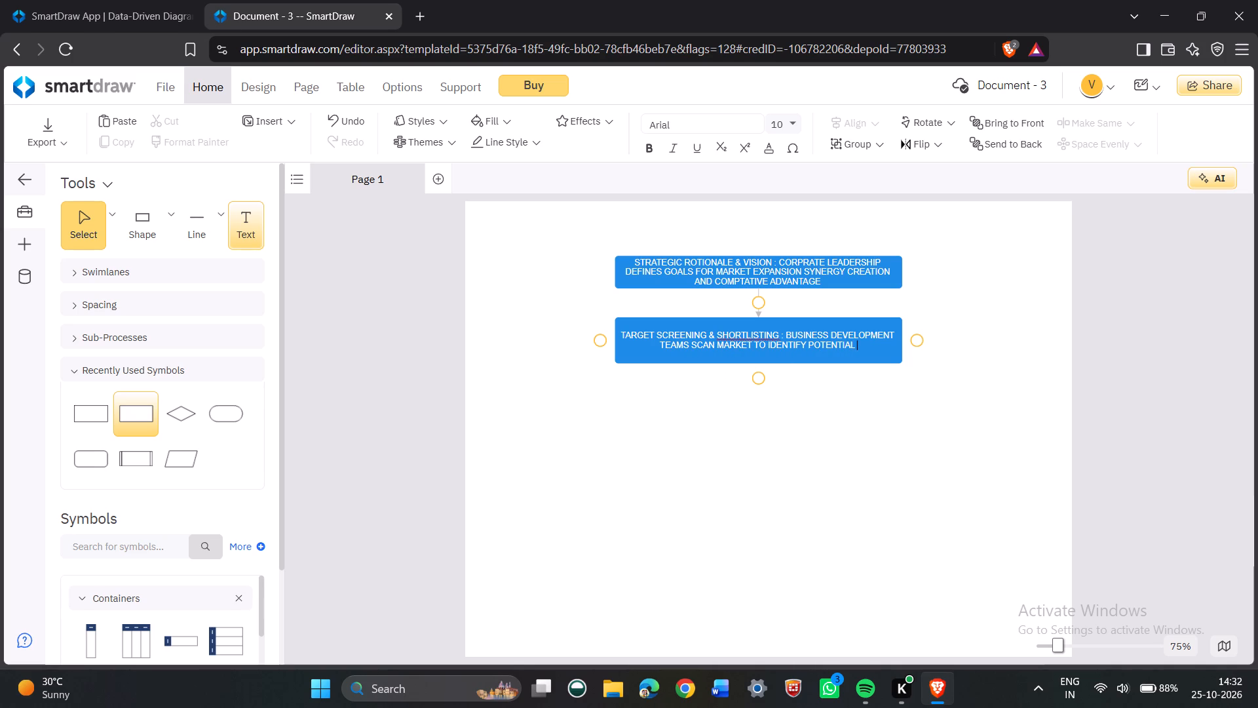
Finish the target screening label with "ACQUISITION CANDIDATES" and leave text editing.
key(e)
key(BackSpace)
key(a)
key(c)
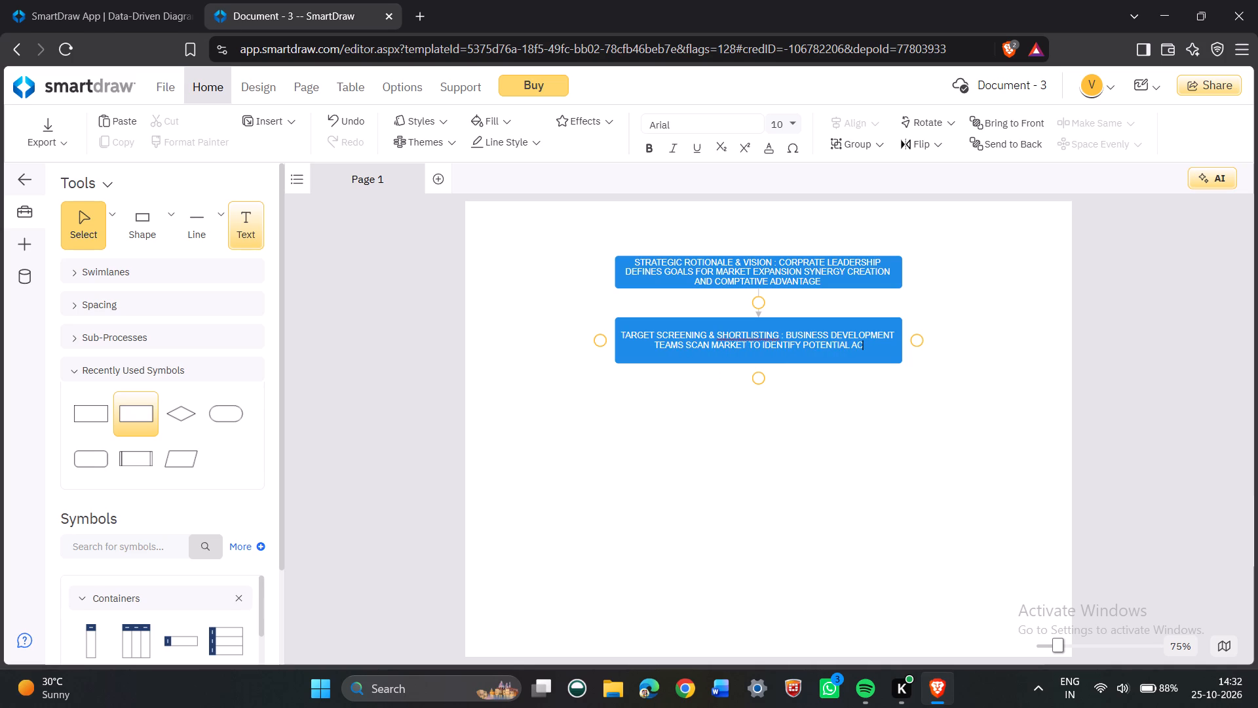
key(q)
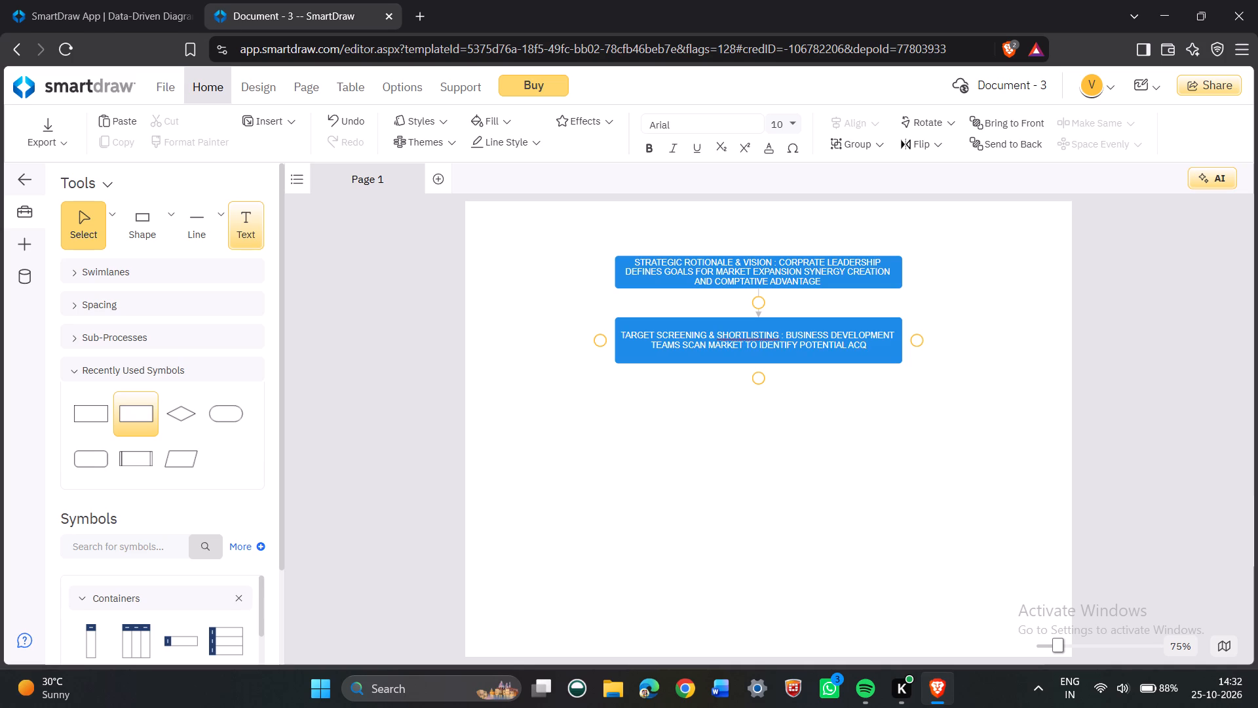
key(u)
key(i)
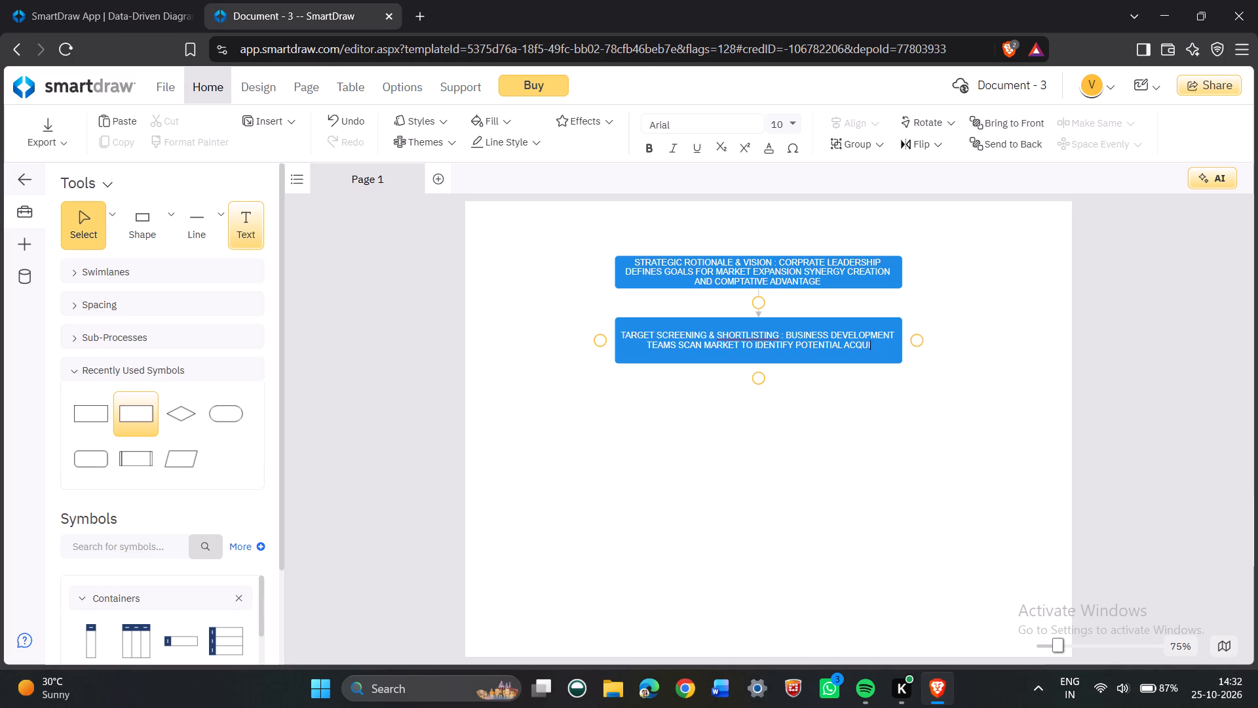
key(s)
text(ITION)
key(space)
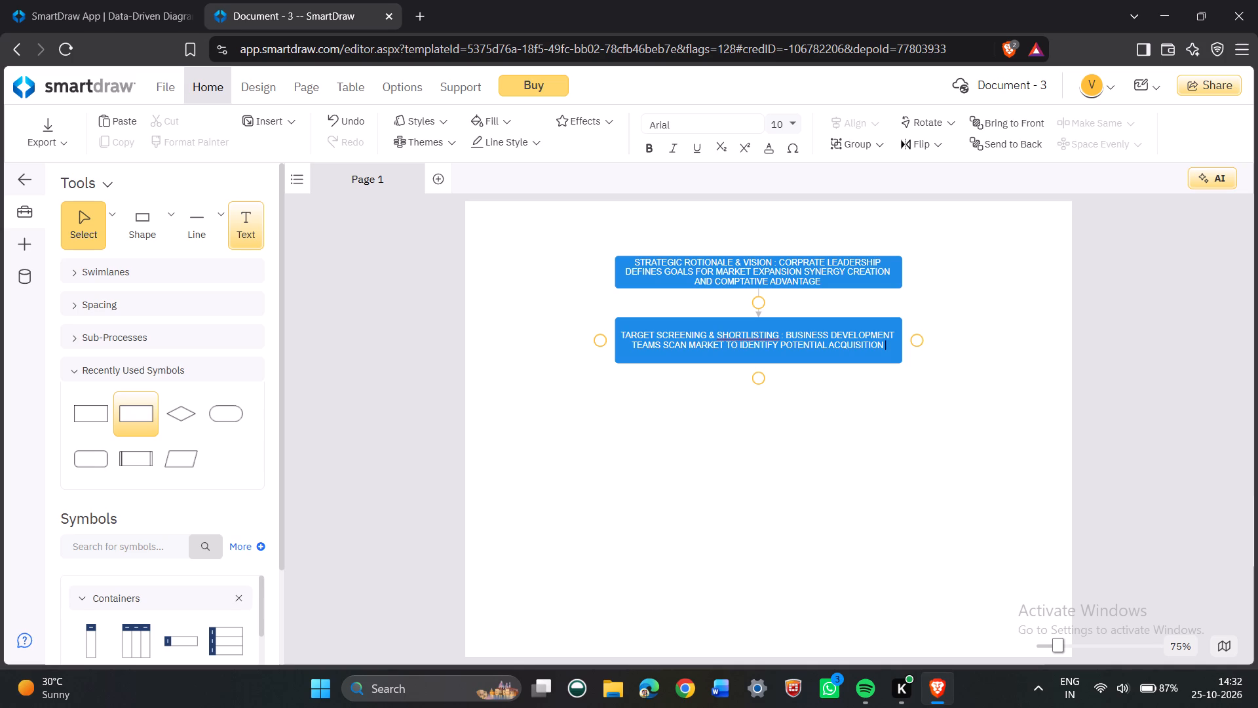
text(CAND)
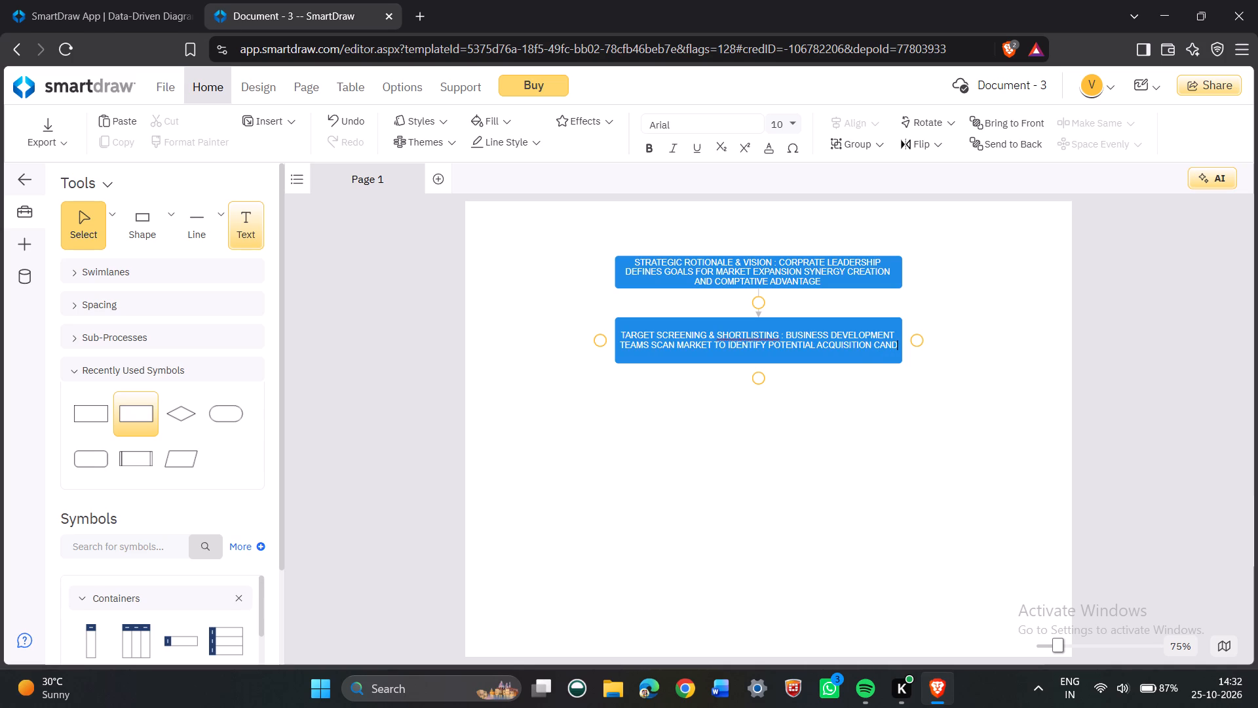
key(i)
text(DATES)
key(space)
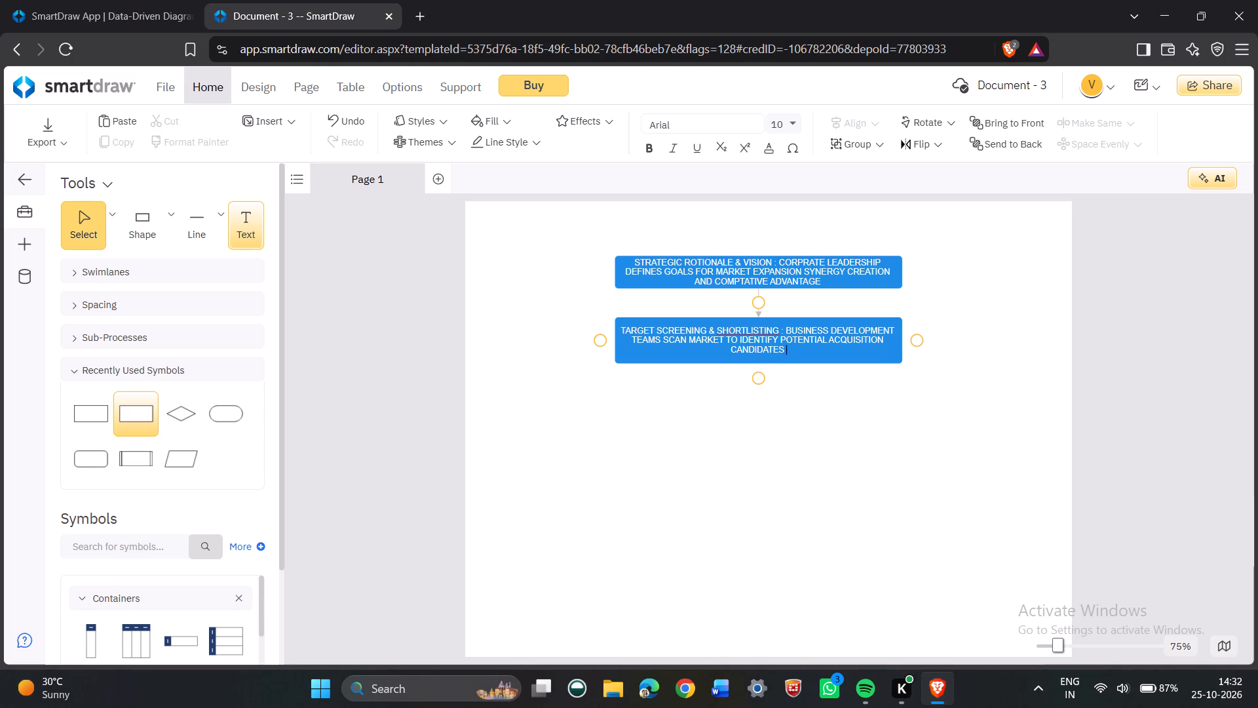
click(685, 460)
Reduce the target screening box's height to fit its three-line text and move it slightly up towards the strategic vision box.
click(683, 348)
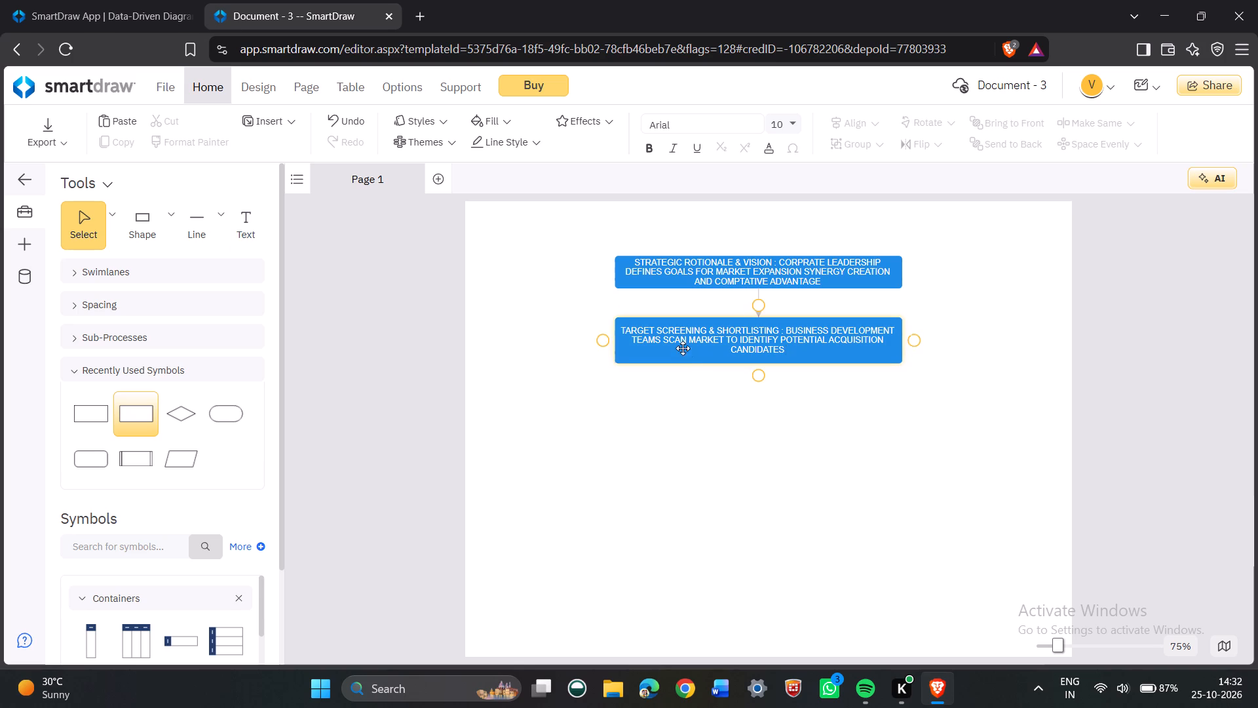
drag(756, 363, 752, 340)
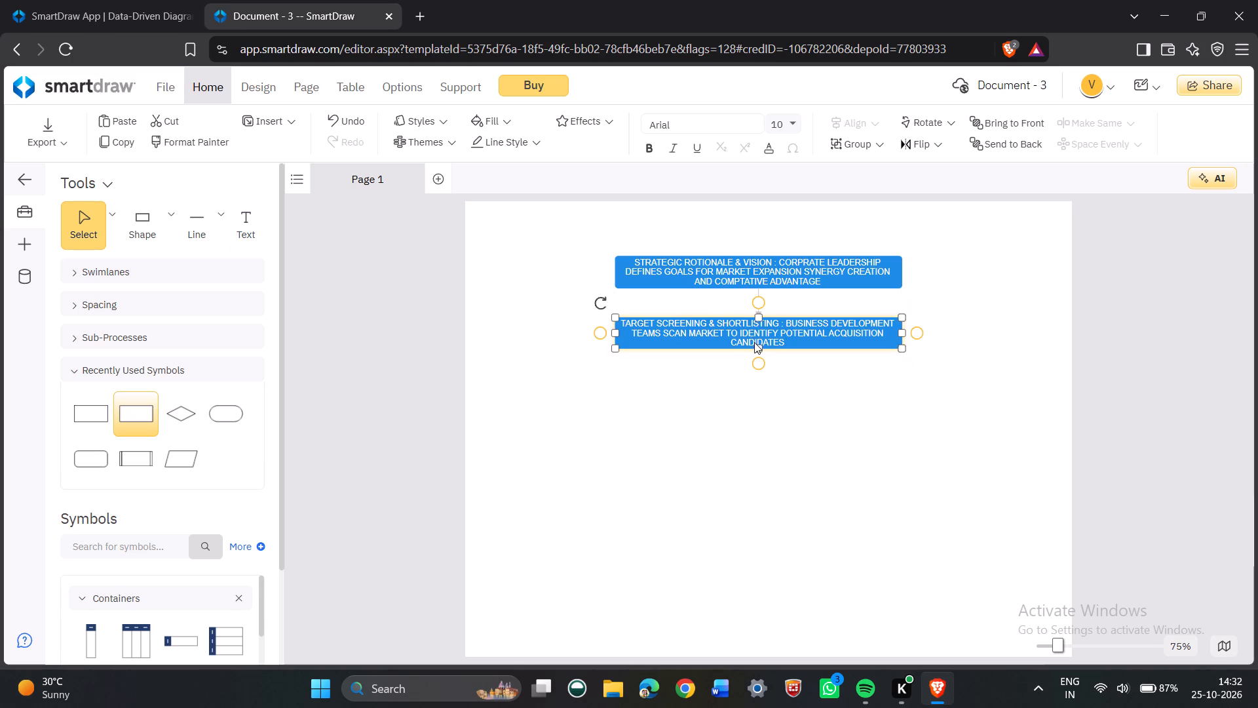
drag(755, 343, 754, 336)
click(737, 383)
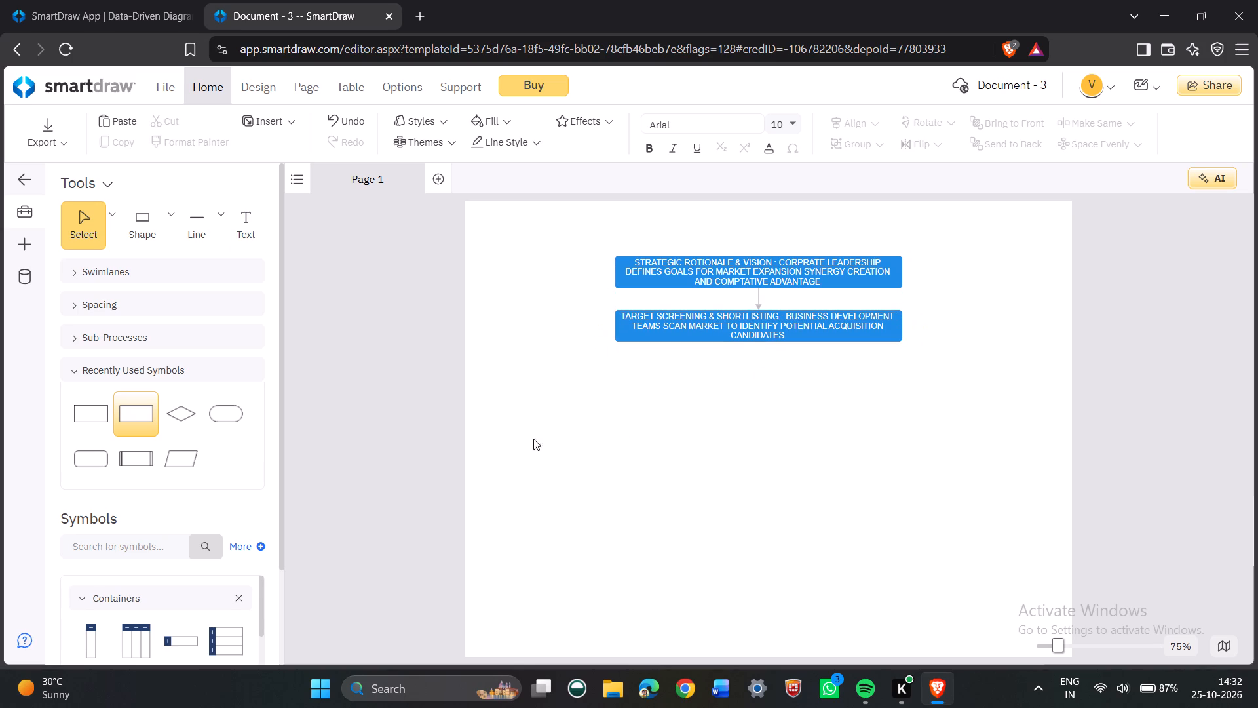
Draw a short straight arrow pointing down from the bottom centre of the target screening box.
click(206, 229)
drag(206, 229, 219, 233)
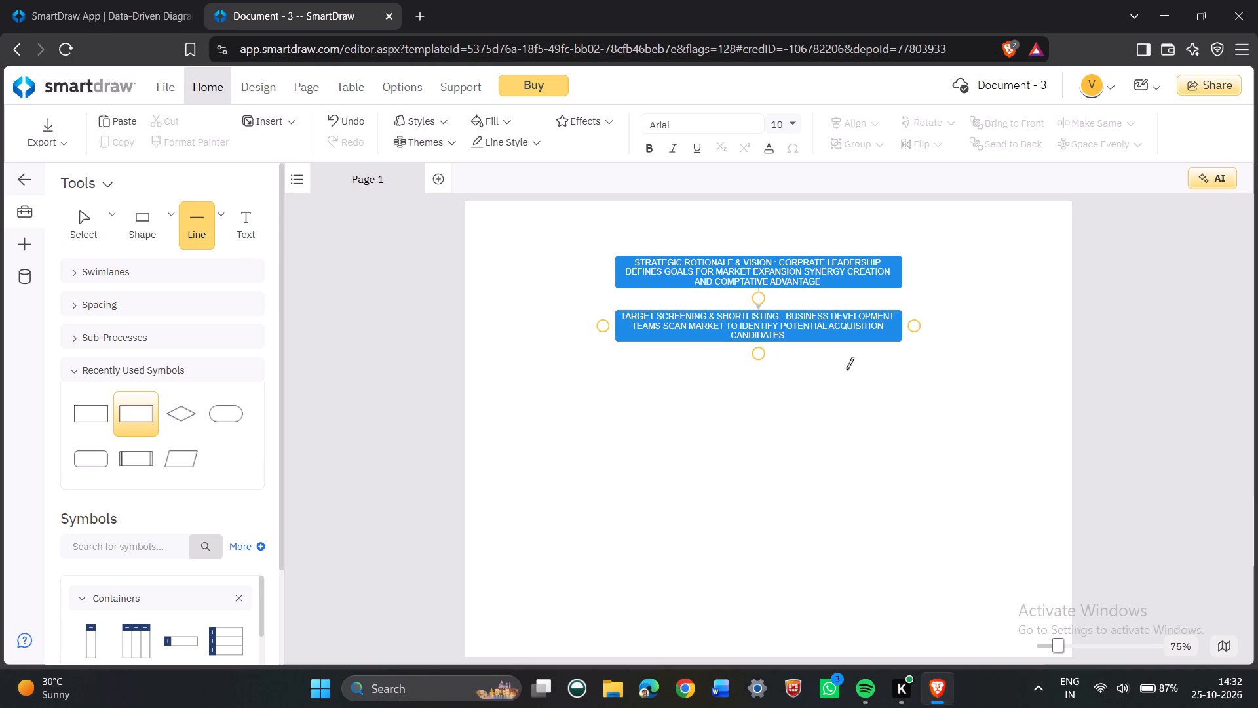
drag(757, 340, 757, 366)
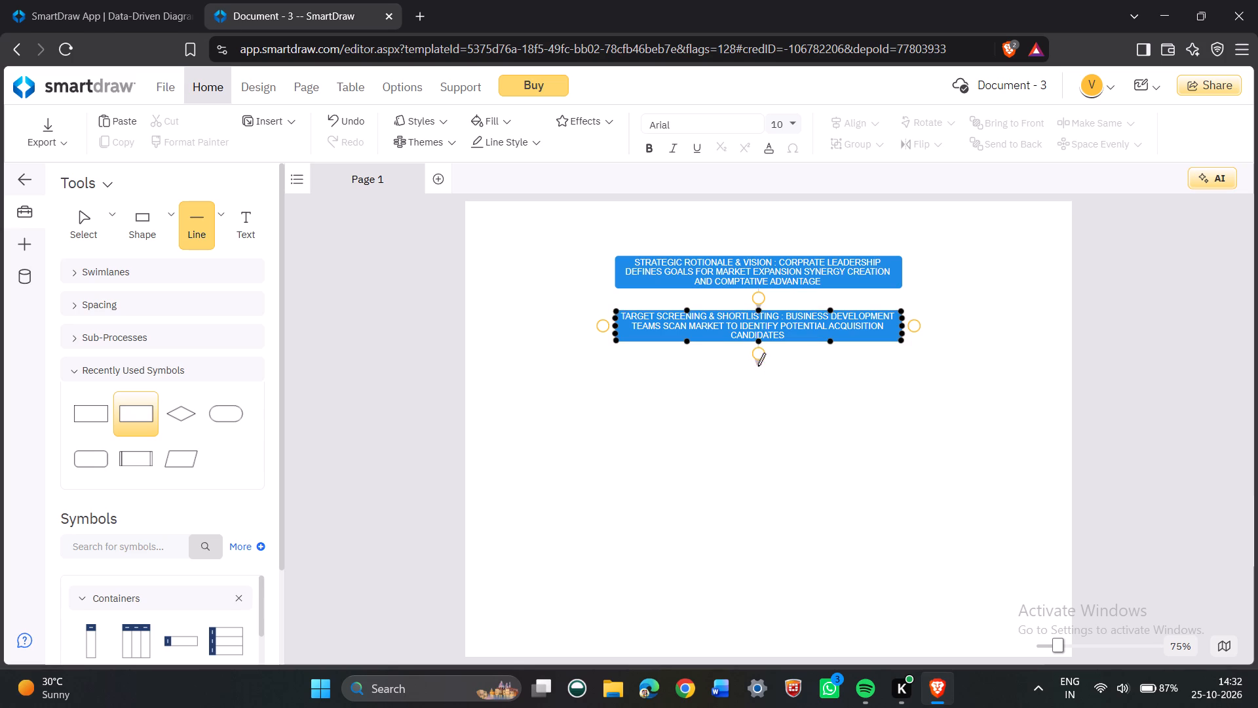
drag(757, 366, 757, 370)
drag(744, 398, 744, 417)
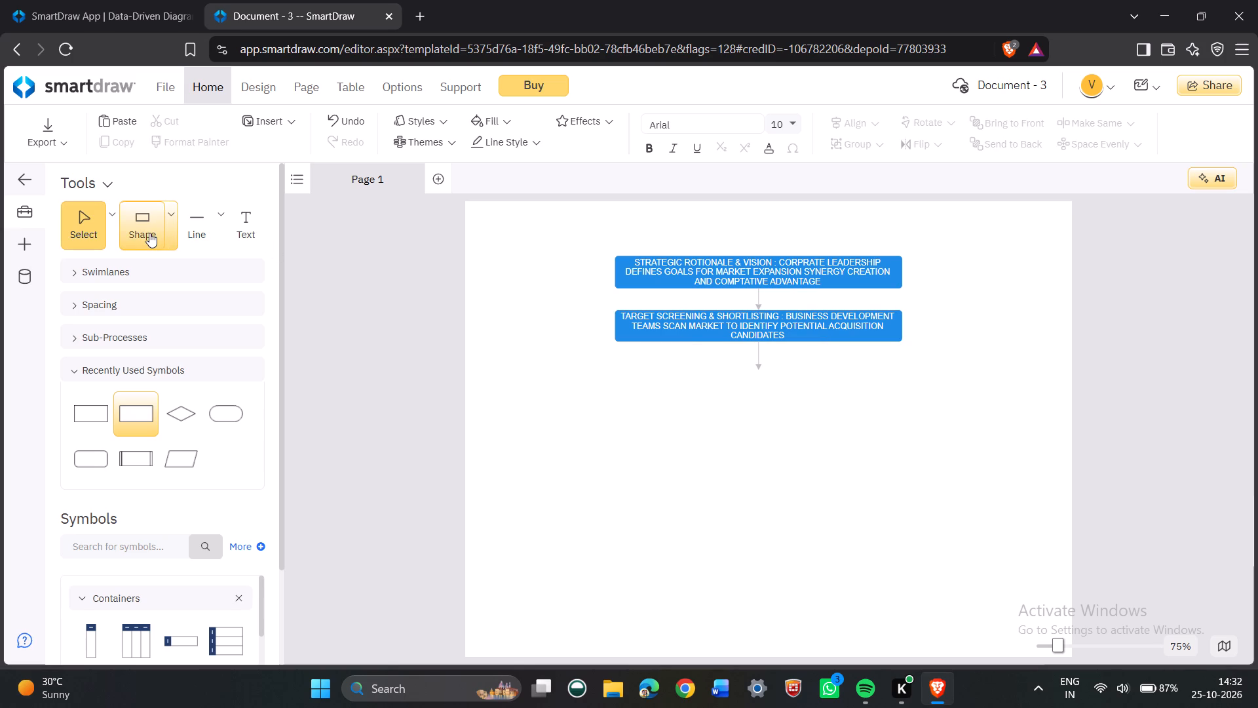
Place a third blue rectangle under the new arrow and widen it on both sides to roughly match the boxes above.
drag(149, 233, 758, 393)
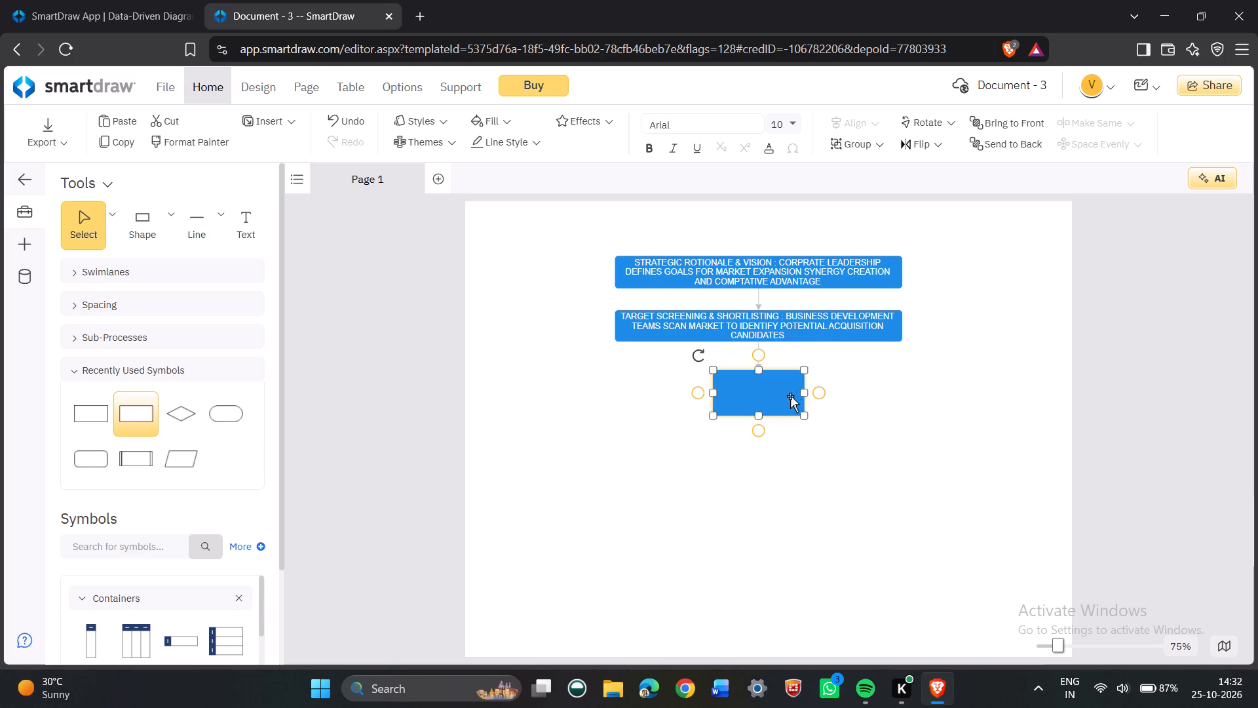
drag(801, 395, 898, 393)
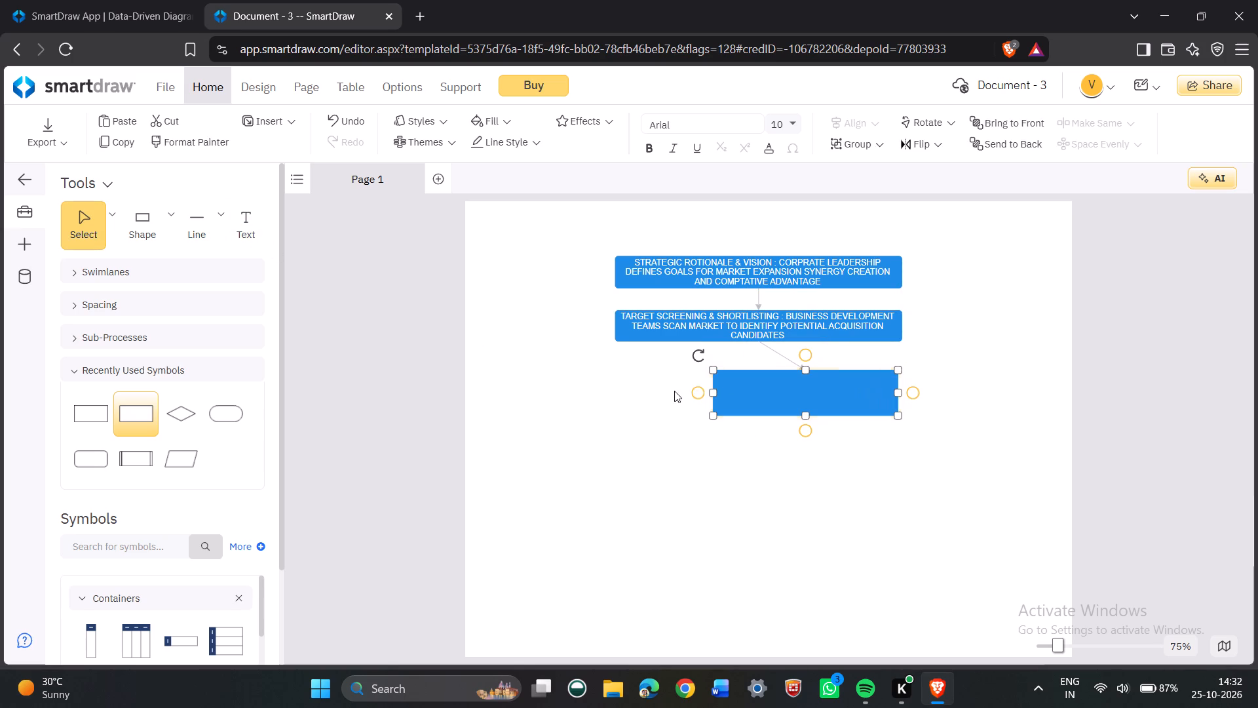
drag(713, 397, 615, 407)
Start the label of the third box with "NON-DISCLOSURE AGREEMENT (NDA) SIGNING".
click(256, 222)
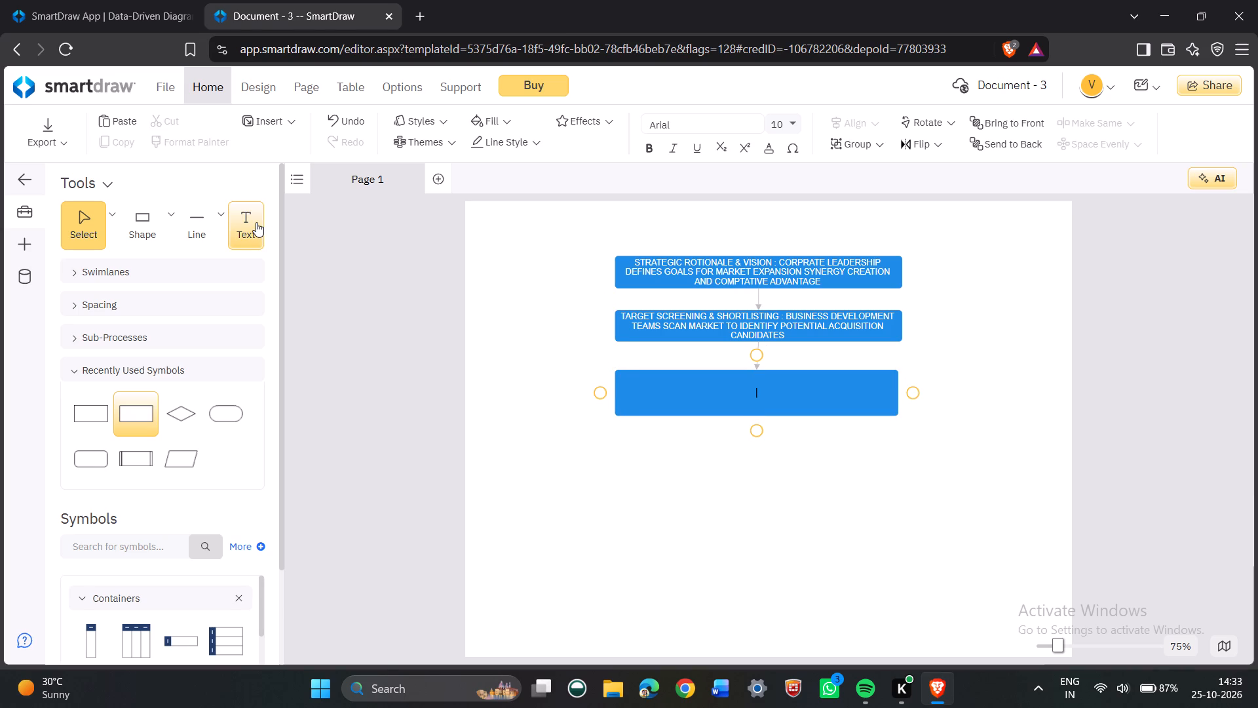
text(NON)
key(minus)
text(DISC)
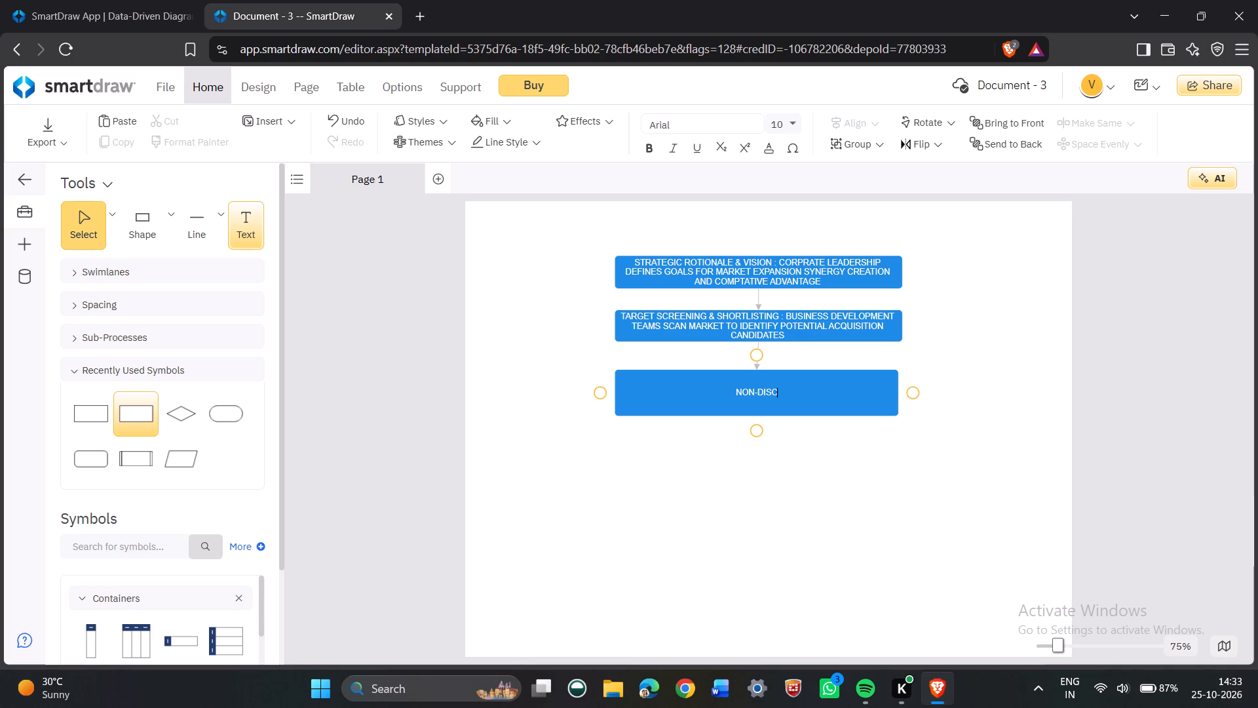
text(LOSURE)
key(space)
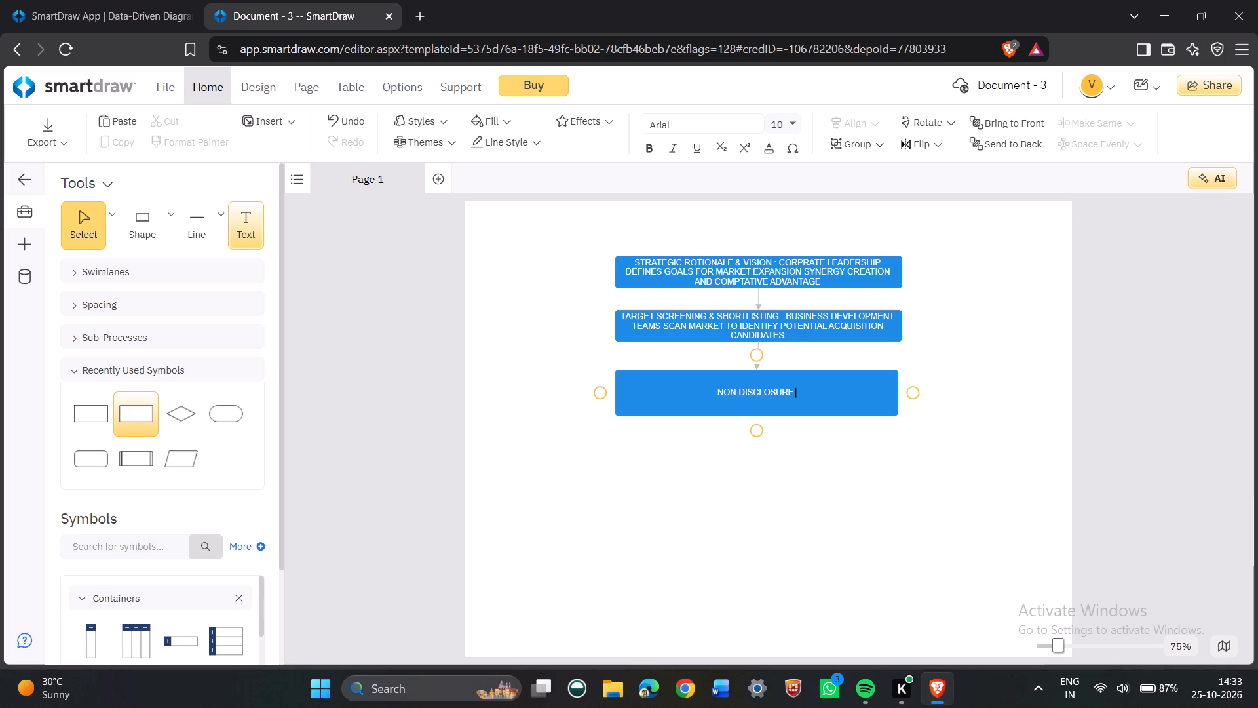
text(AGREE)
text(MENT)
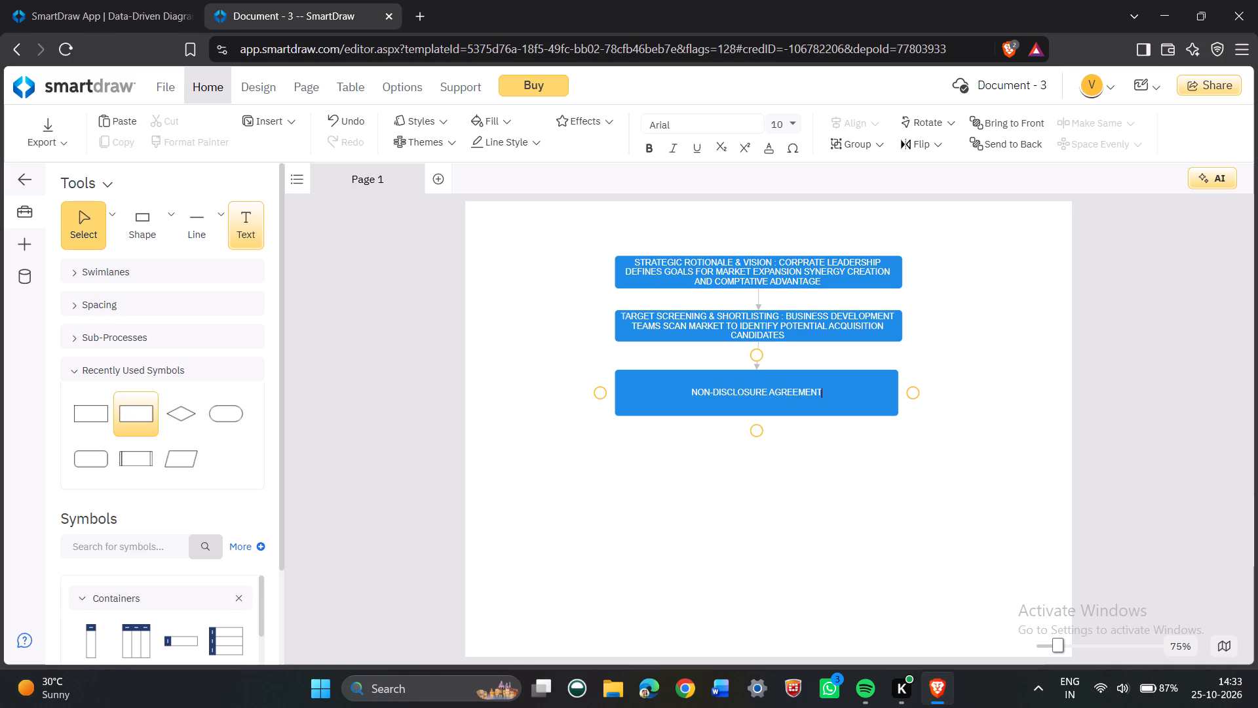
key(space)
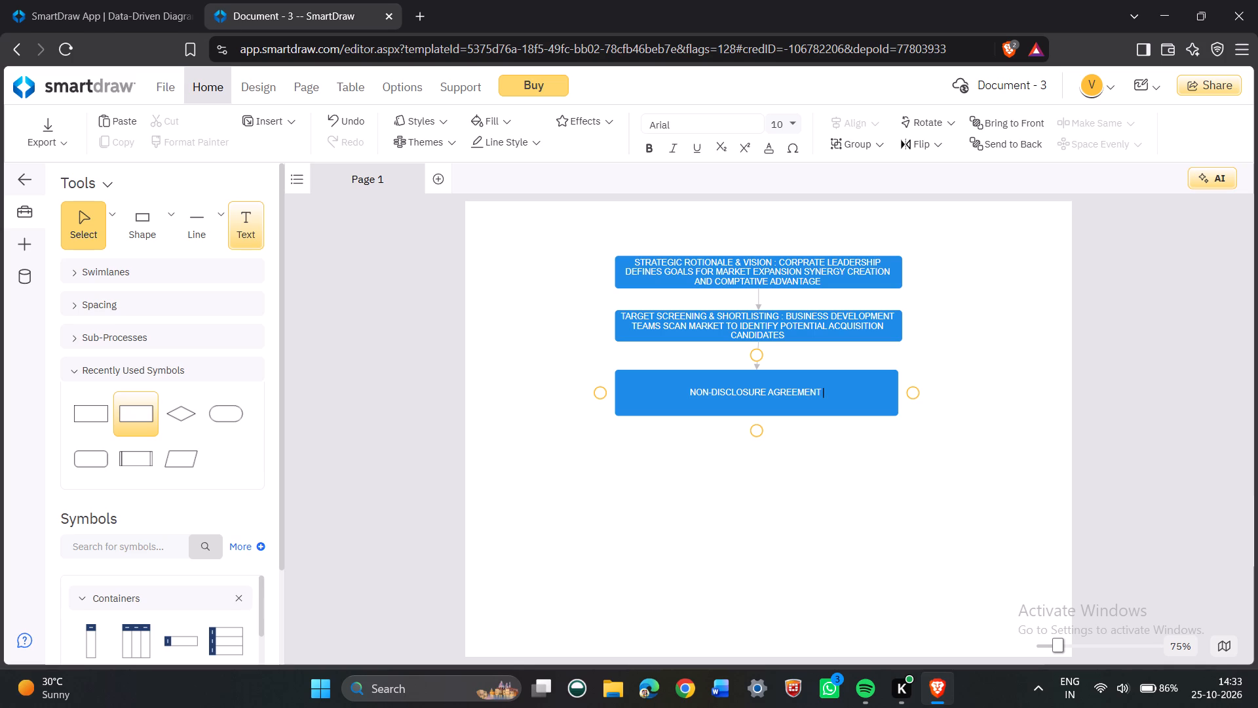
key(shift+parenleft)
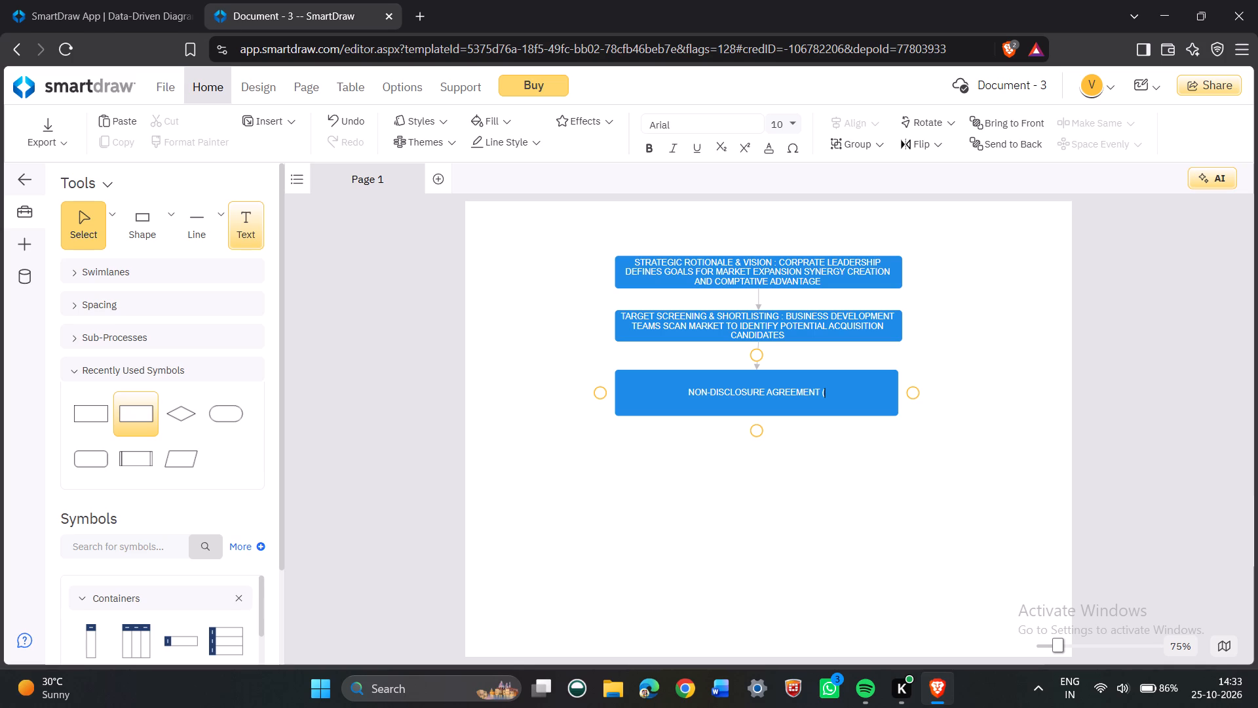
text(NDA)
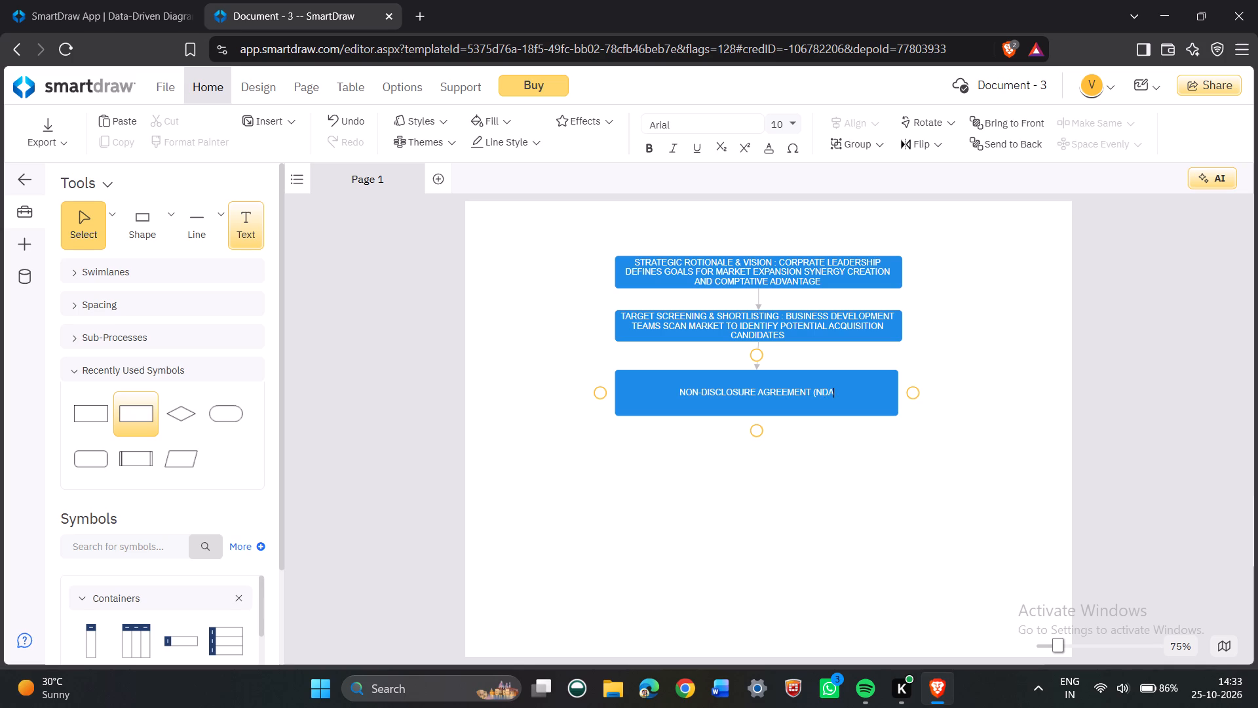
text())
key(space)
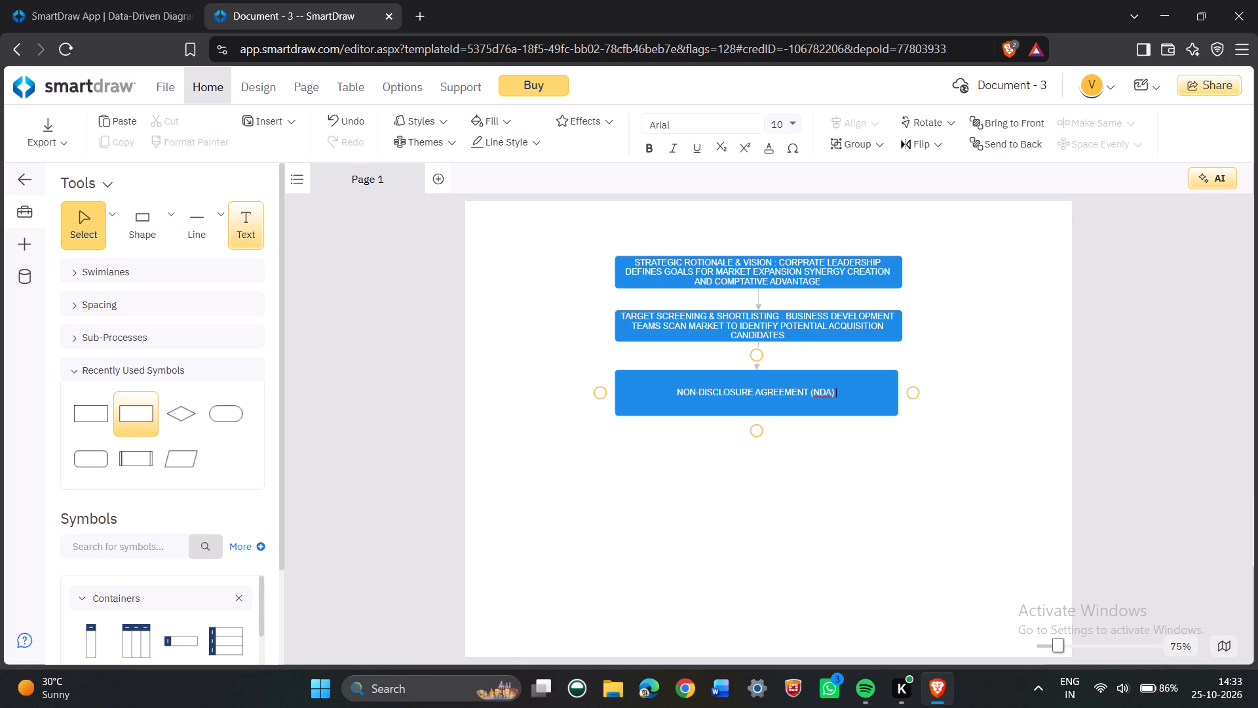
text(SIG)
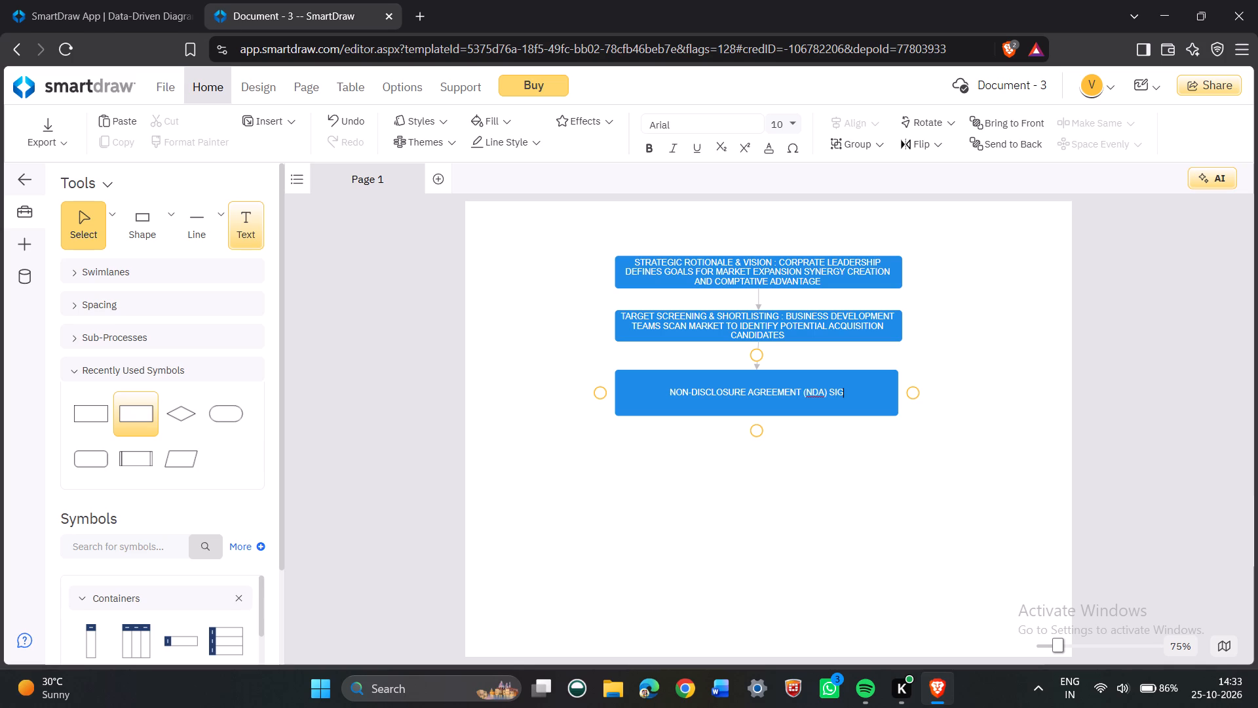
text(NING)
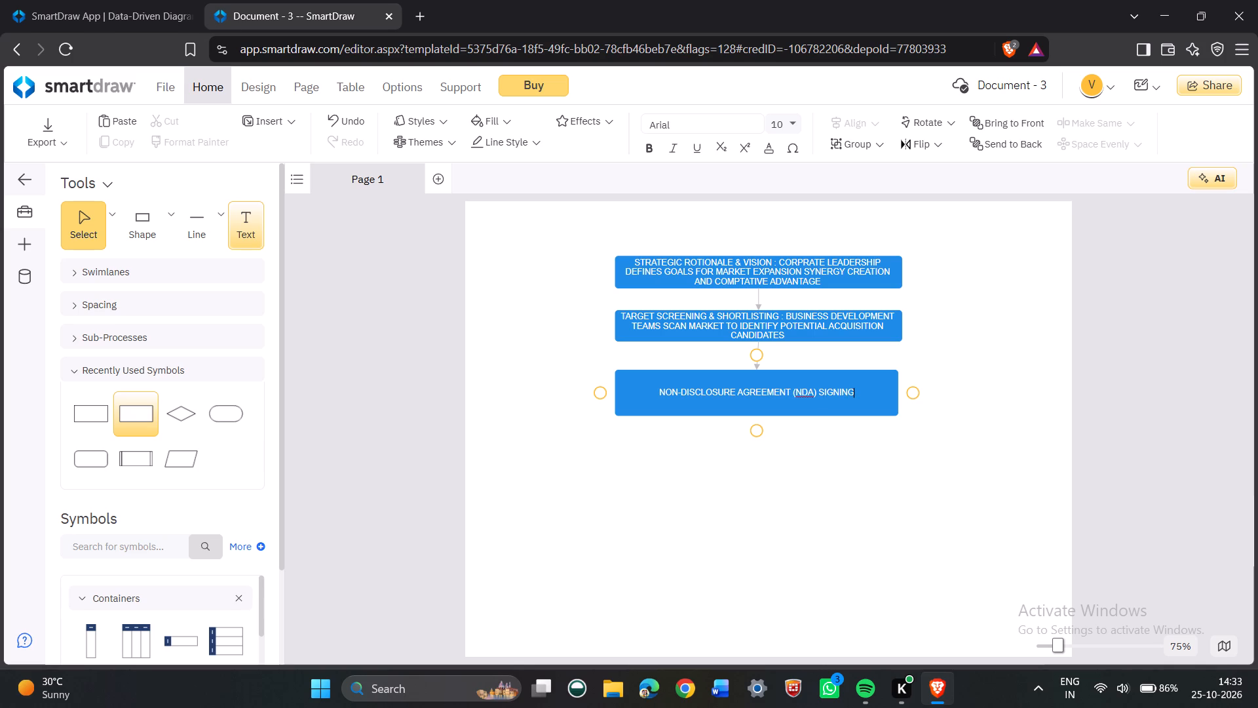
key(space)
Continue the third box's label with "CONFIDENTIALITY PACTS TO".
text(CONFI)
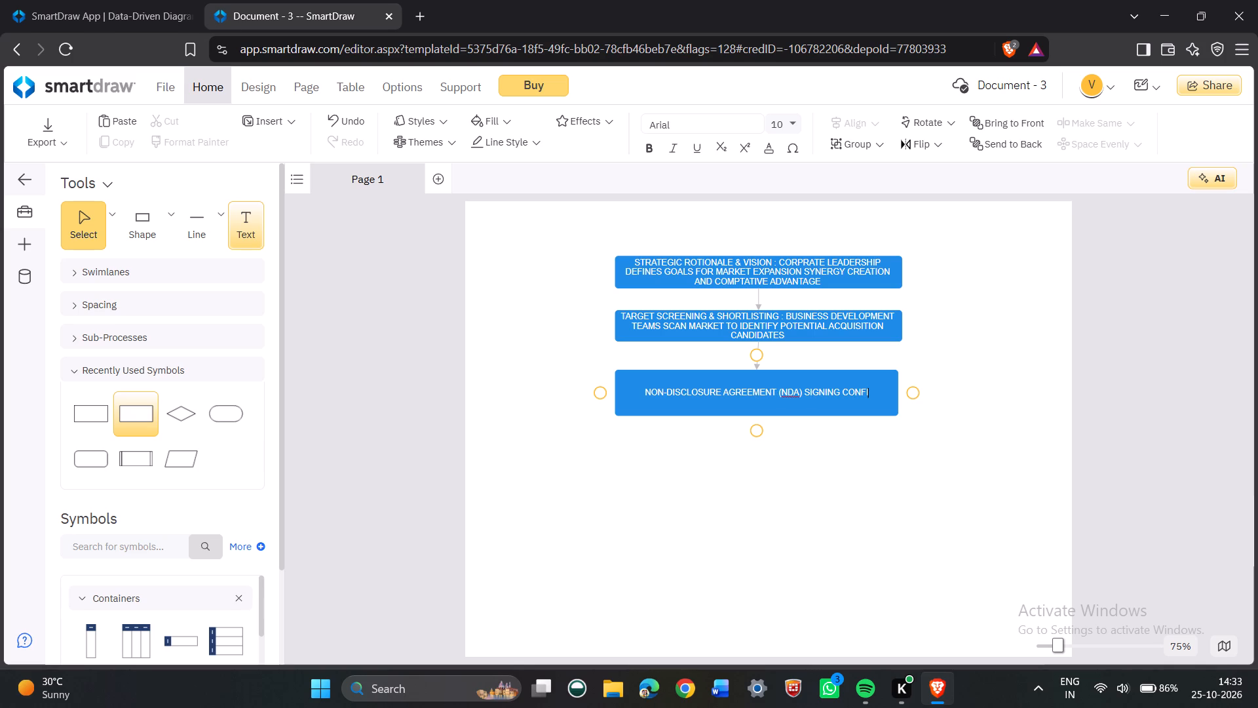
text(DENTIA)
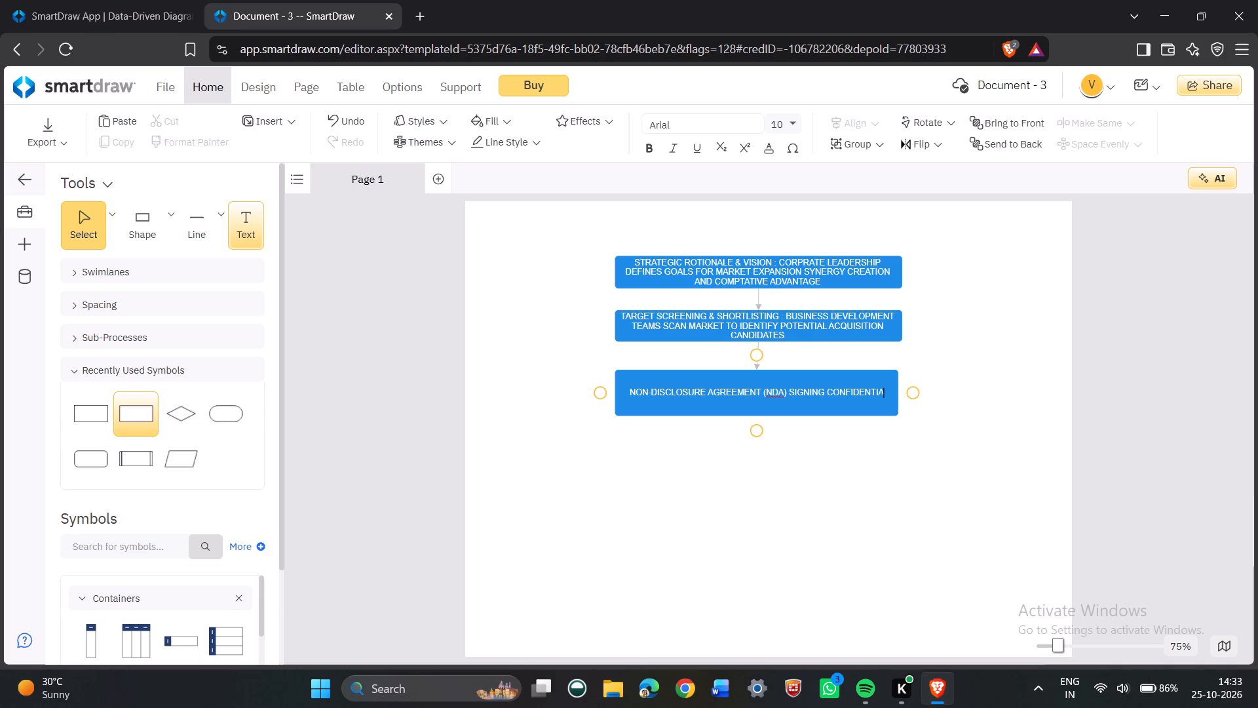
key(l)
key(BackSpace)
key(BackSpace)
key(BackSpace)
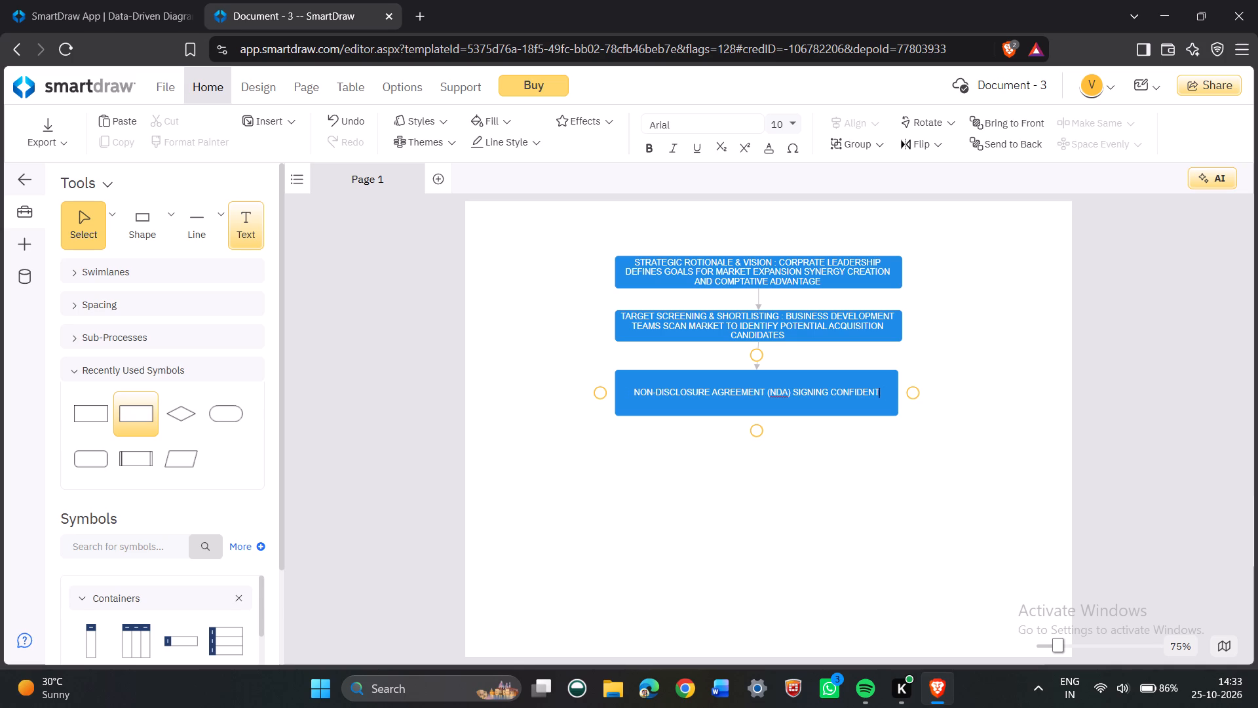
key(BackSpace)
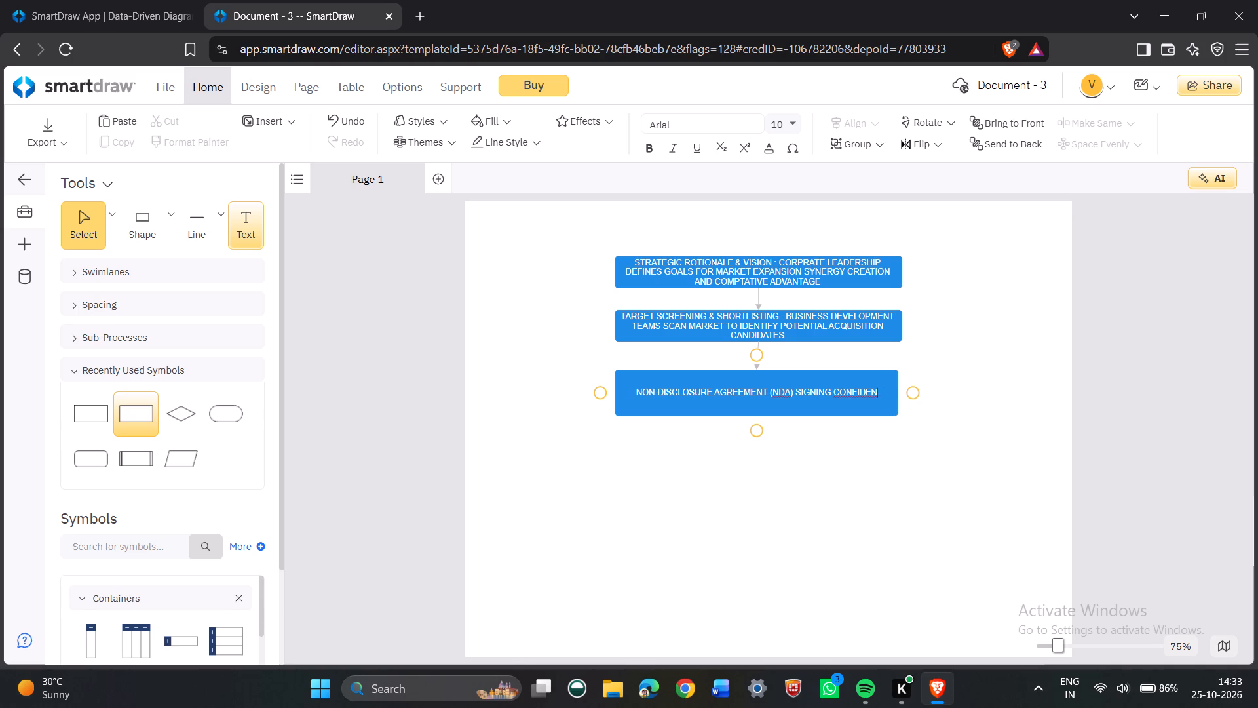
text(TAI)
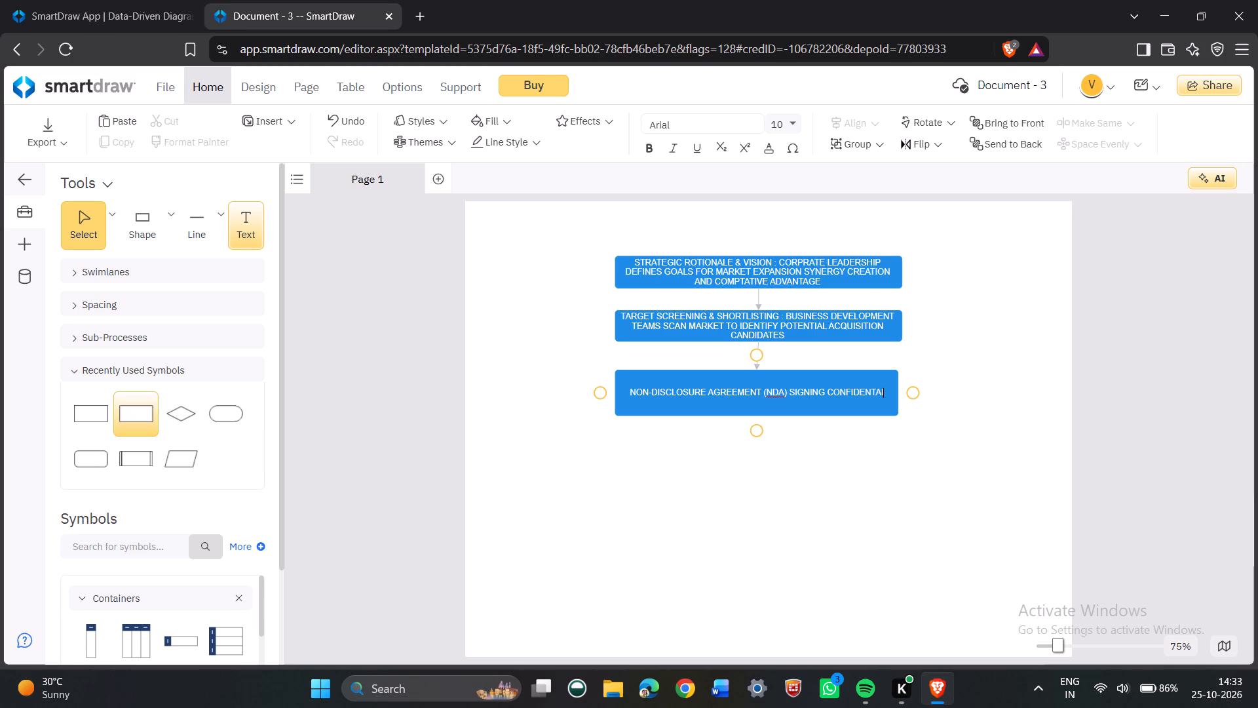
key(BackSpace)
key(BackSpace)
text(IA)
text(LITY)
key(space)
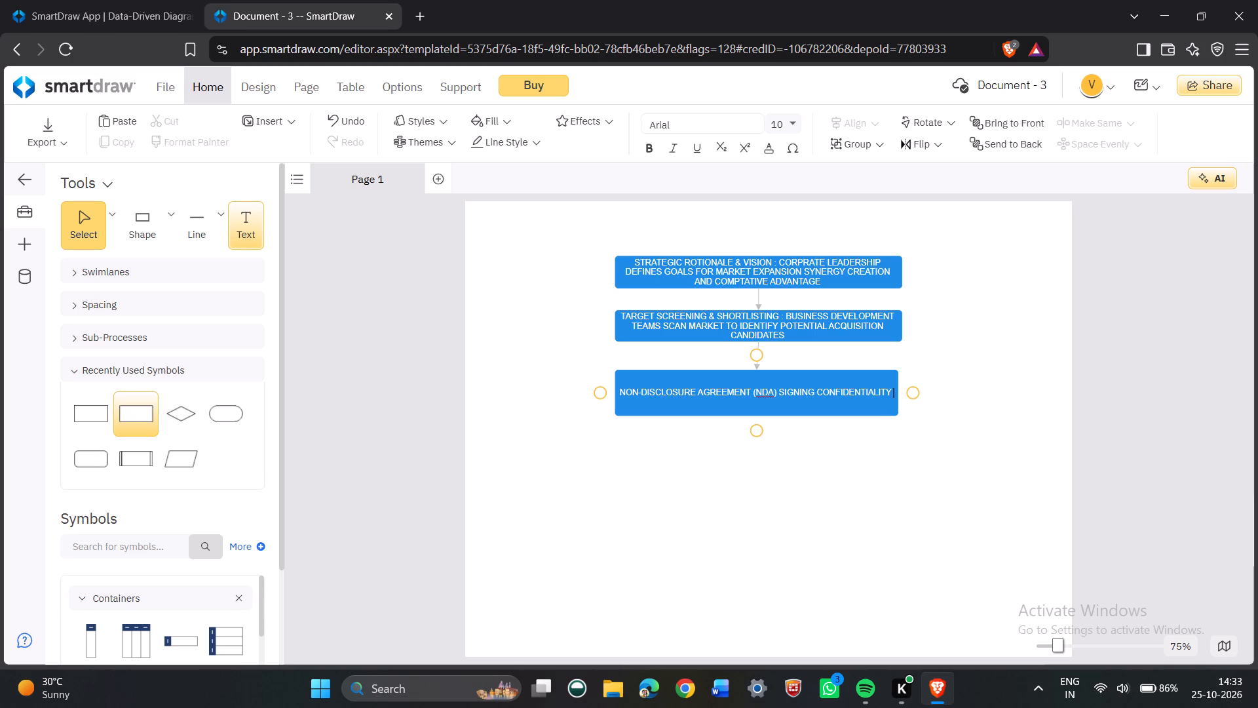
text(PACTS TO)
key(space)
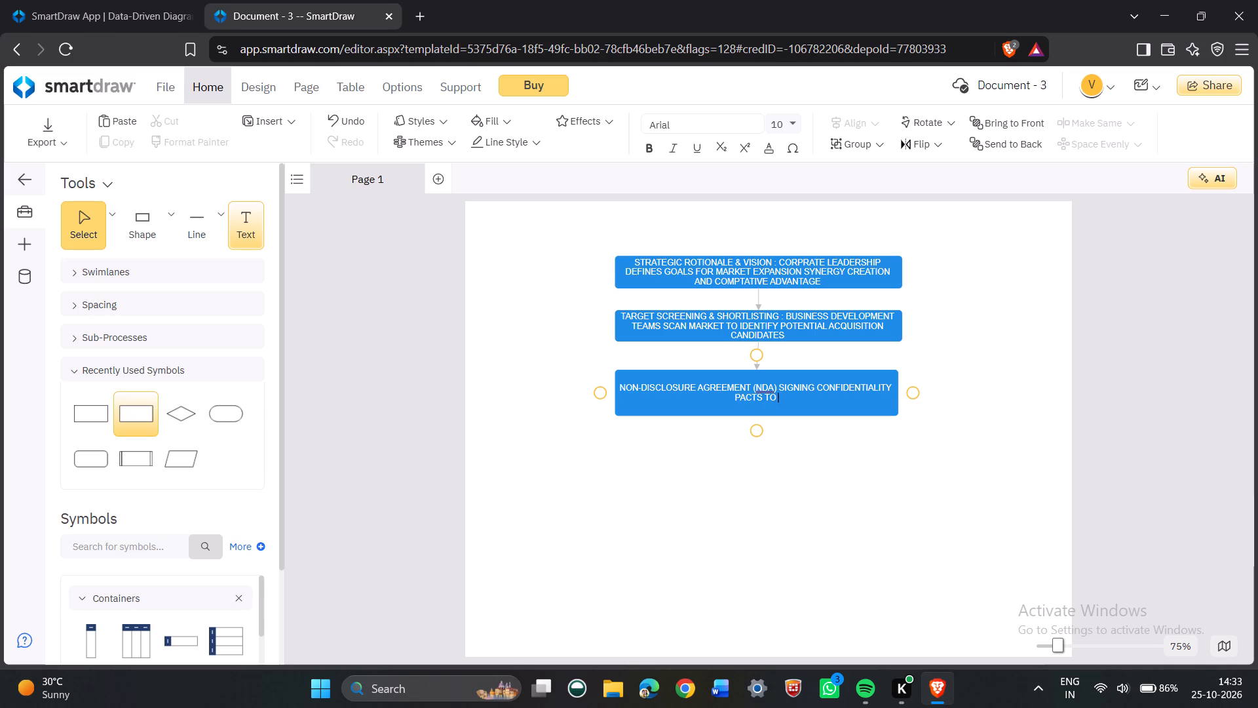
Continue the non-disclosure agreement label with "SECURE SENSITIVE FINANCIAL BOOKS".
key(s)
text(ECURE)
key(space)
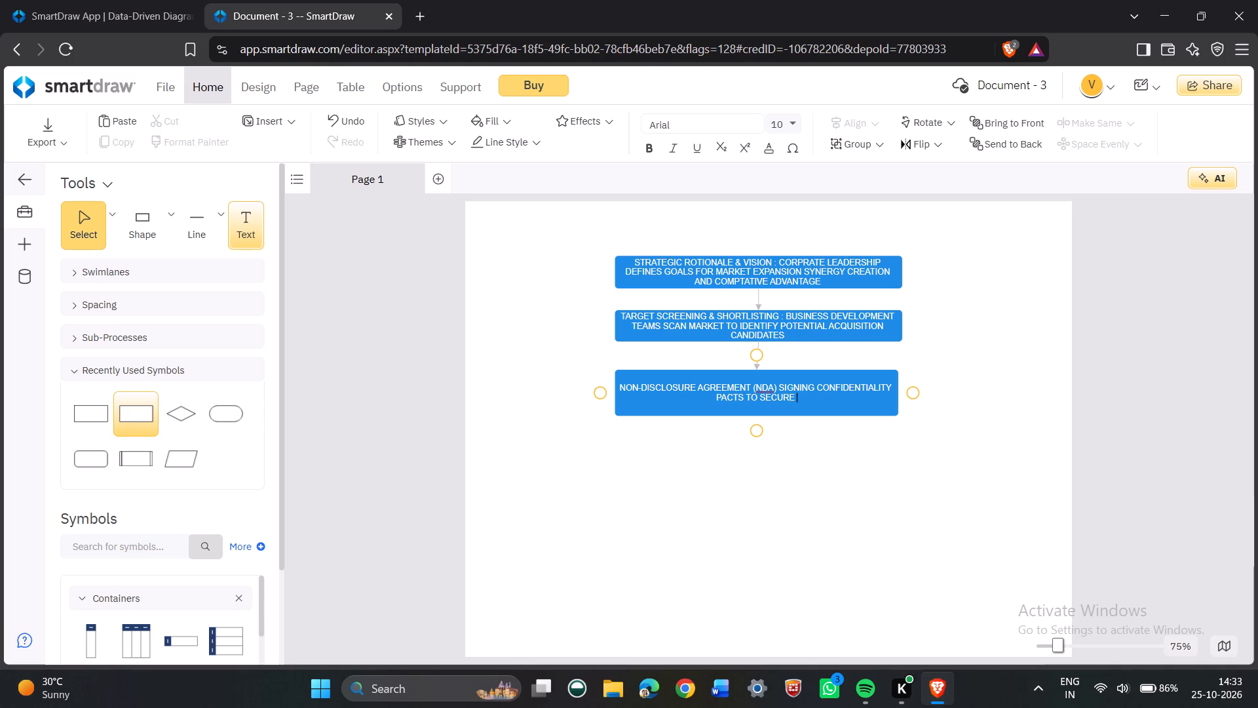
key(d)
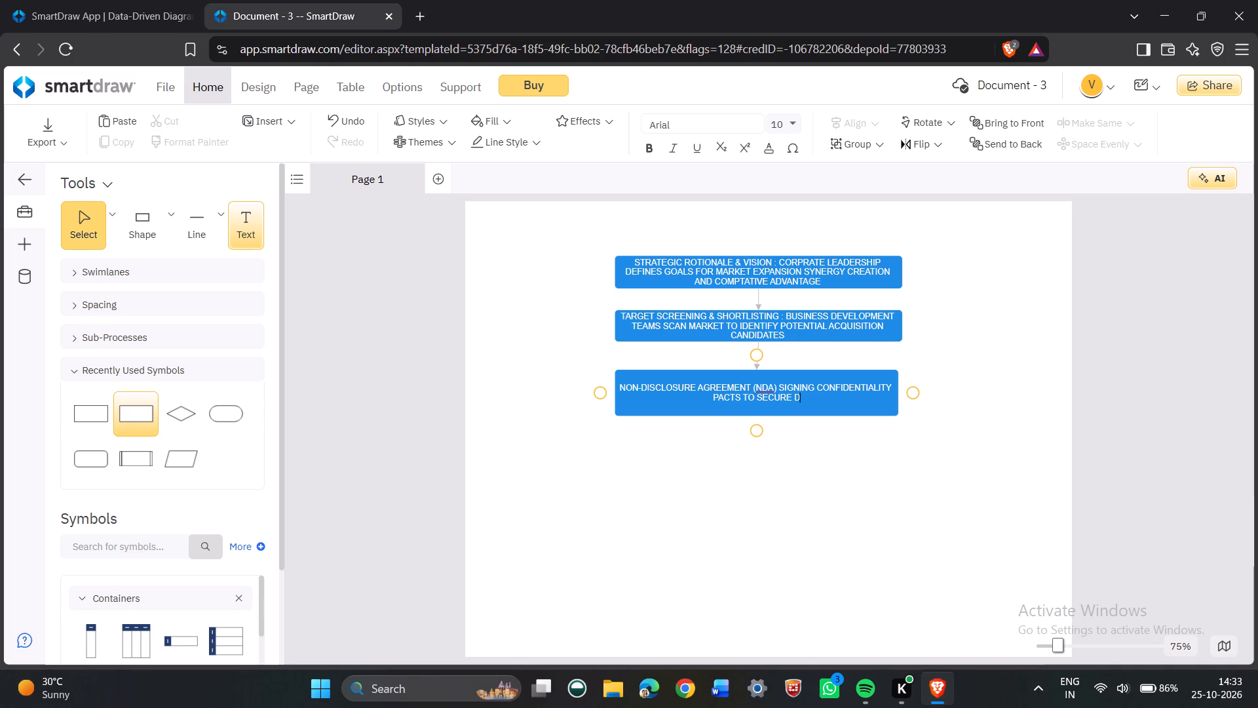
key(BackSpace)
text(SENSITIVE)
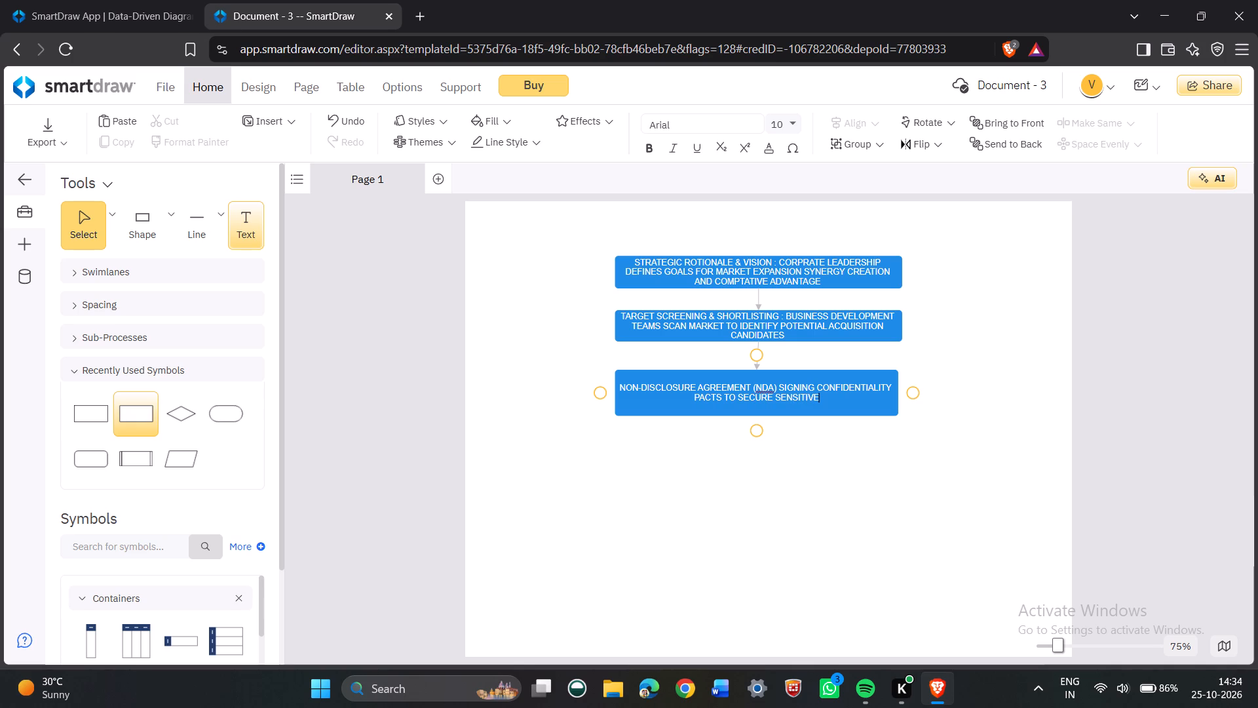
key(space)
text(FINANCIAL)
key(space)
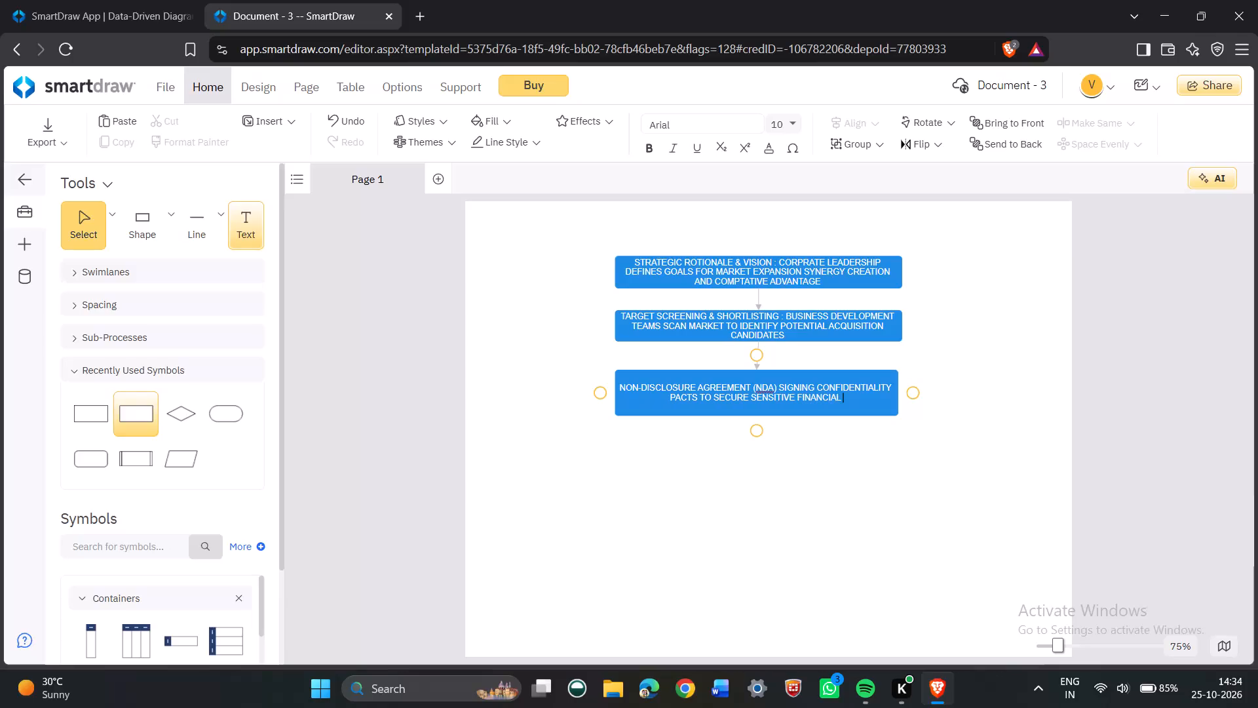
text(BOOKS)
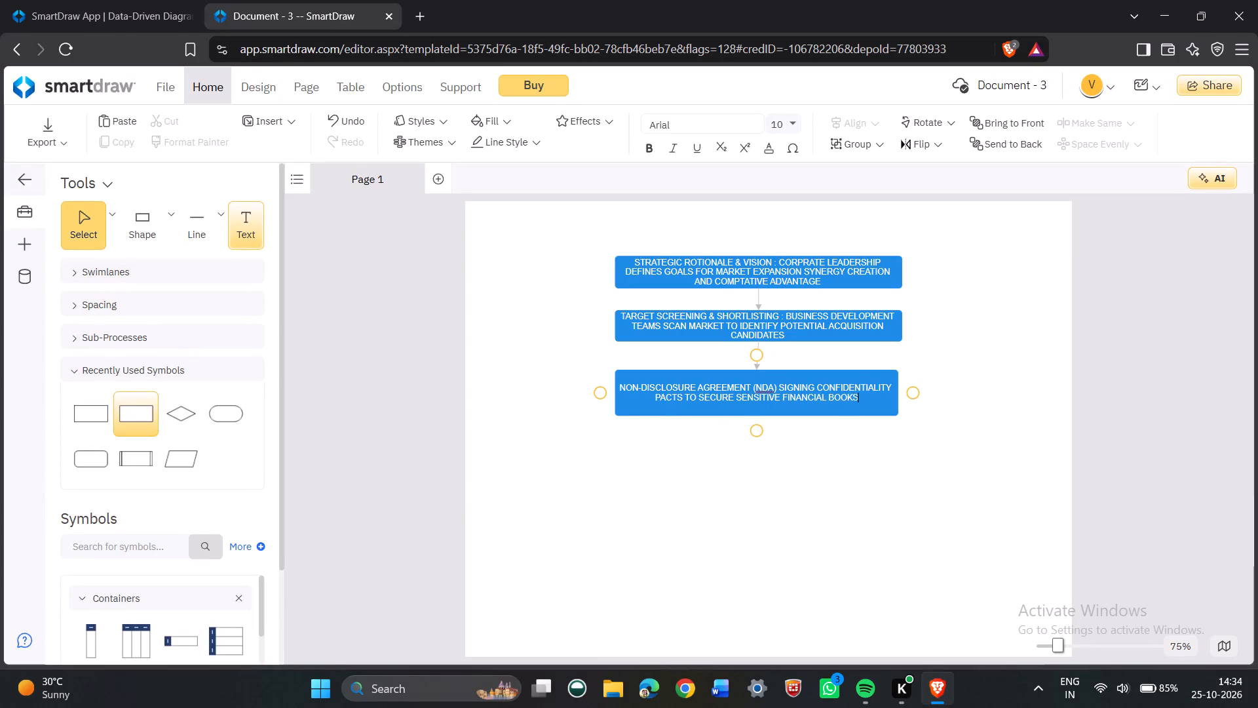
key(space)
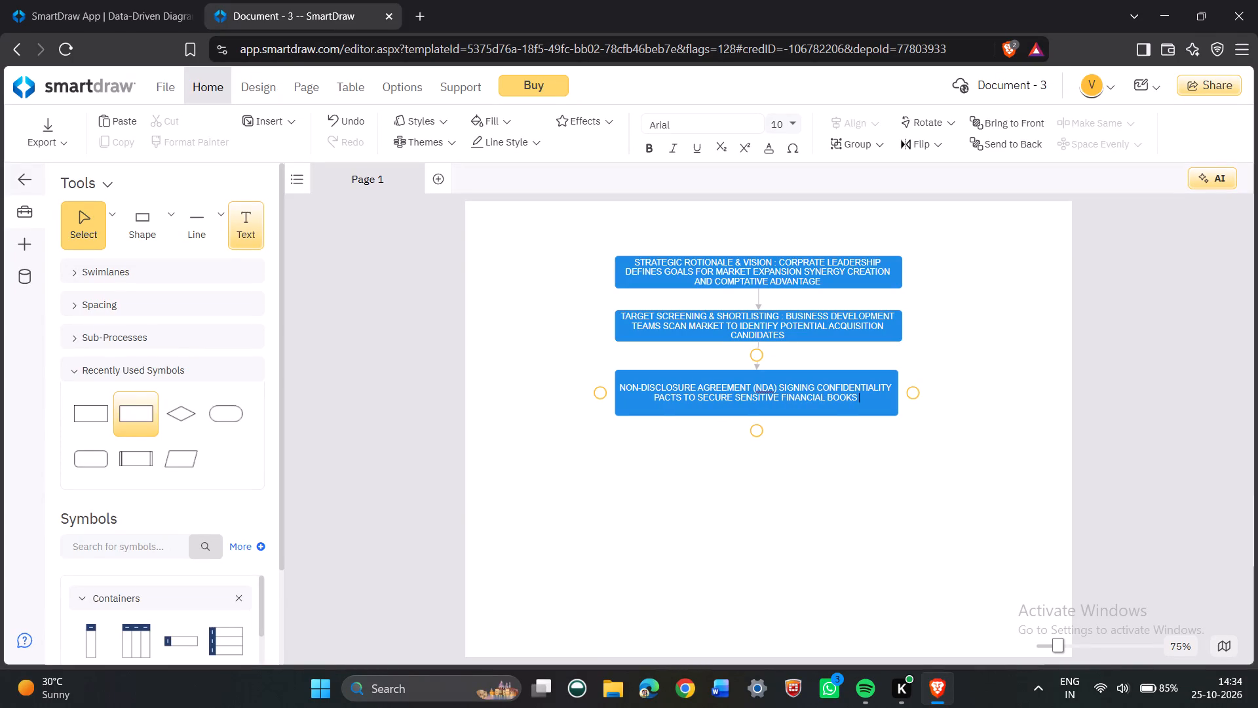
Finish the non-disclosure agreement label with "AND OPERATIONAL DATA SHARING" and leave text editing.
text(AND)
key(space)
text(OPERAT)
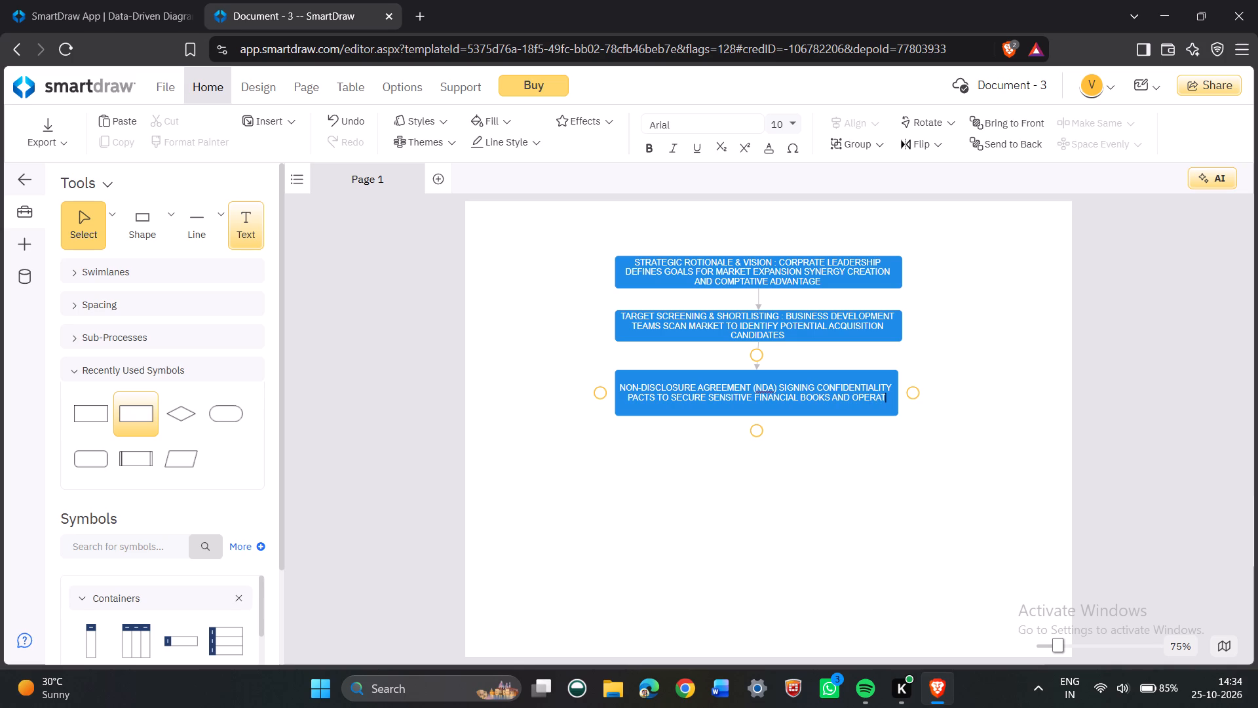
key(i)
text(ONAL)
key(space)
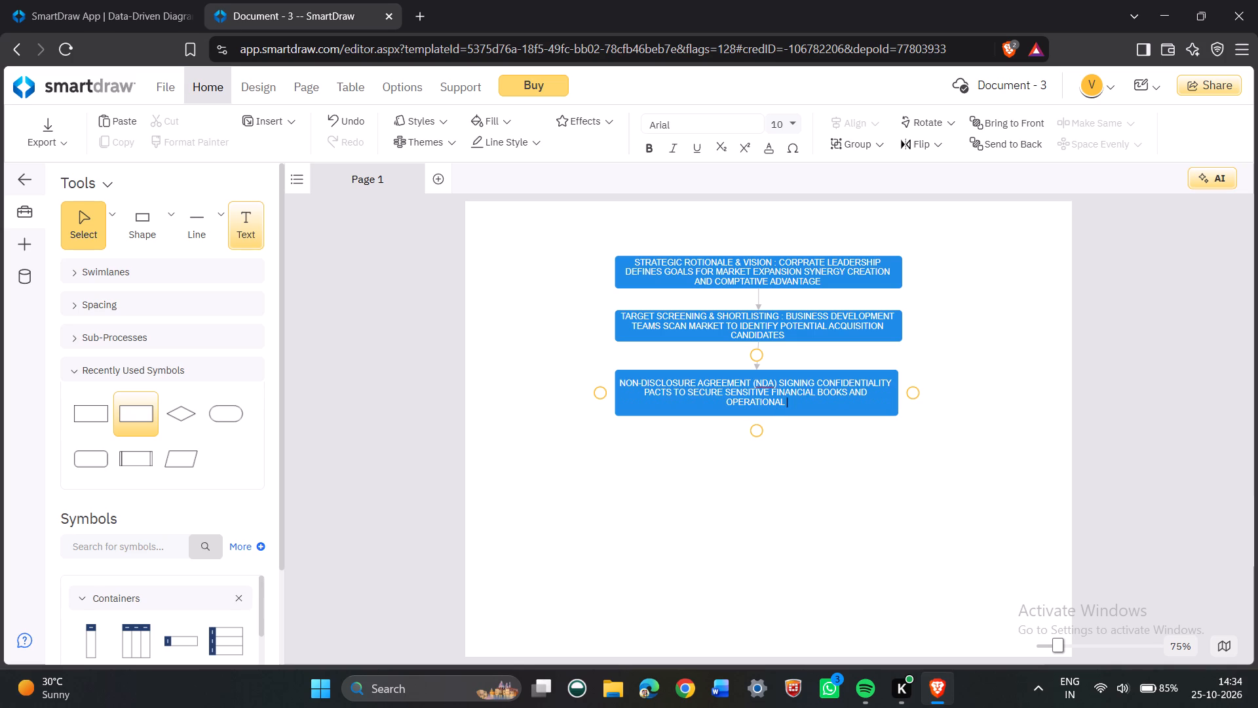
text(DATA)
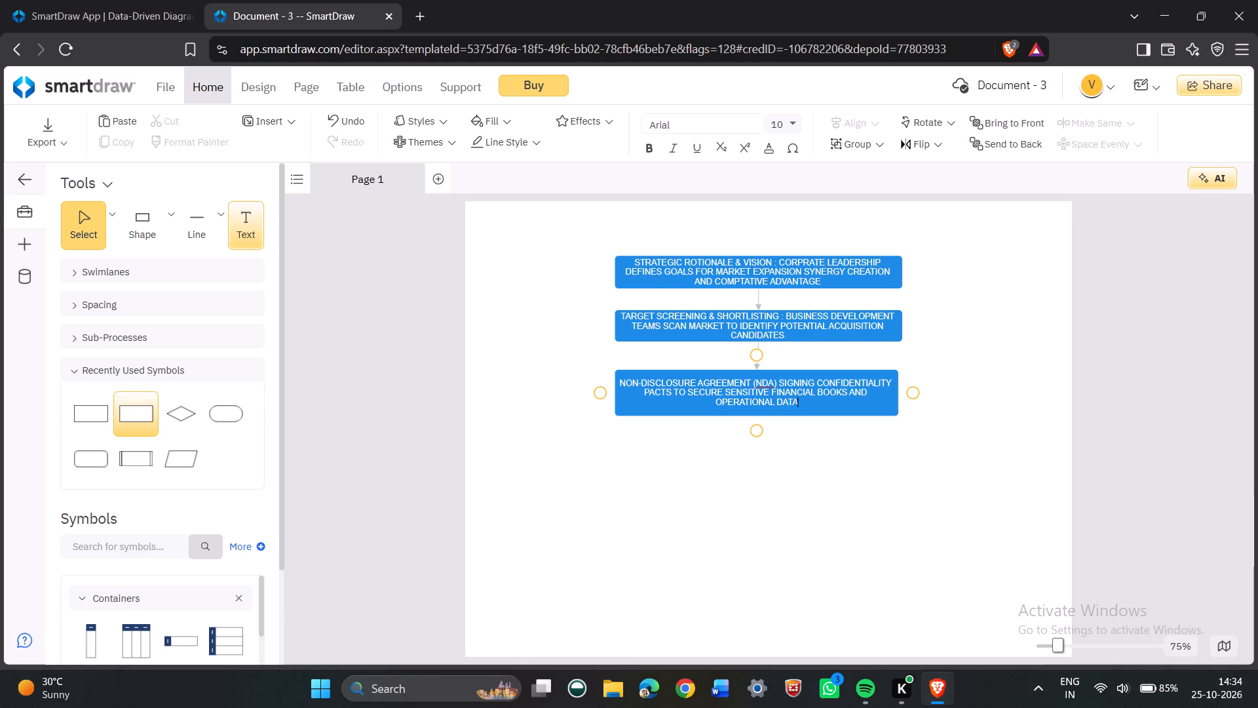
key(space)
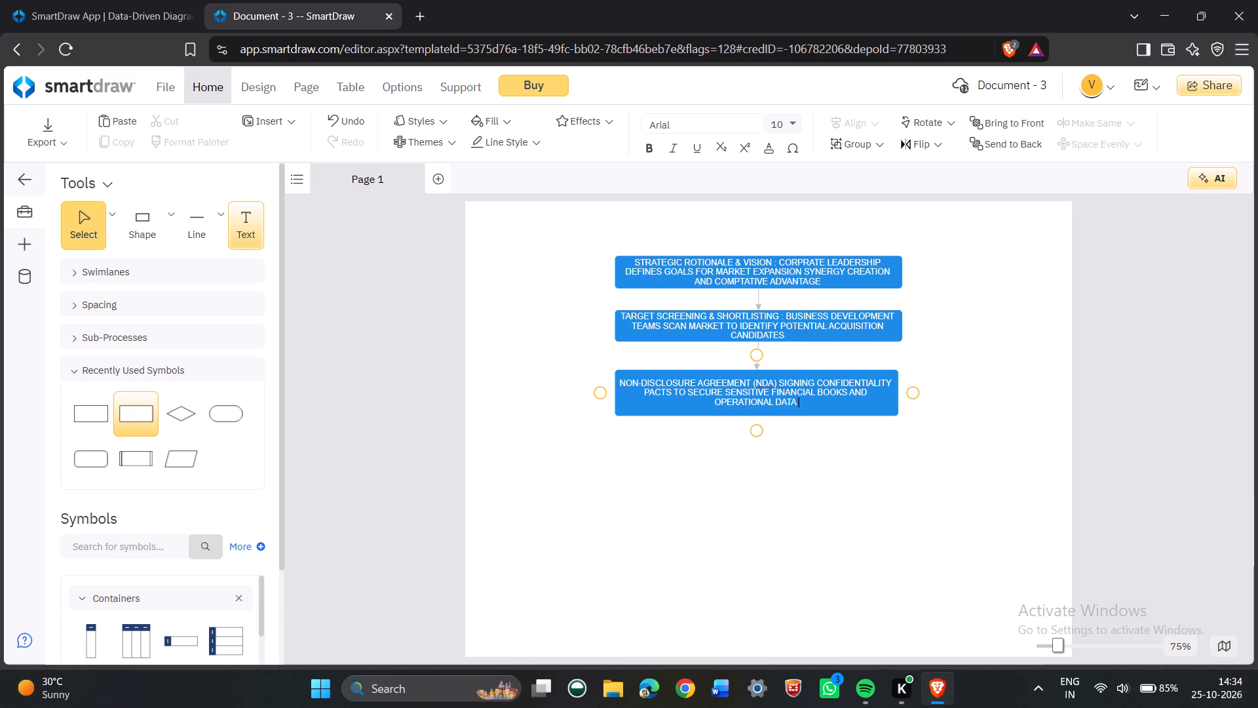
text(SHARING)
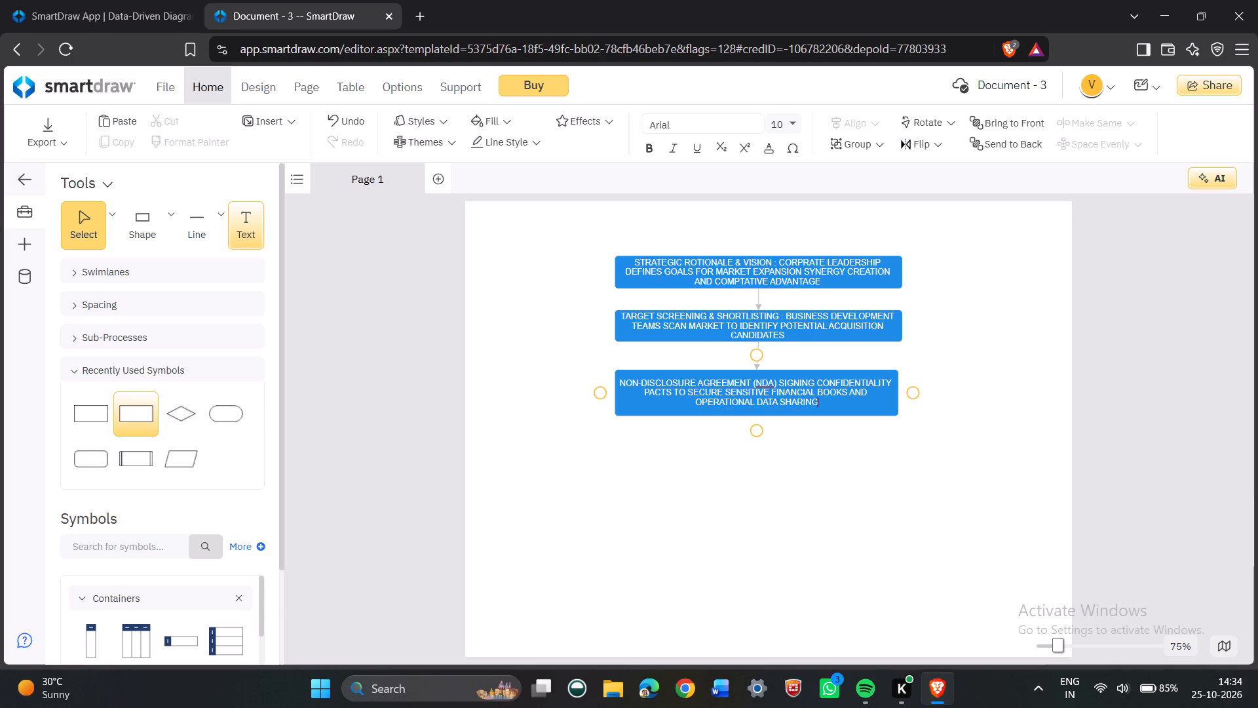
key(space)
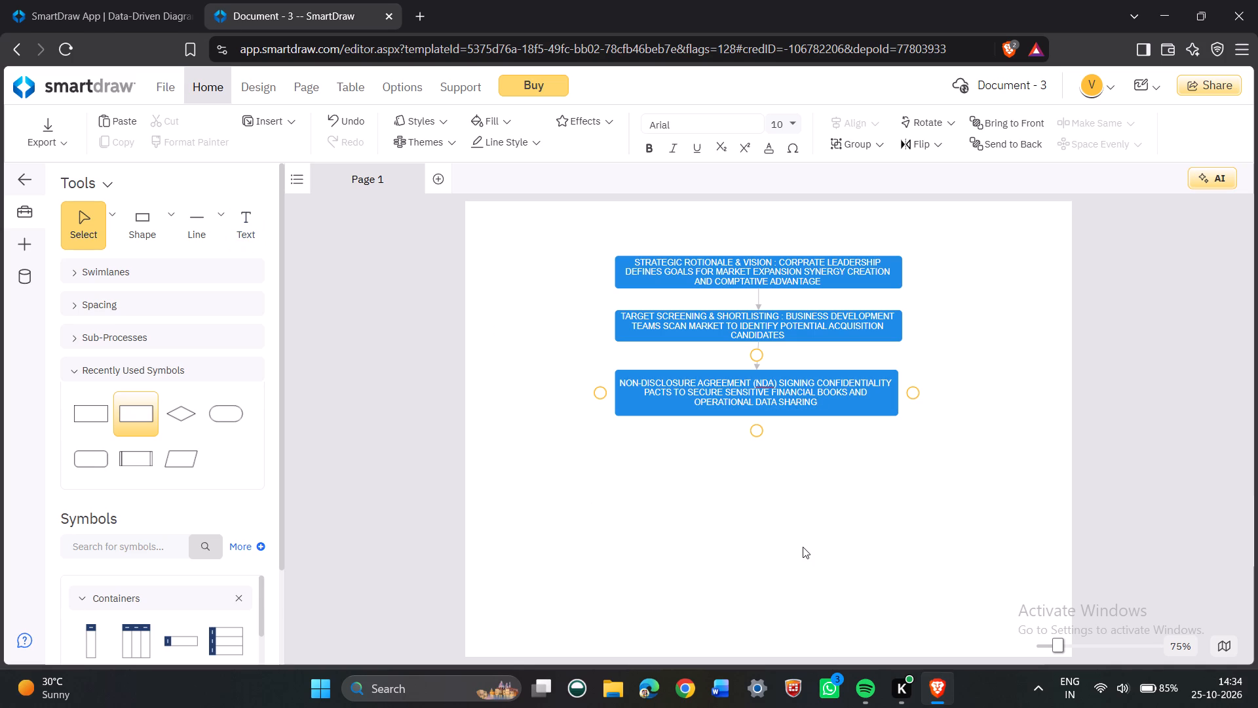
click(803, 547)
Reduce the non-disclosure agreement box's height to fit its three-line text and move it slightly up, centred under the target screening box.
click(767, 397)
drag(757, 415, 752, 397)
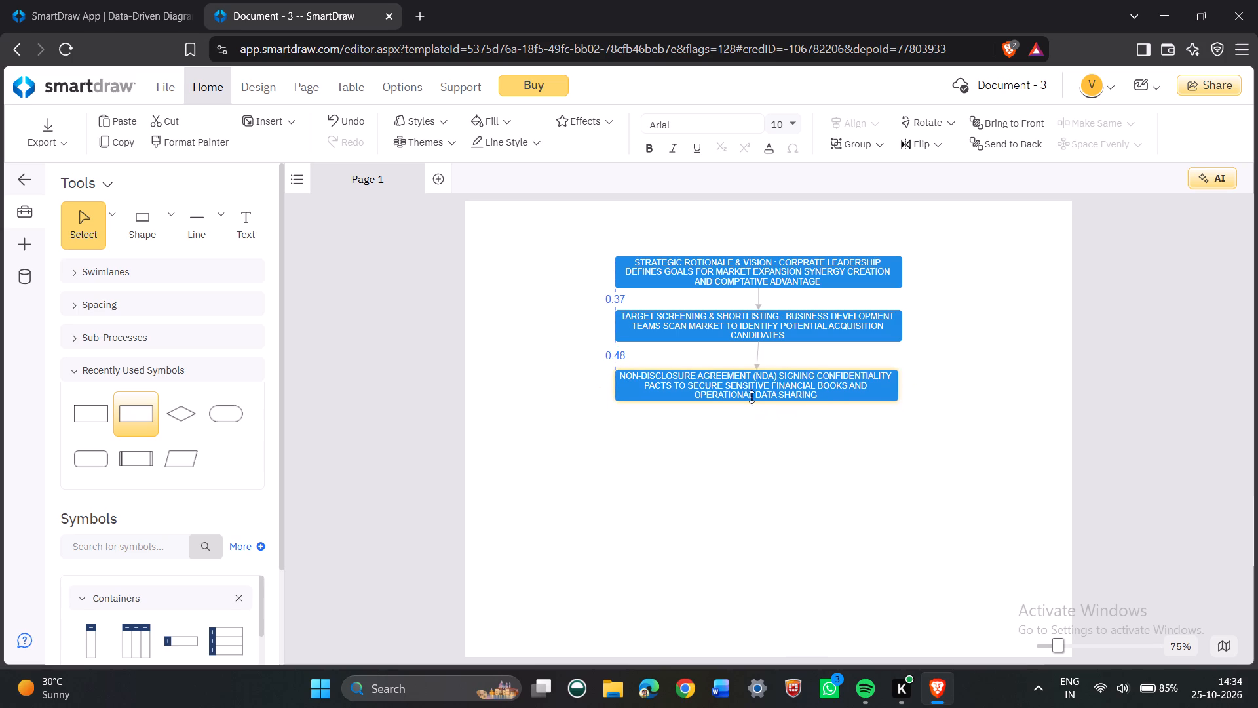
drag(752, 397, 752, 396)
drag(753, 389, 755, 381)
click(719, 461)
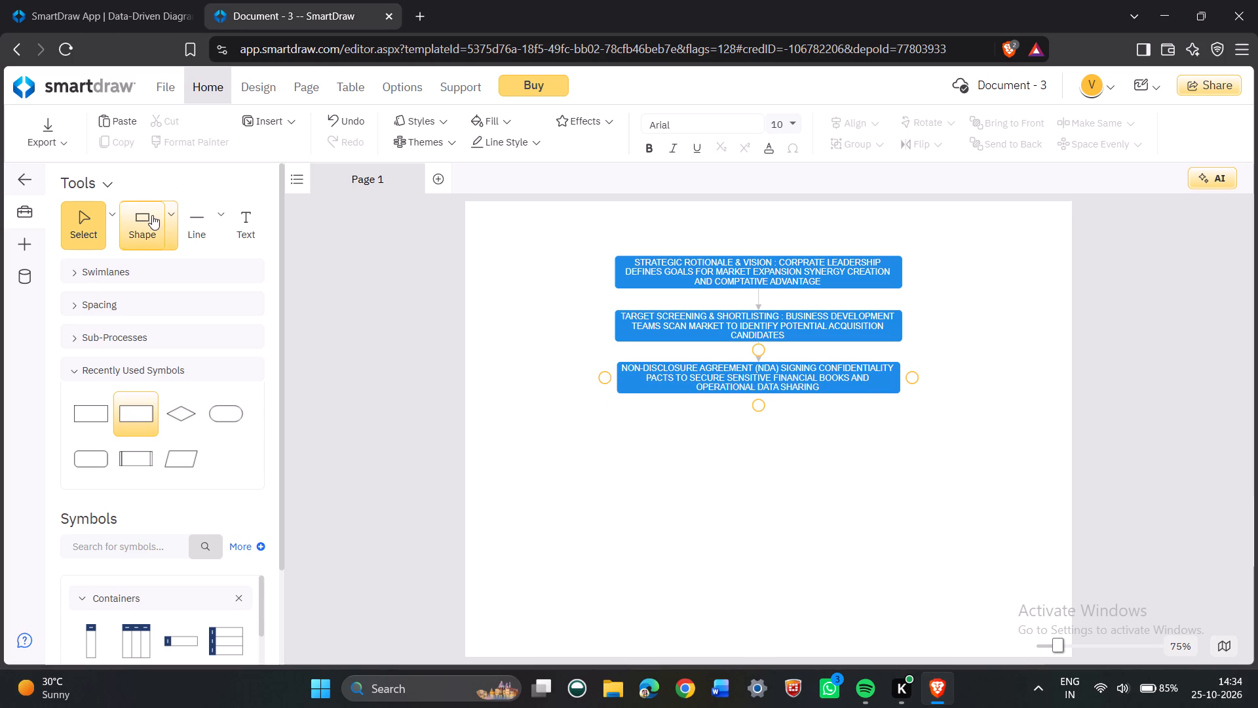
Draw a short straight arrow pointing down from the bottom centre of the non-disclosure agreement box.
click(193, 220)
drag(196, 222, 204, 226)
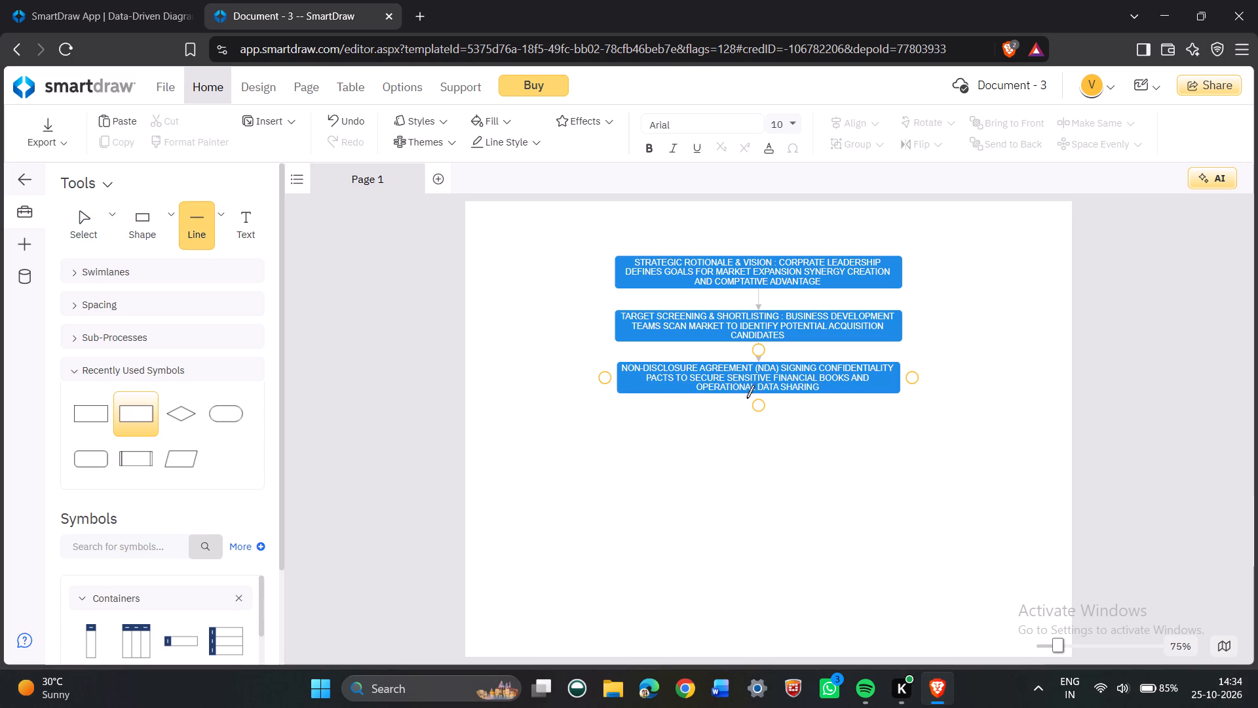
drag(760, 391, 760, 422)
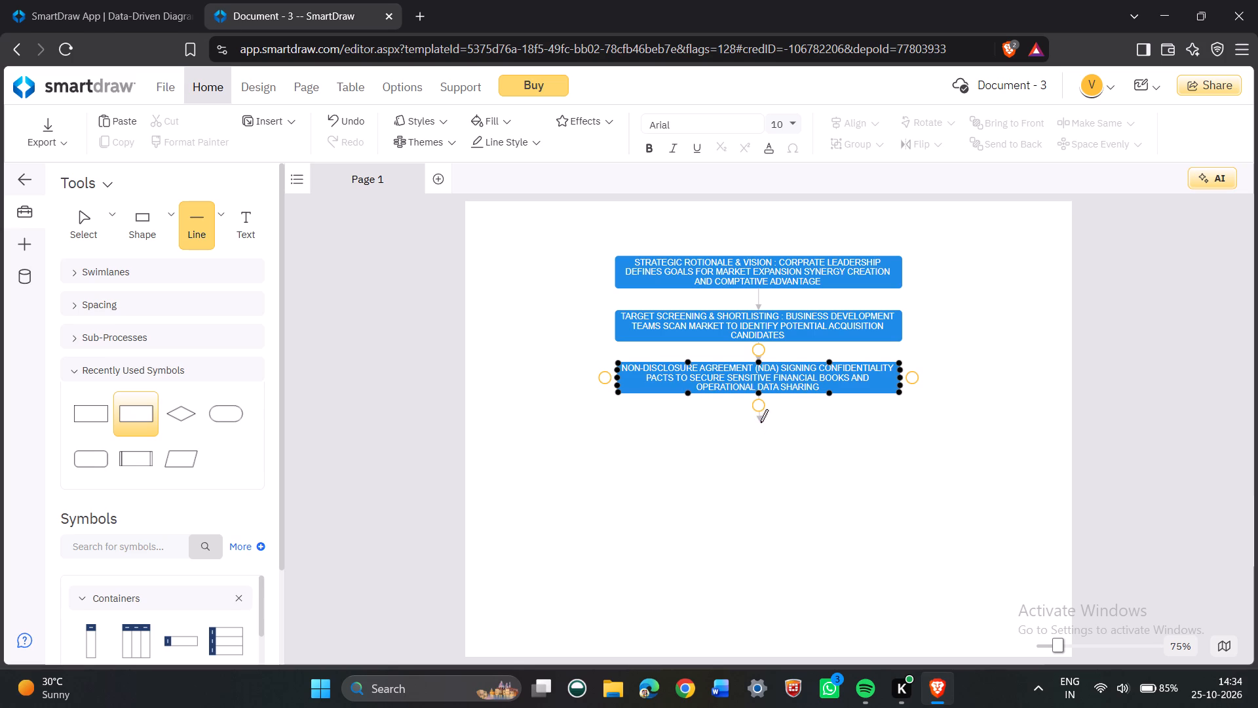
drag(760, 422, 757, 424)
click(748, 500)
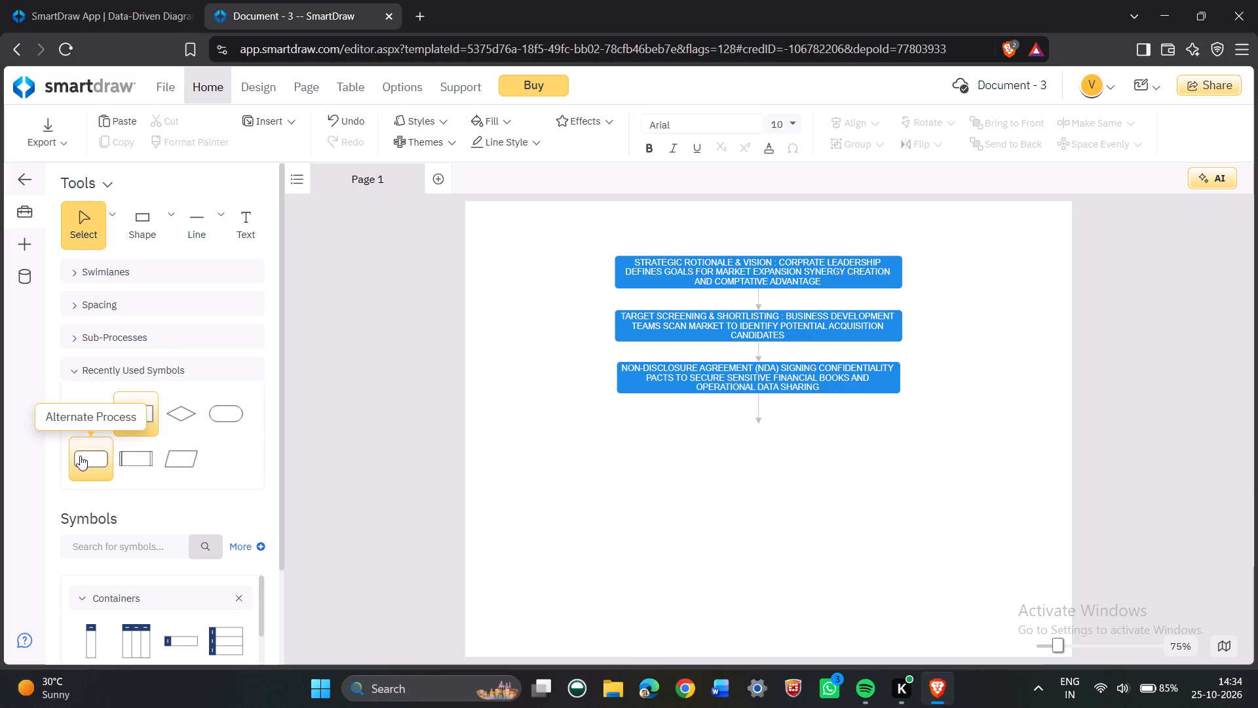
Add a rounded Alternate Process box at the end of the non-disclosure agreement arrow and widen it to match the box above.
drag(84, 454, 757, 444)
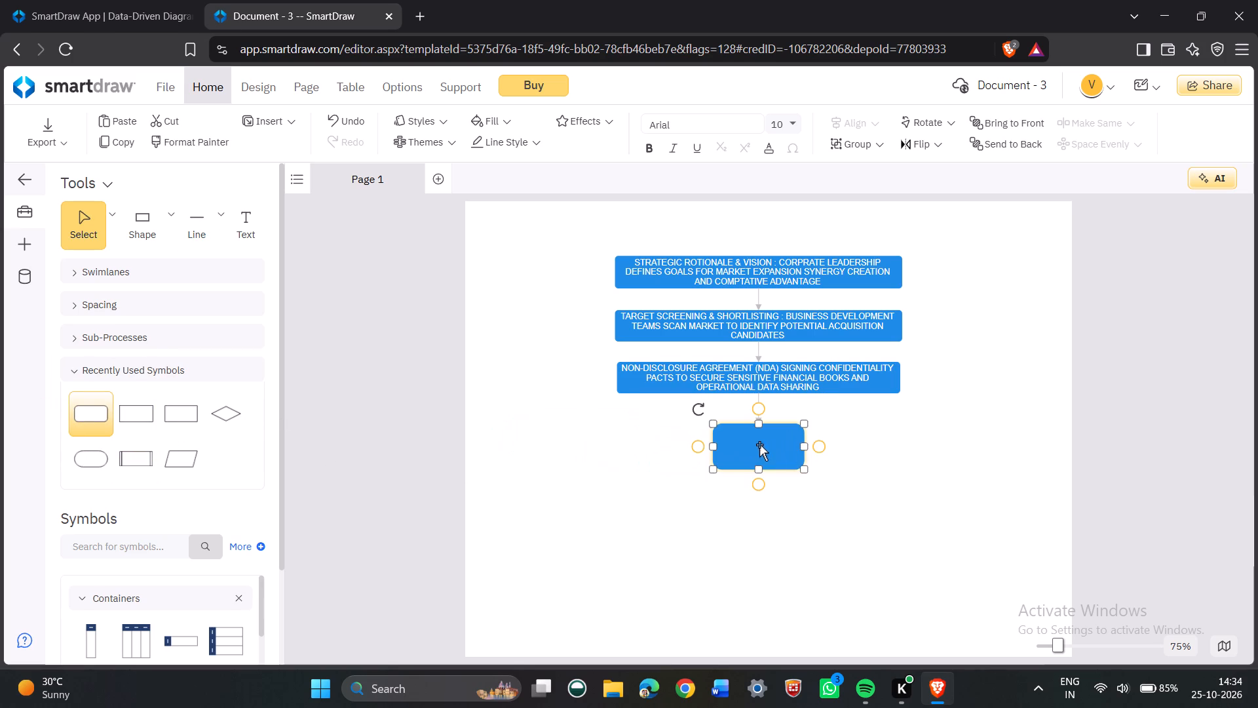
drag(804, 445, 900, 448)
drag(715, 449, 614, 465)
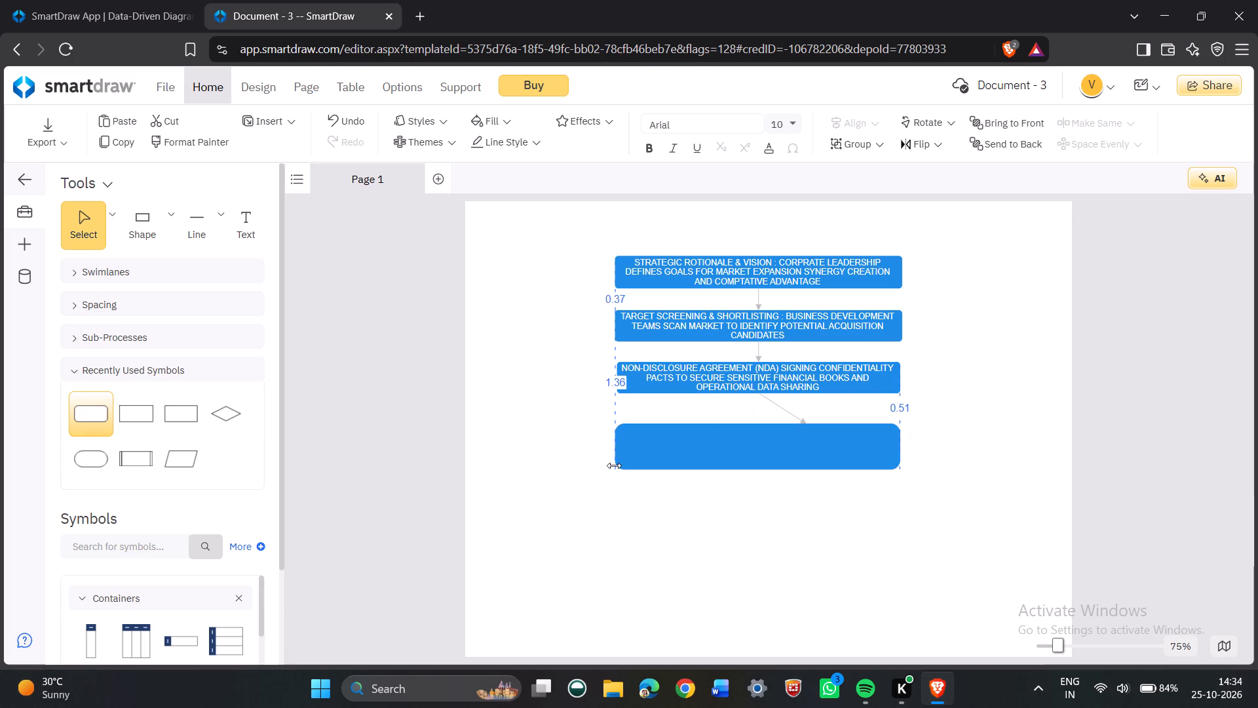
drag(614, 465, 617, 466)
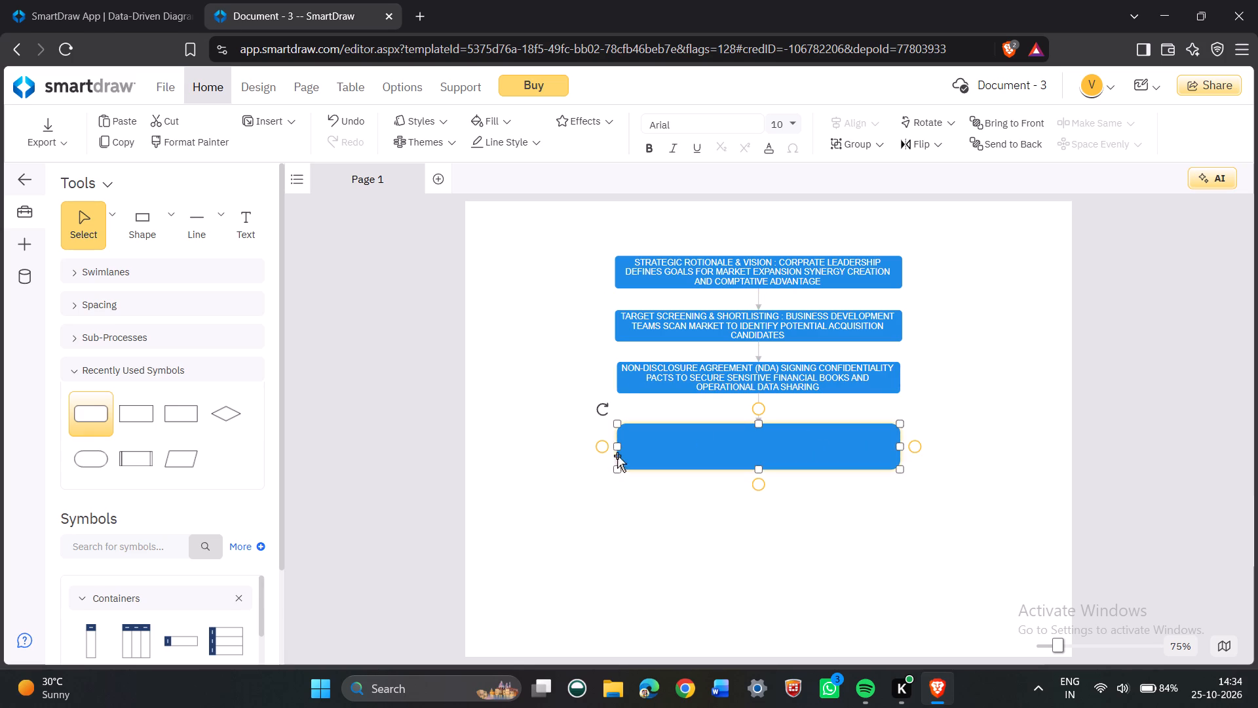
Begin the new rounded box's label with "TERM SHEET & VALUATION:".
click(242, 216)
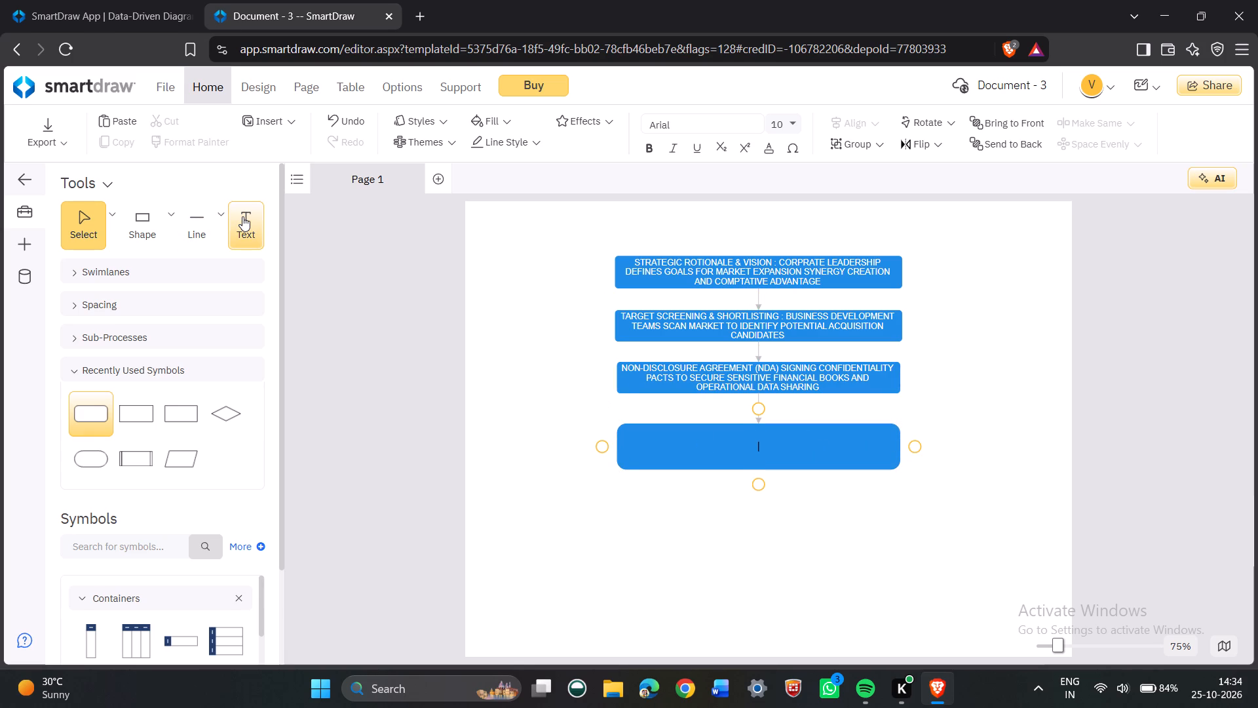
text(TERM)
key(space)
text(SHEET)
key(space)
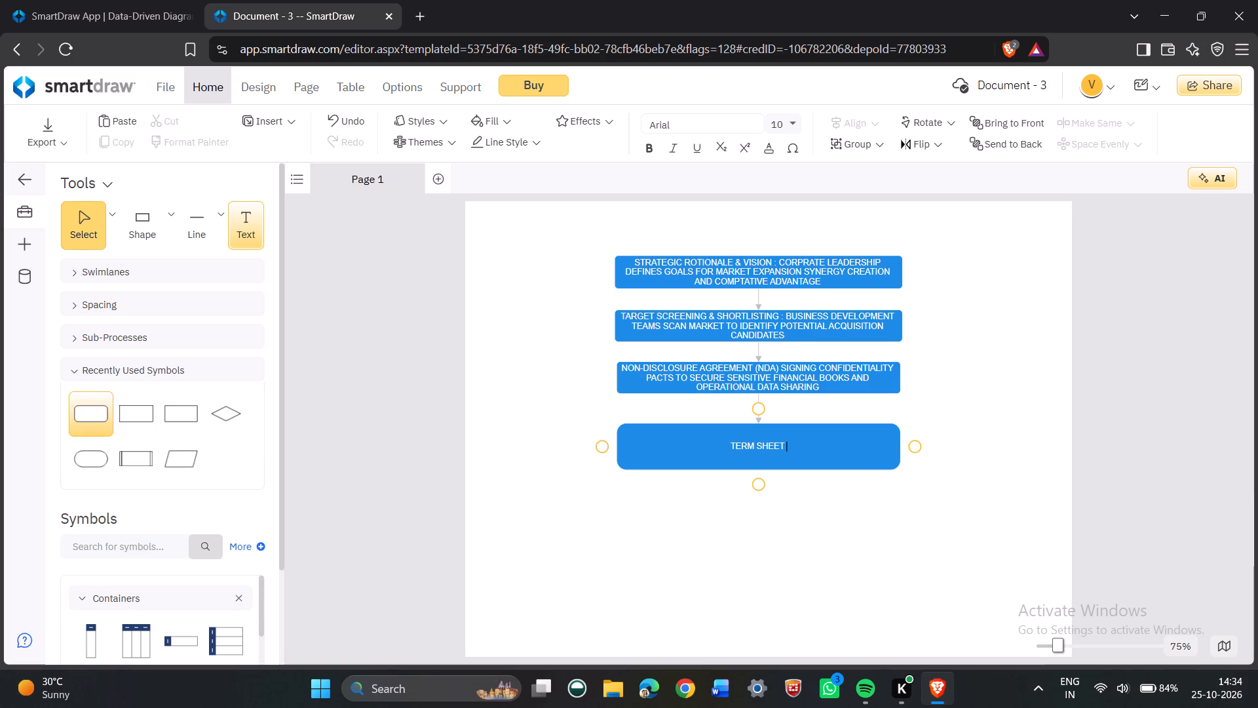
text(&)
key(space)
text(VA)
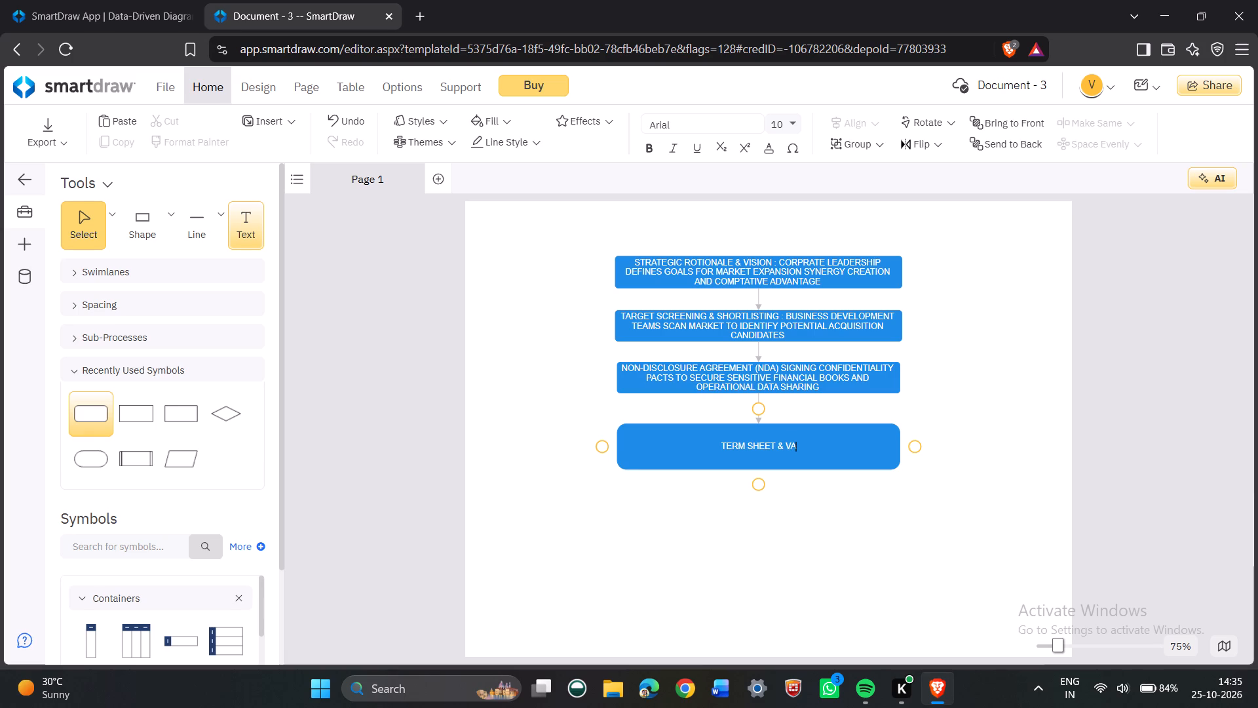
text(LUATION)
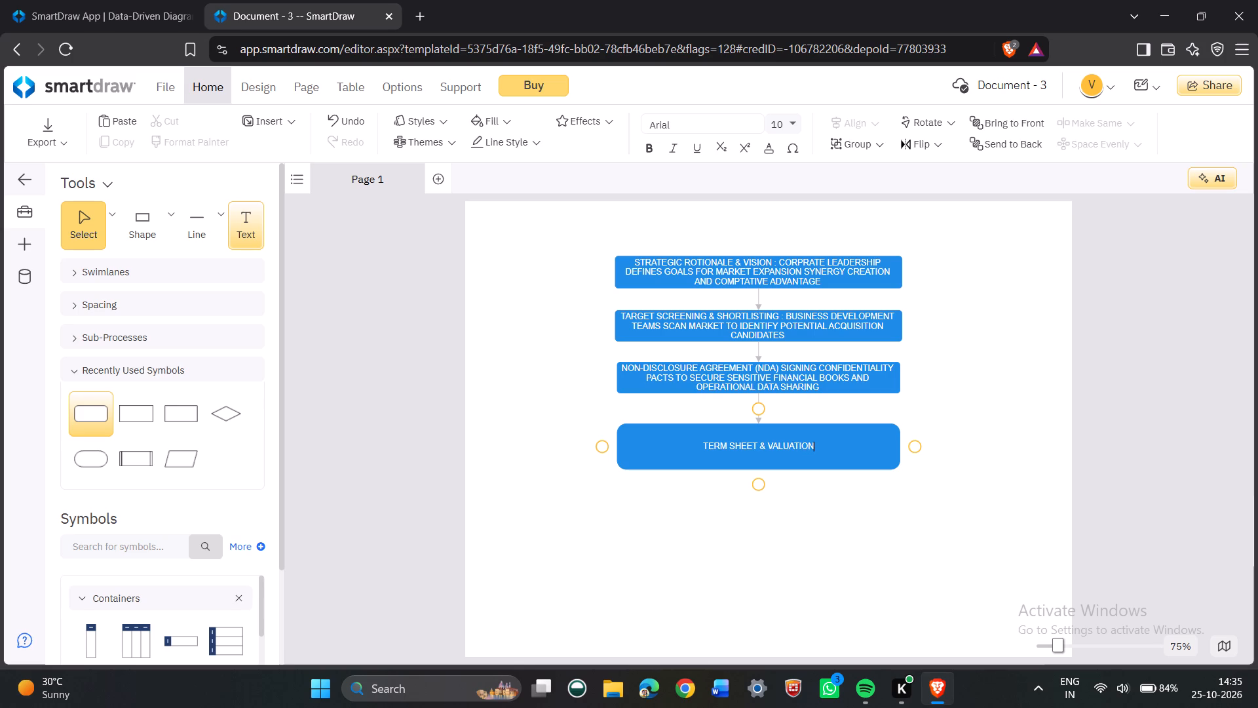
text(:)
key(space)
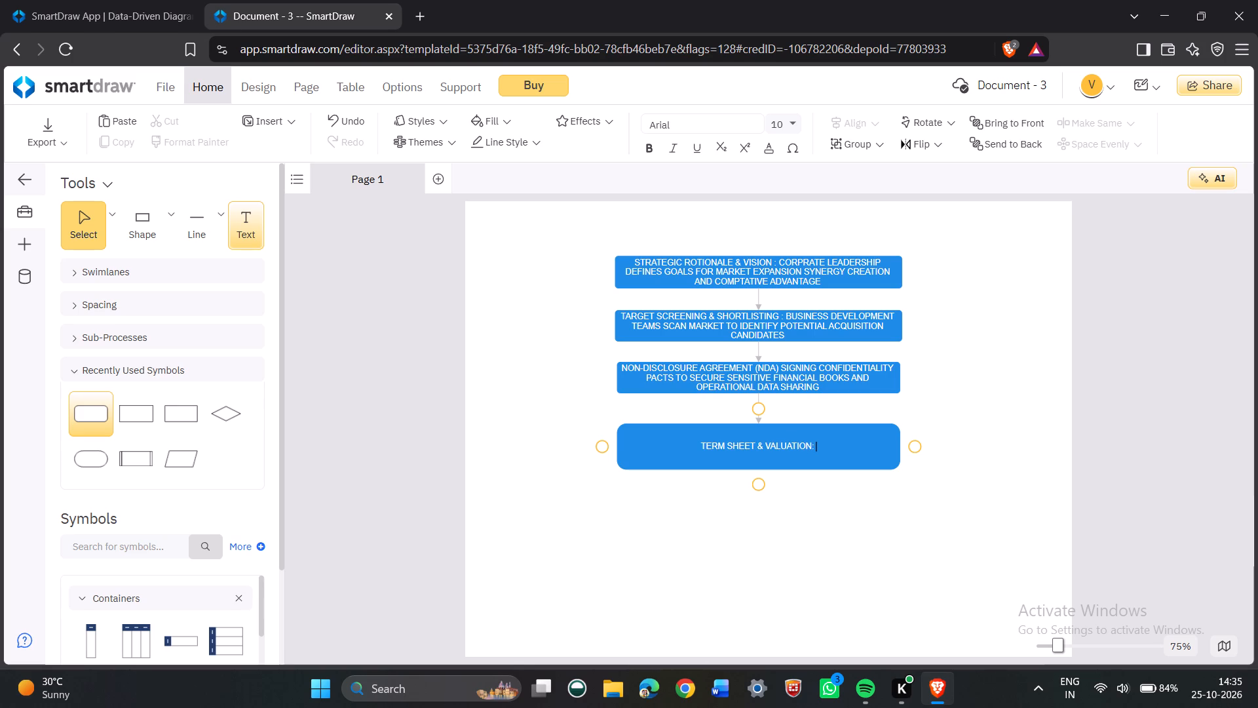
Continue the term sheet label with "PROPOSING PRELIMINARY PURCHASE OFFERS".
text(PROP)
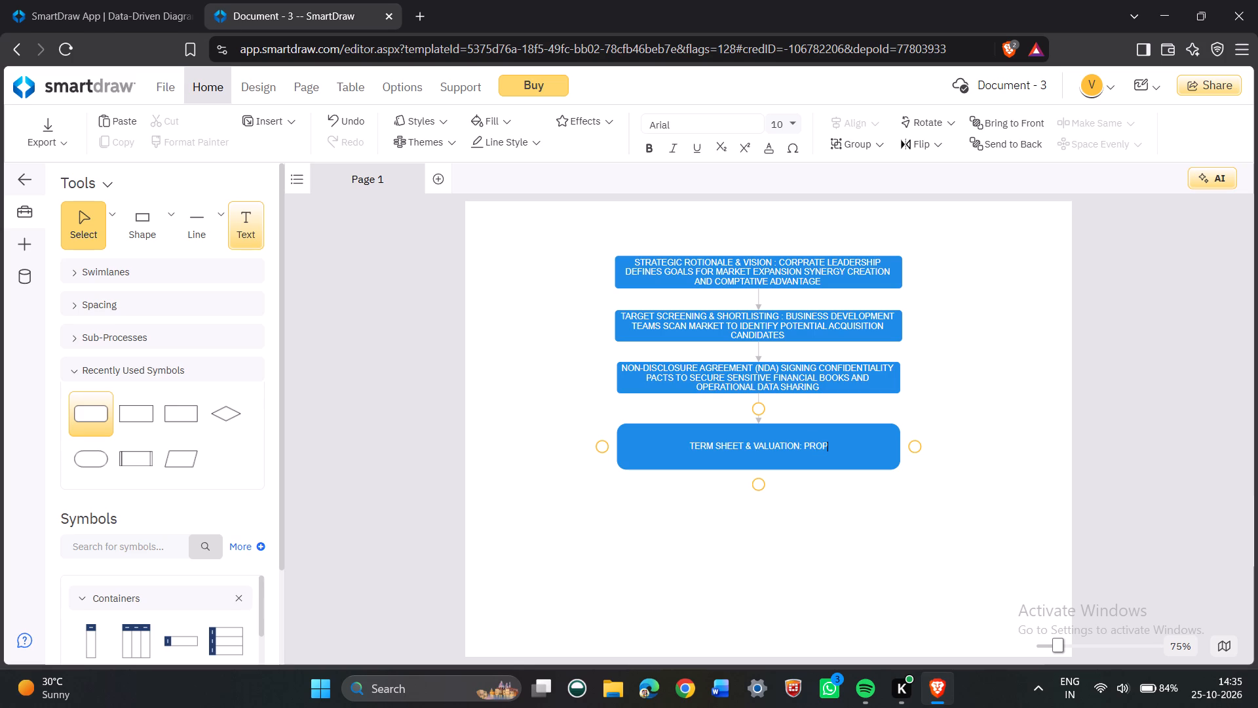
text(OSING)
key(space)
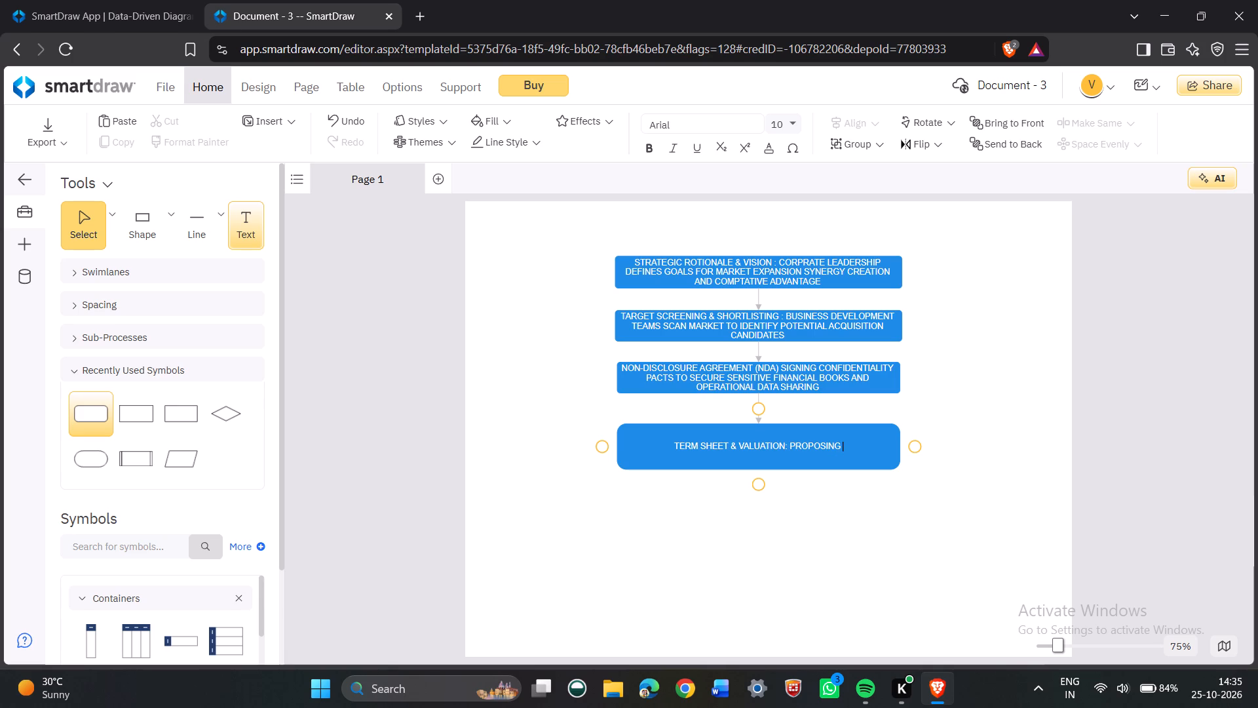
text(PRE)
text(LIMI)
text(NARY)
key(space)
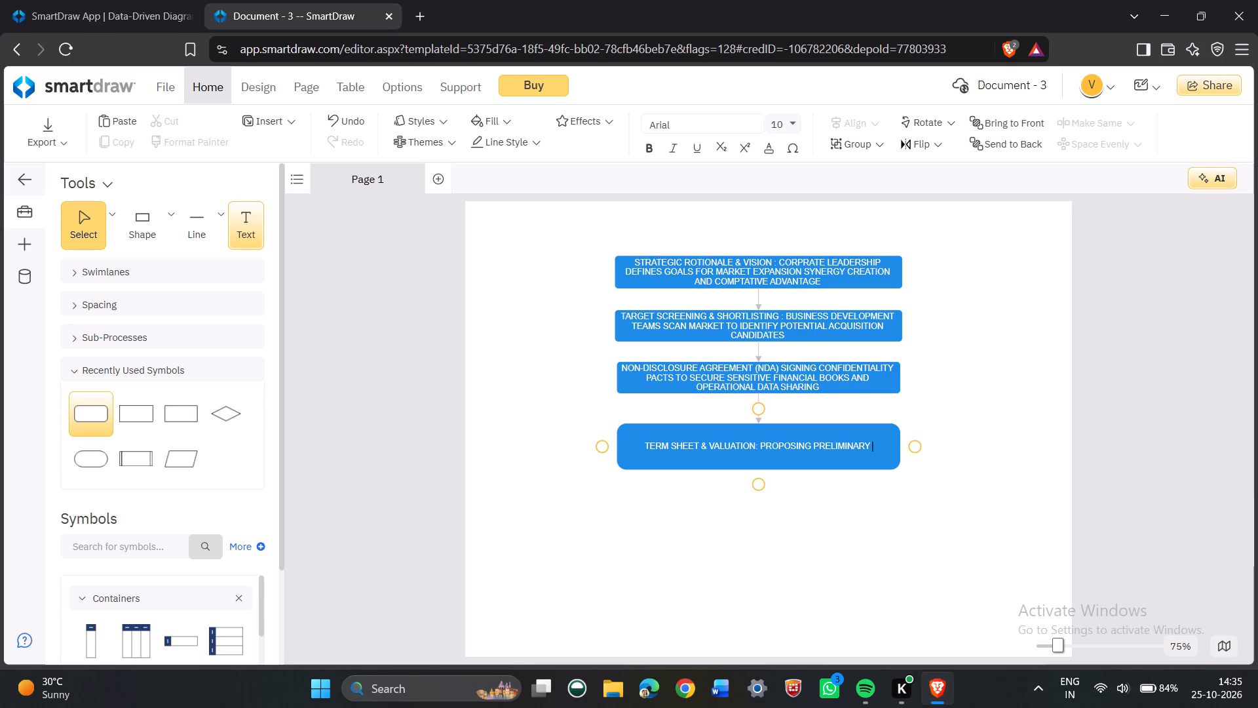
text(PURCHASE)
key(space)
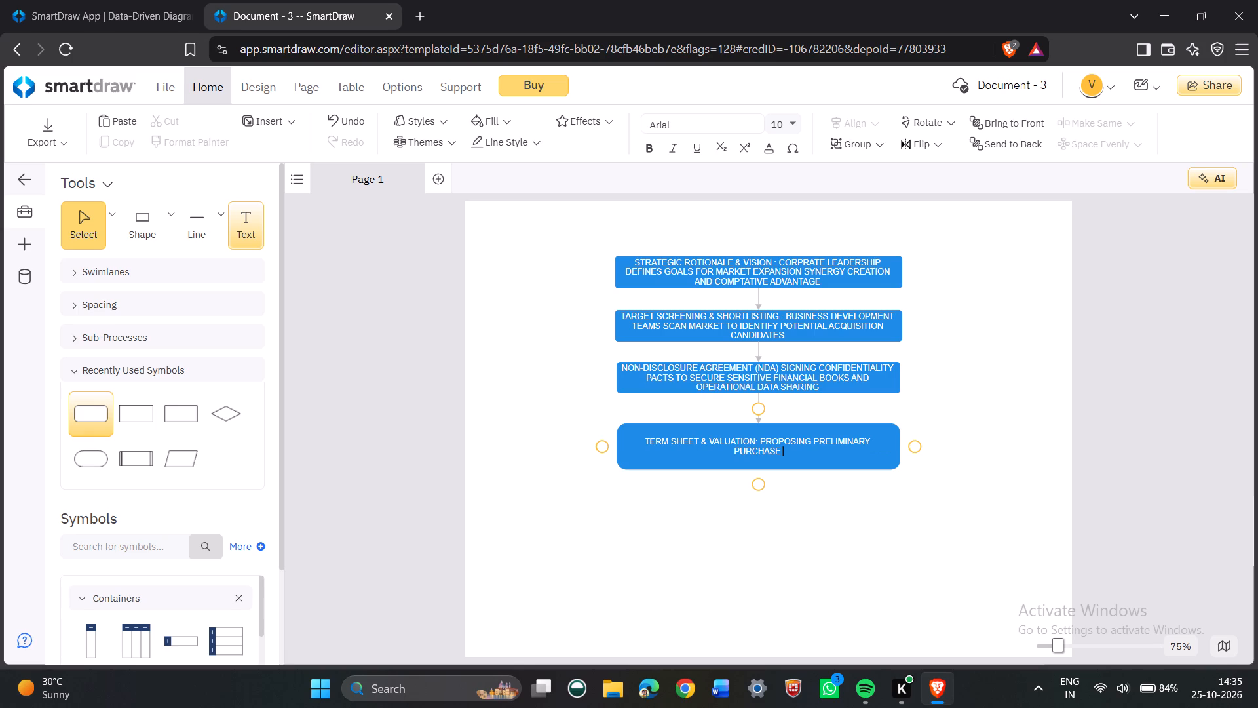
text(OFFERS)
key(space)
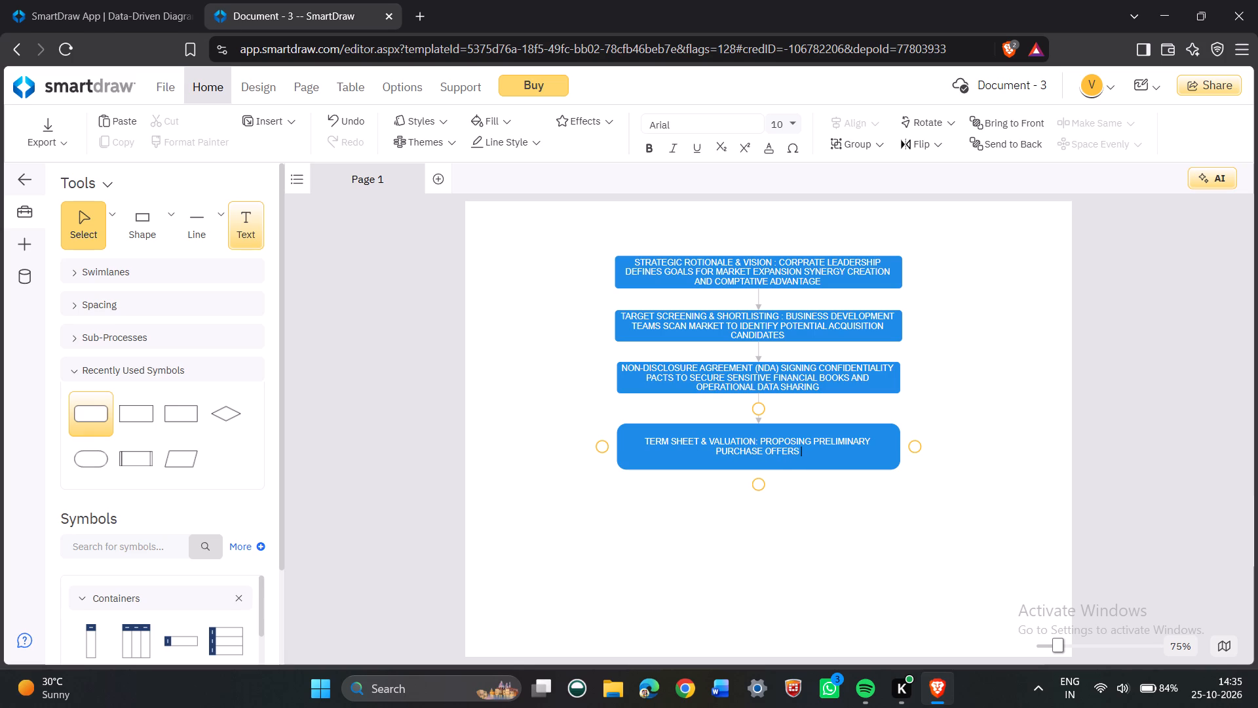
Continue the term sheet label with "VALUATION MULTIPLES AND".
text(VAL)
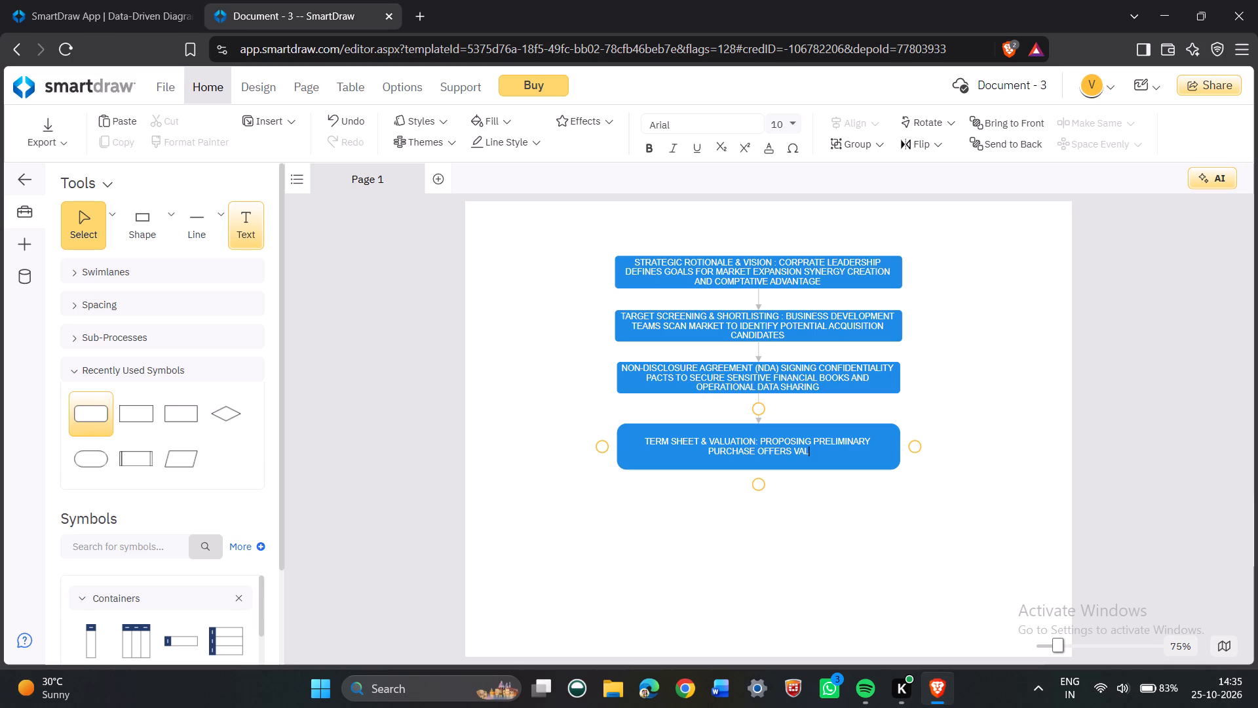
key(u)
text(ATION)
key(space)
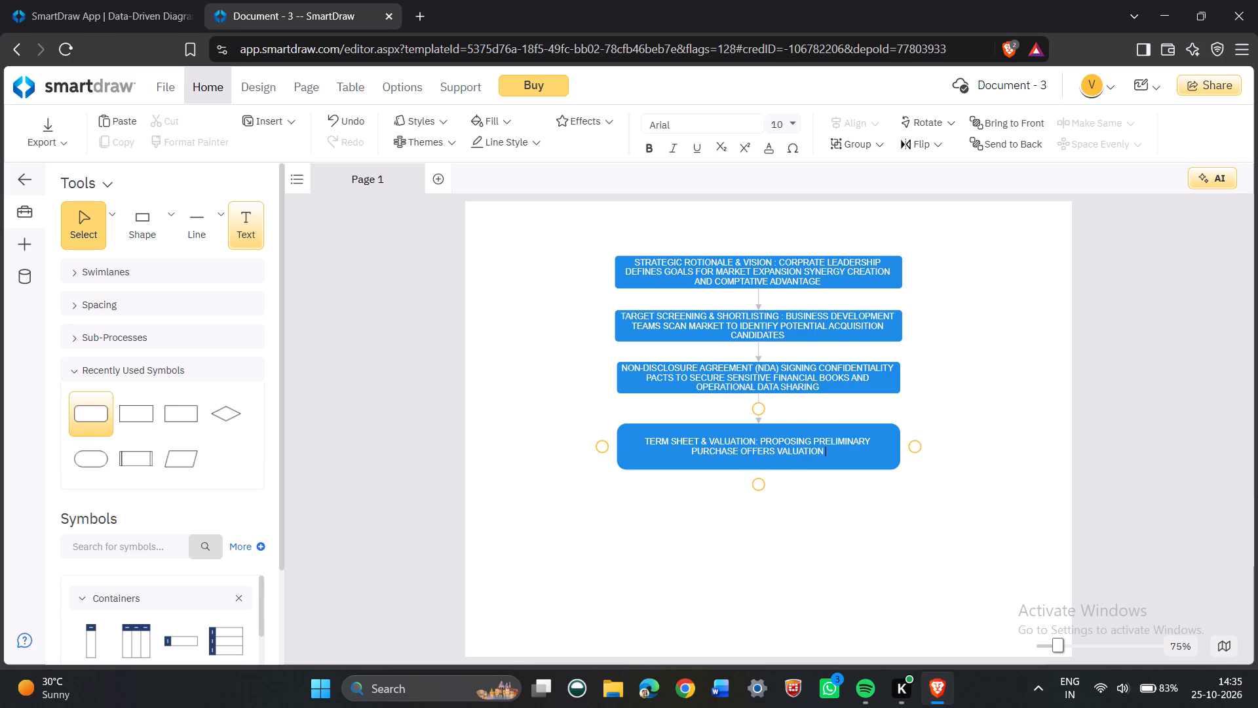
text(MULI)
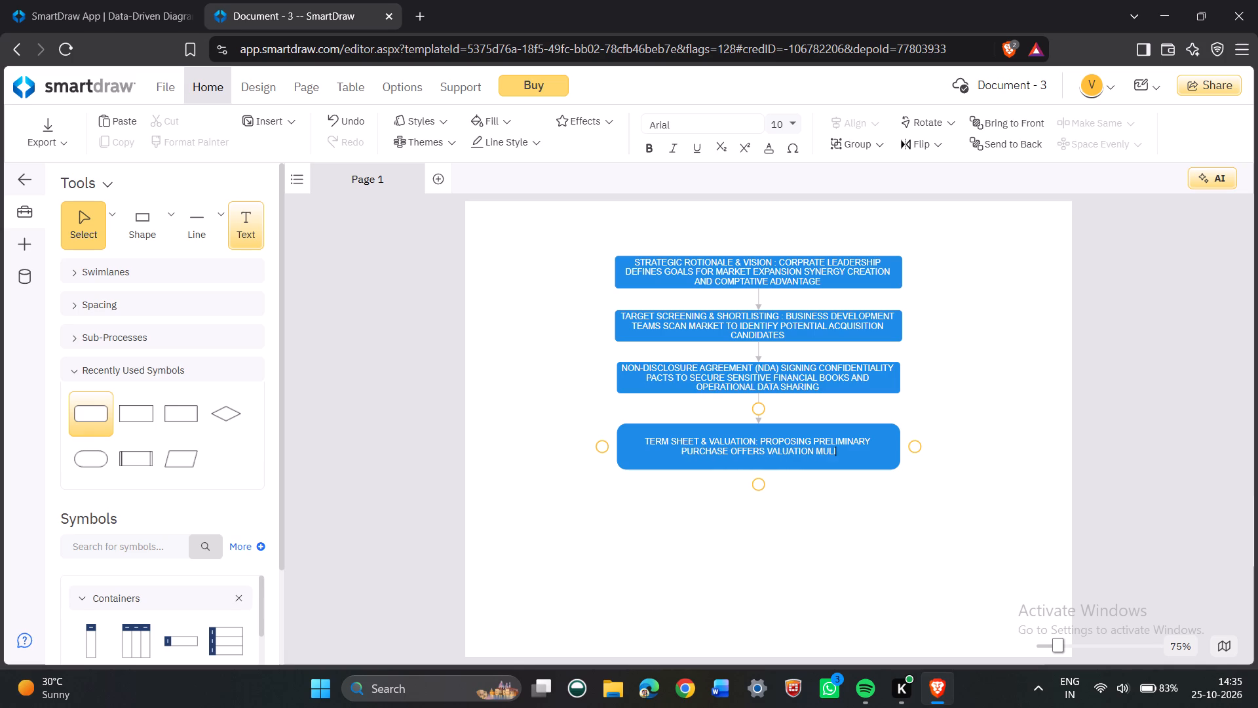
key(BackSpace)
text(TIPLE)
key(space)
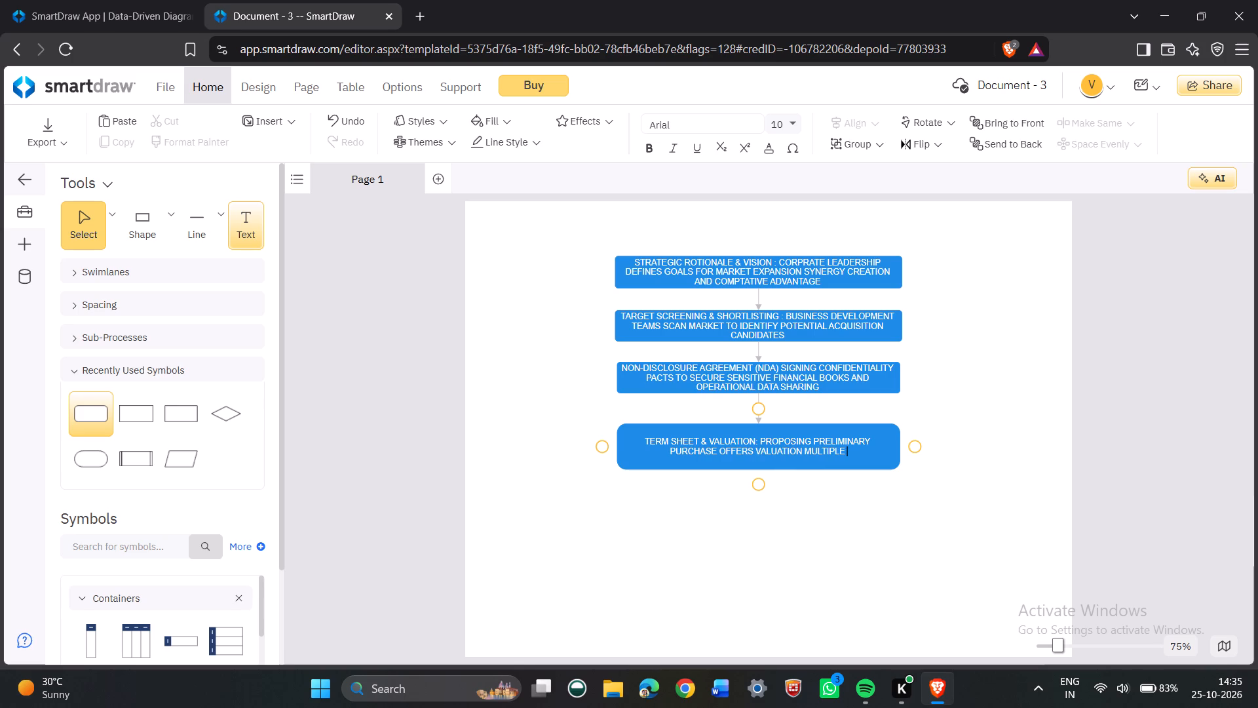
key(BackSpace)
text(A)
key(space)
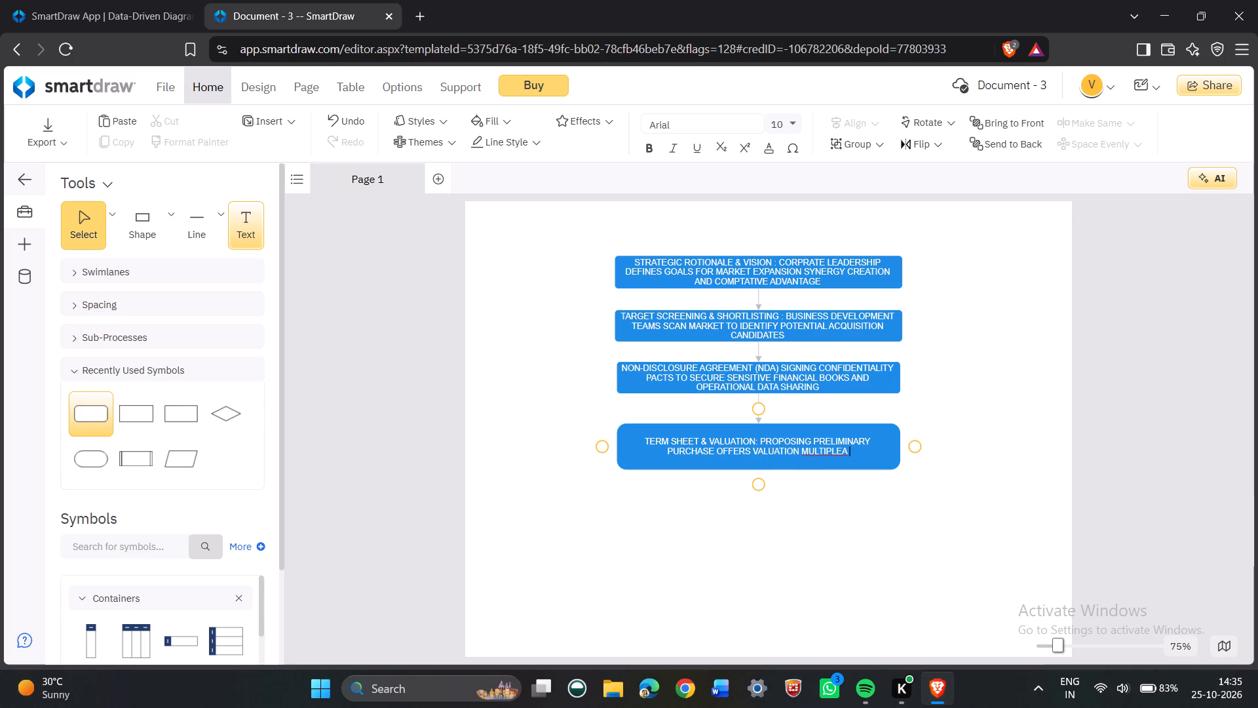
key(BackSpace)
key(BackSpace)
text(S A)
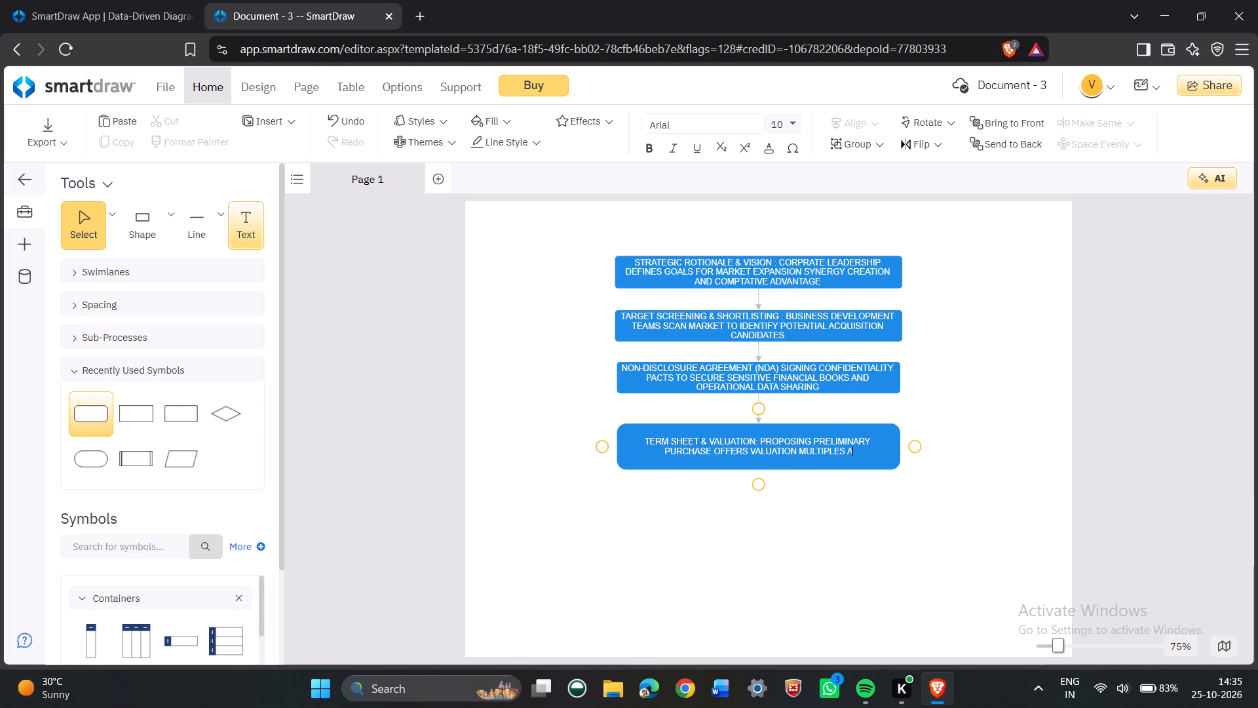
text(ND)
key(space)
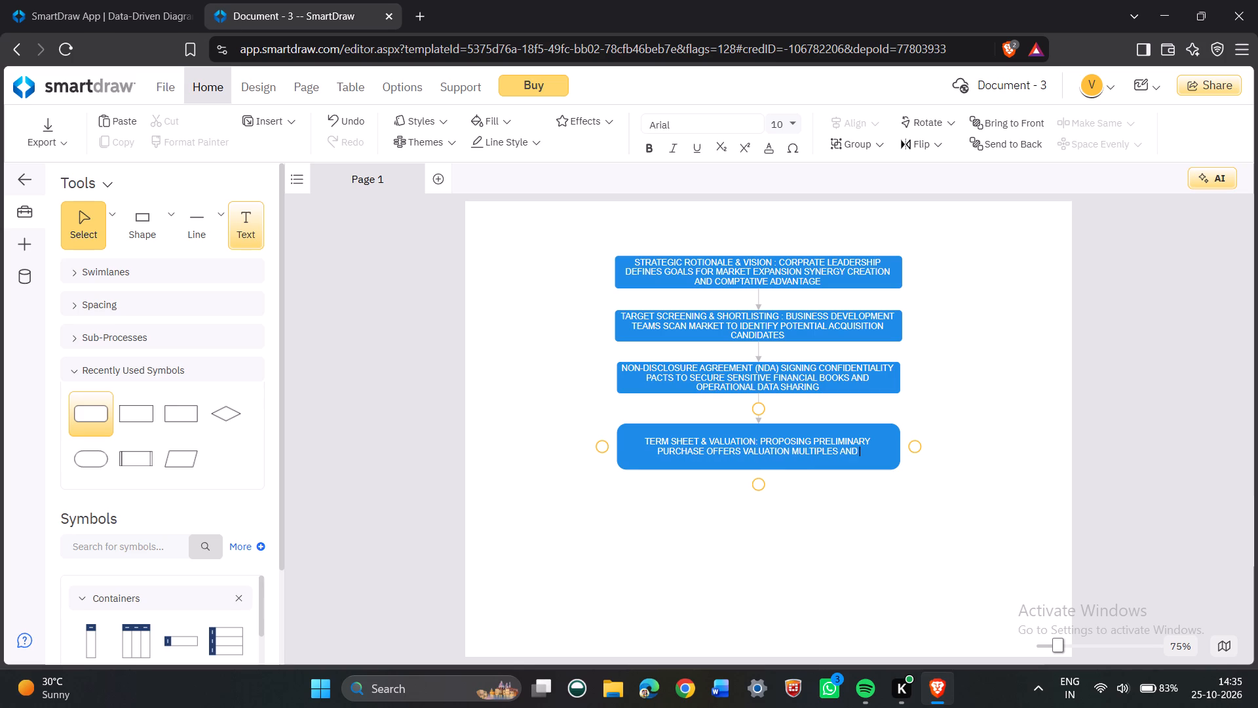
Finish the term sheet label with "STRUCTURE OF CASH OR STOCK TRANSACTIONS" and leave text editing.
text(STRUC)
text(TURE)
key(space)
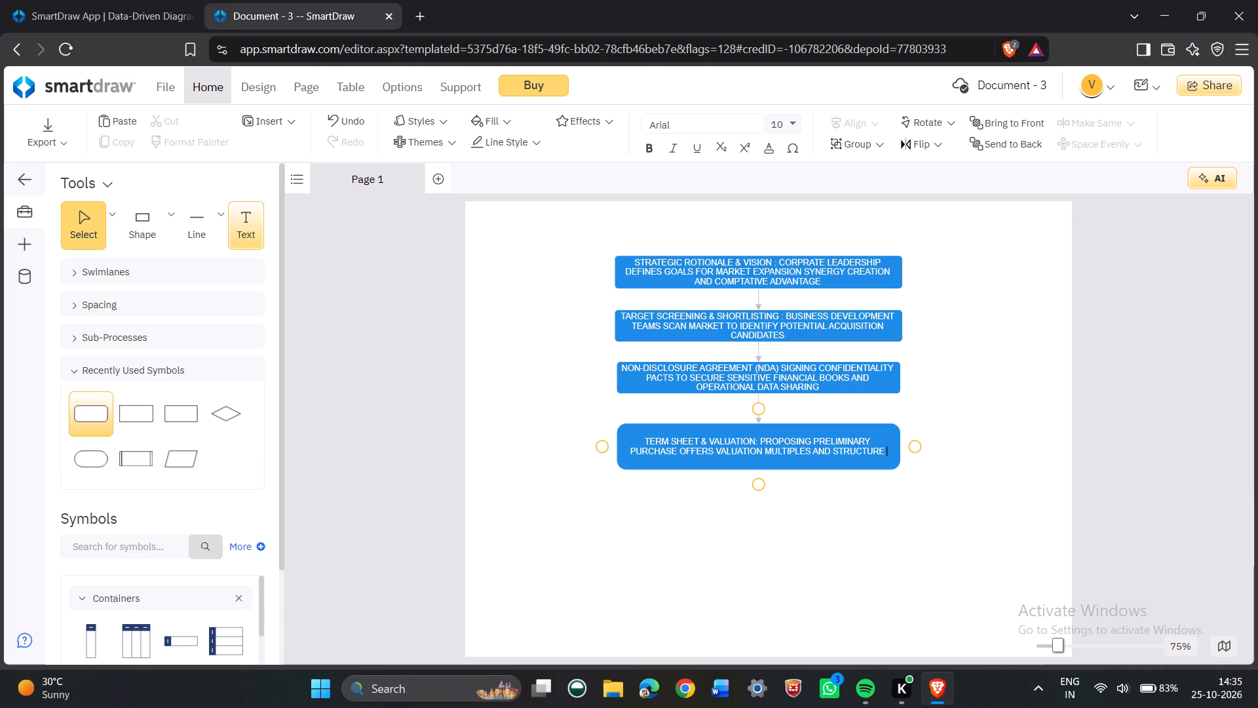
text(OF CASH)
key(space)
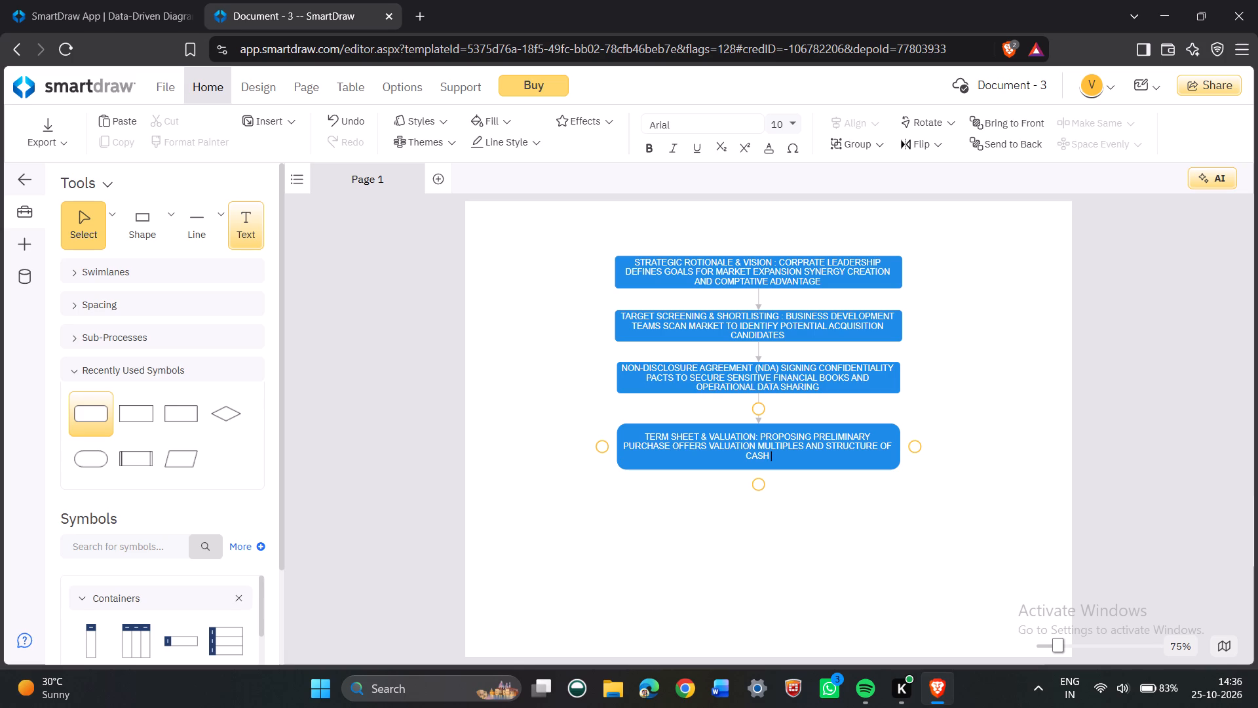
text(OR STOC)
text(K)
key(space)
text(TRAN)
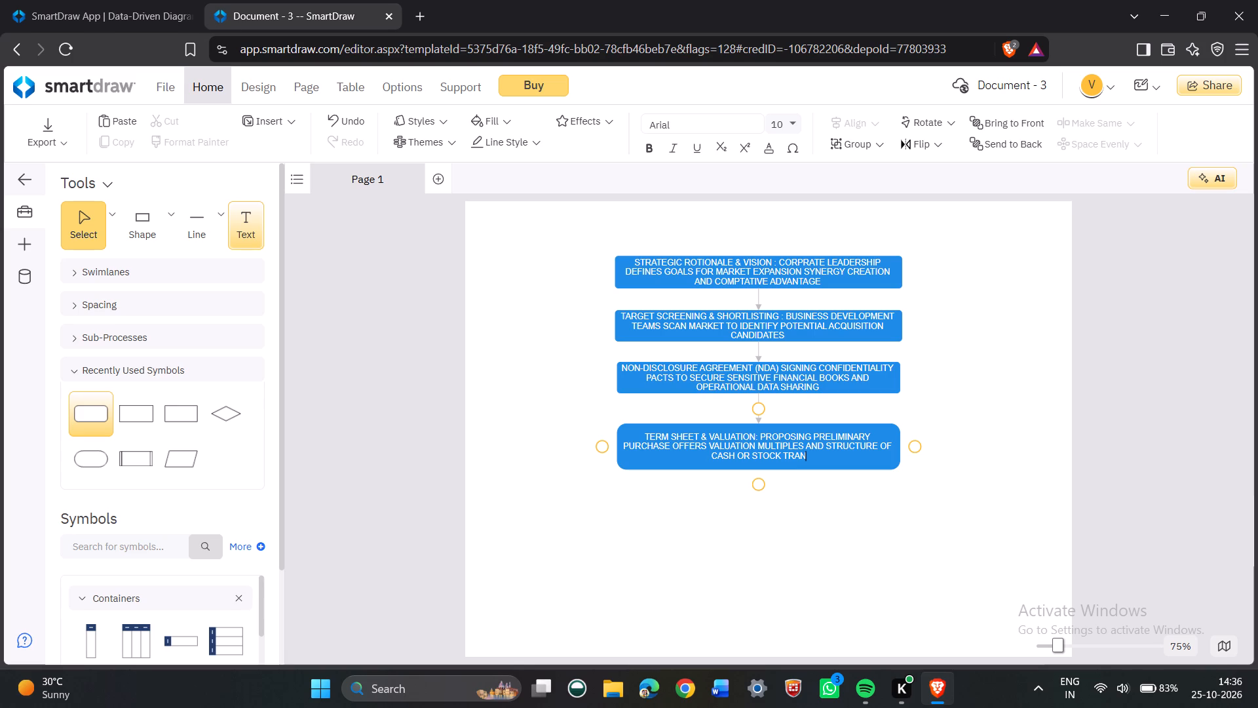
text(SA)
text(CTION)
key(space)
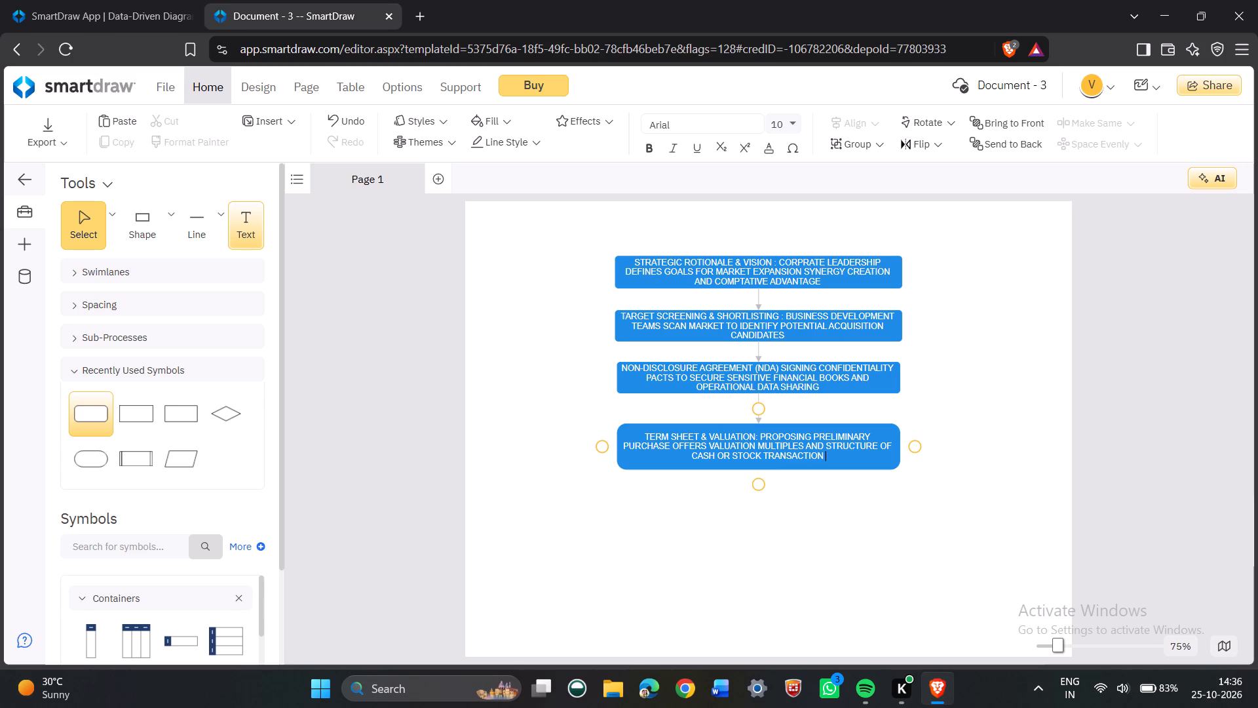
key(BackSpace)
text(S)
key(space)
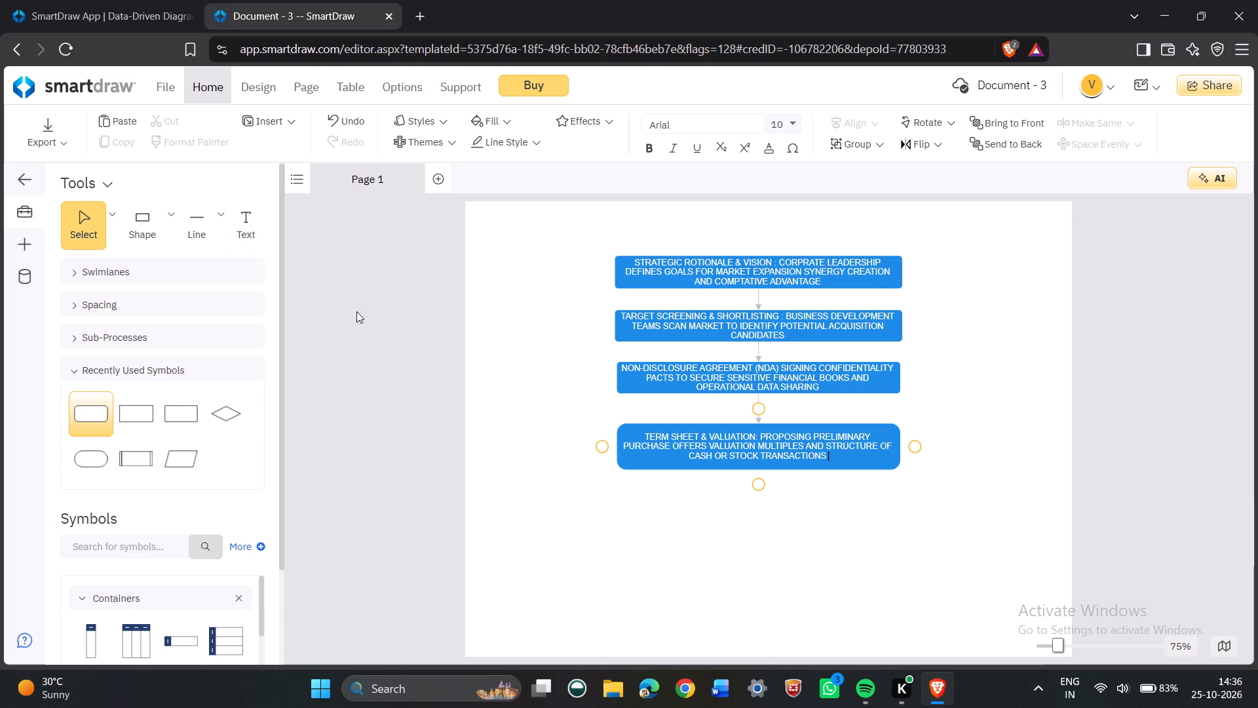
drag(674, 563, 682, 567)
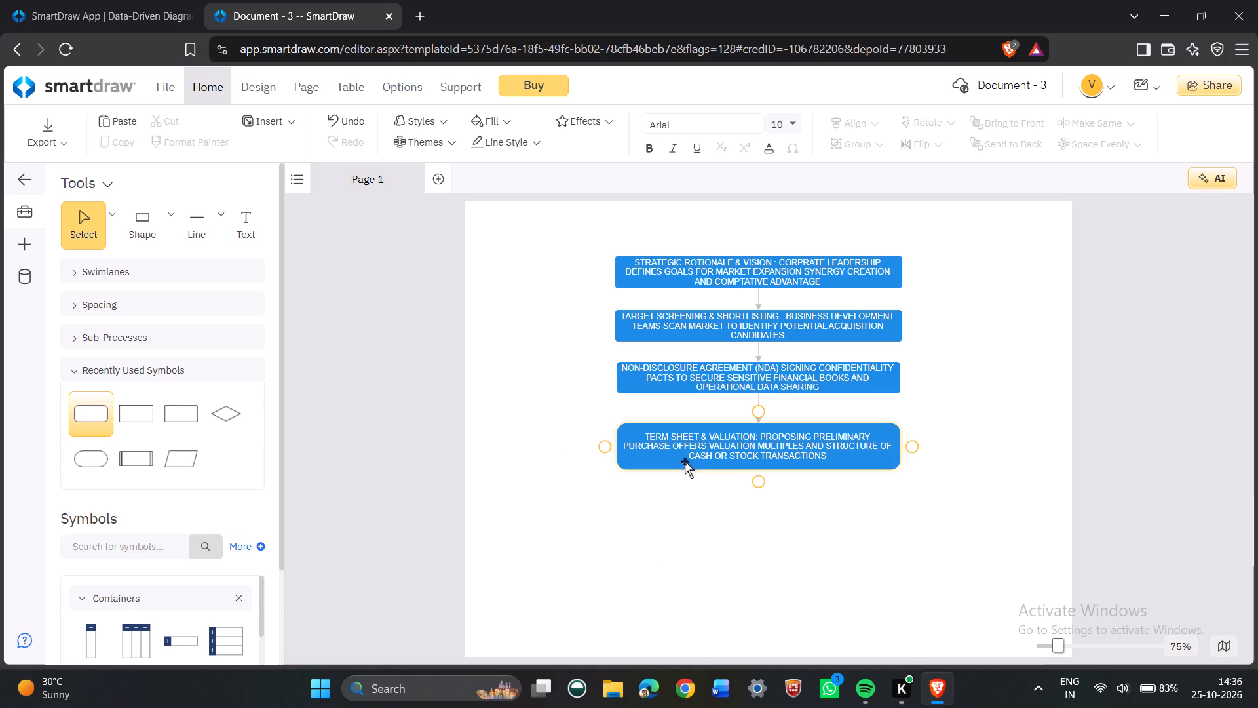
Move the term sheet box slightly up and reduce its height to fit its three-line text.
drag(685, 461, 685, 454)
click(681, 537)
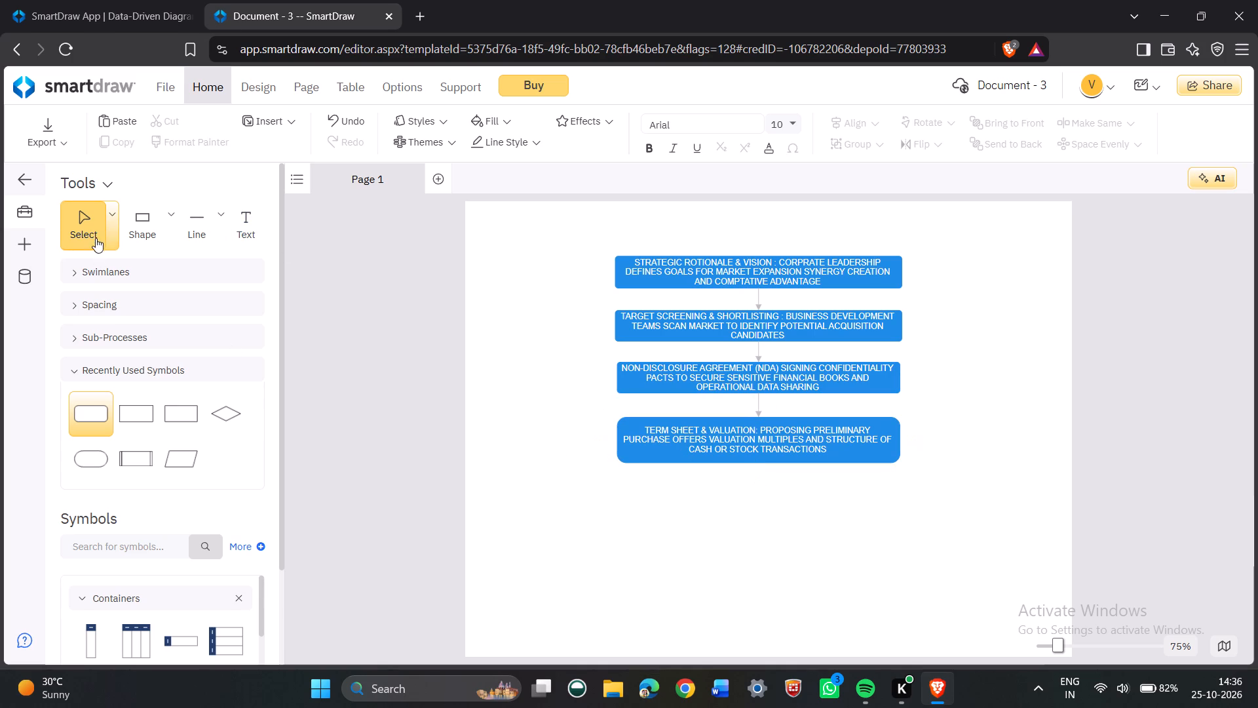
click(666, 461)
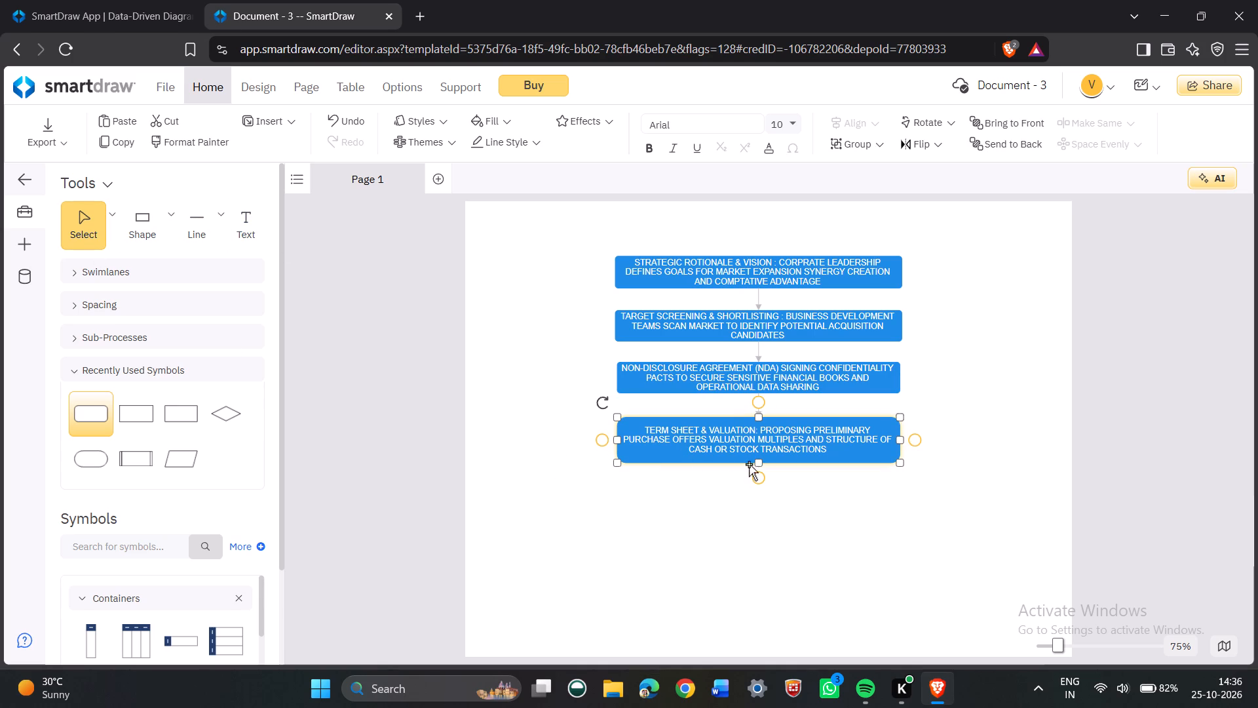
drag(759, 465, 758, 449)
click(736, 513)
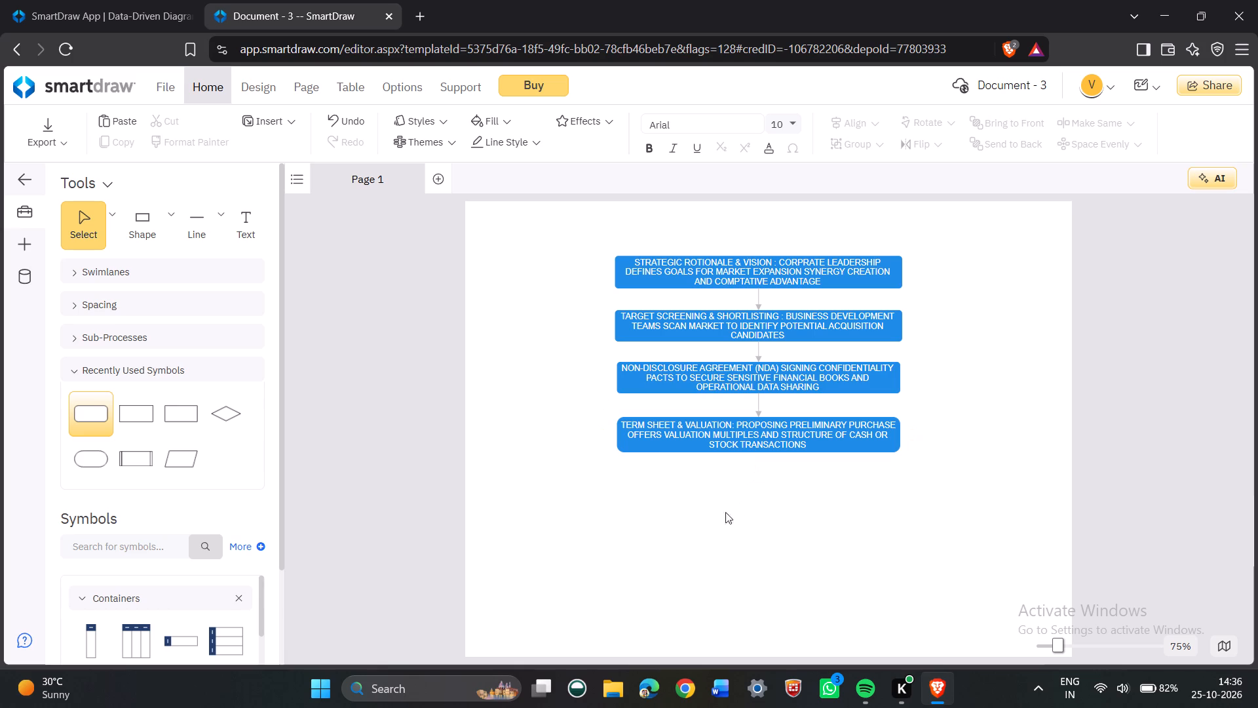
Draw a short arrow pointing down from the bottom centre of the term sheet box.
double_click(191, 237)
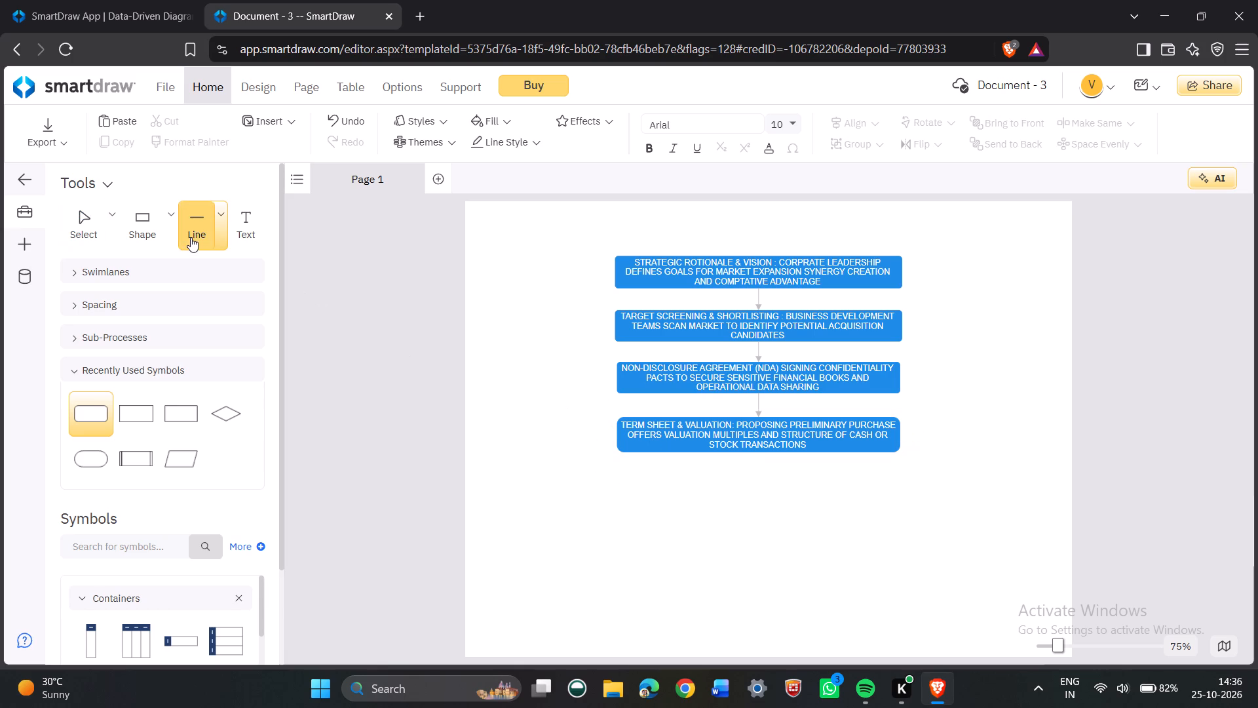
drag(757, 450, 761, 471)
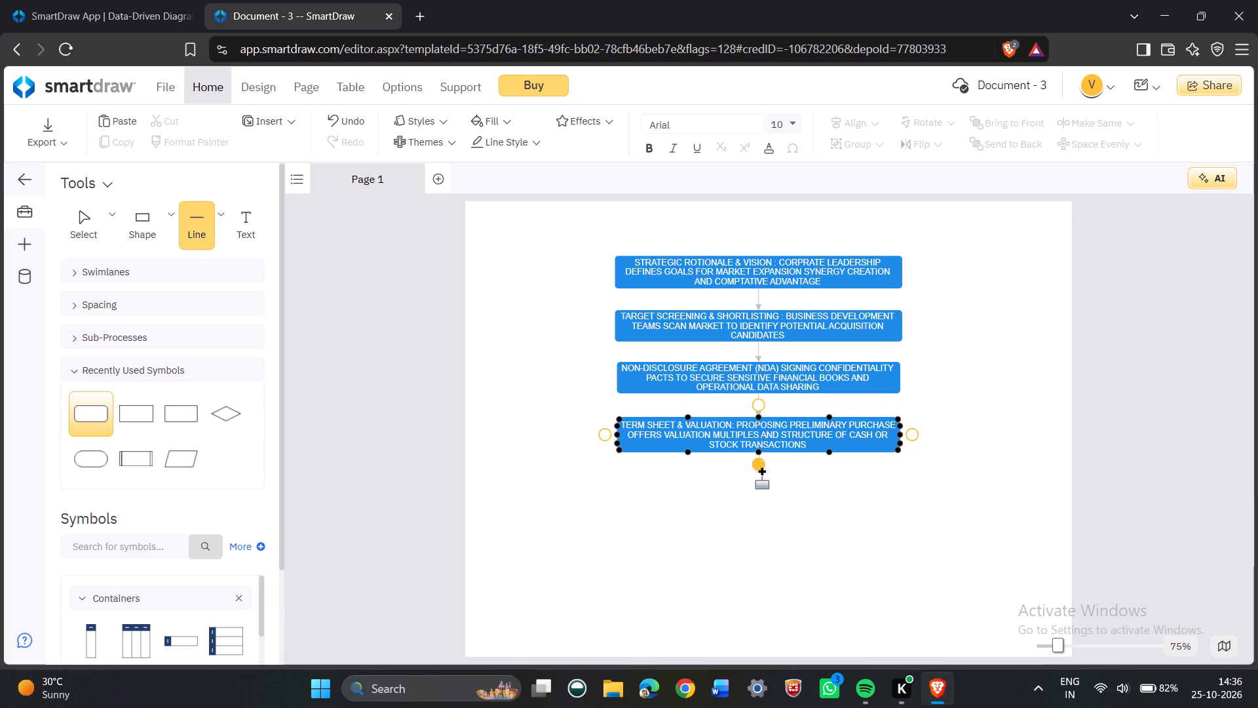
drag(761, 471, 761, 477)
Extend the arrow below the term sheet box slightly further down and deselect it.
drag(761, 477, 759, 485)
click(744, 512)
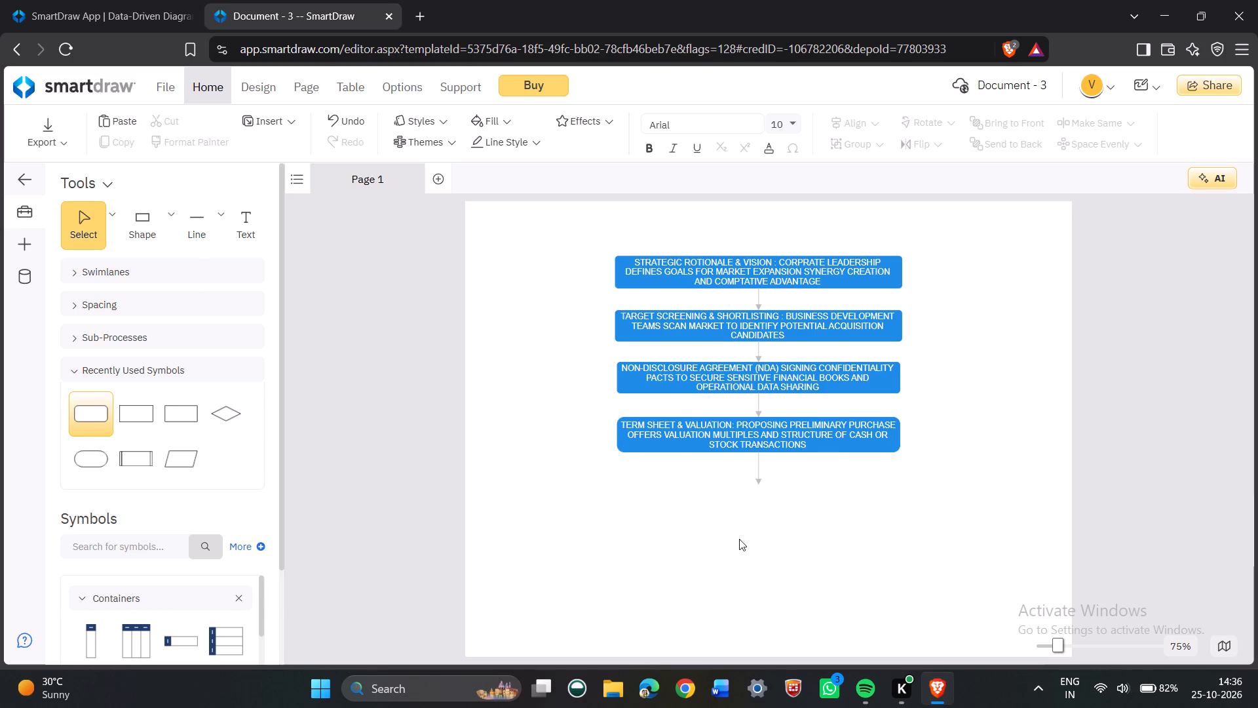
Place a rounded rectangle at the end of the arrow below the term sheet box and widen it to match the boxes above.
drag(83, 427, 712, 498)
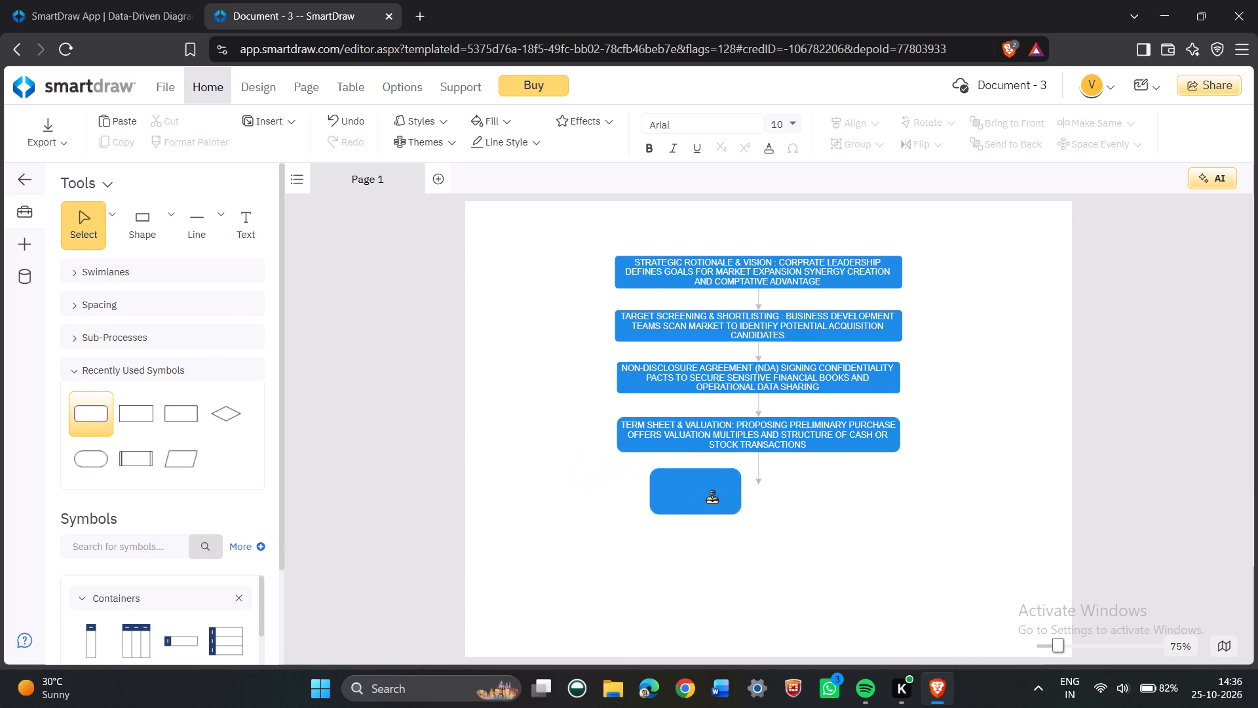
drag(712, 498, 757, 503)
drag(762, 505, 764, 506)
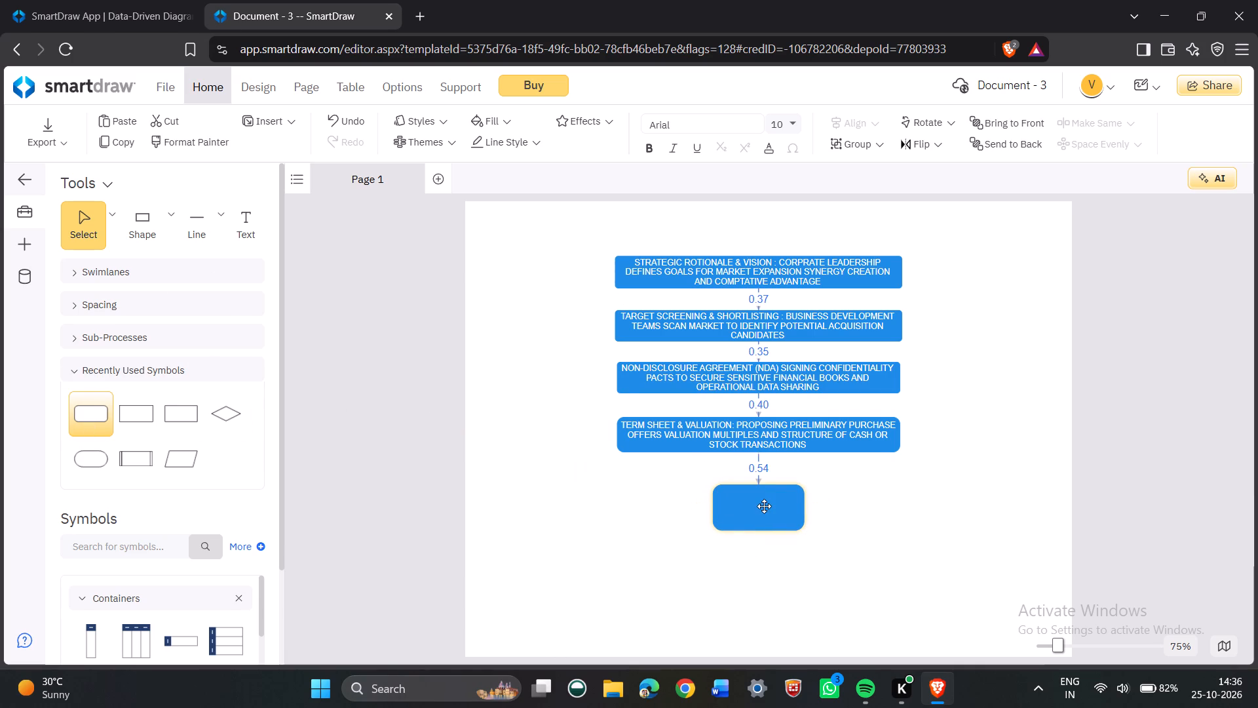
drag(764, 506, 767, 495)
drag(809, 500, 904, 501)
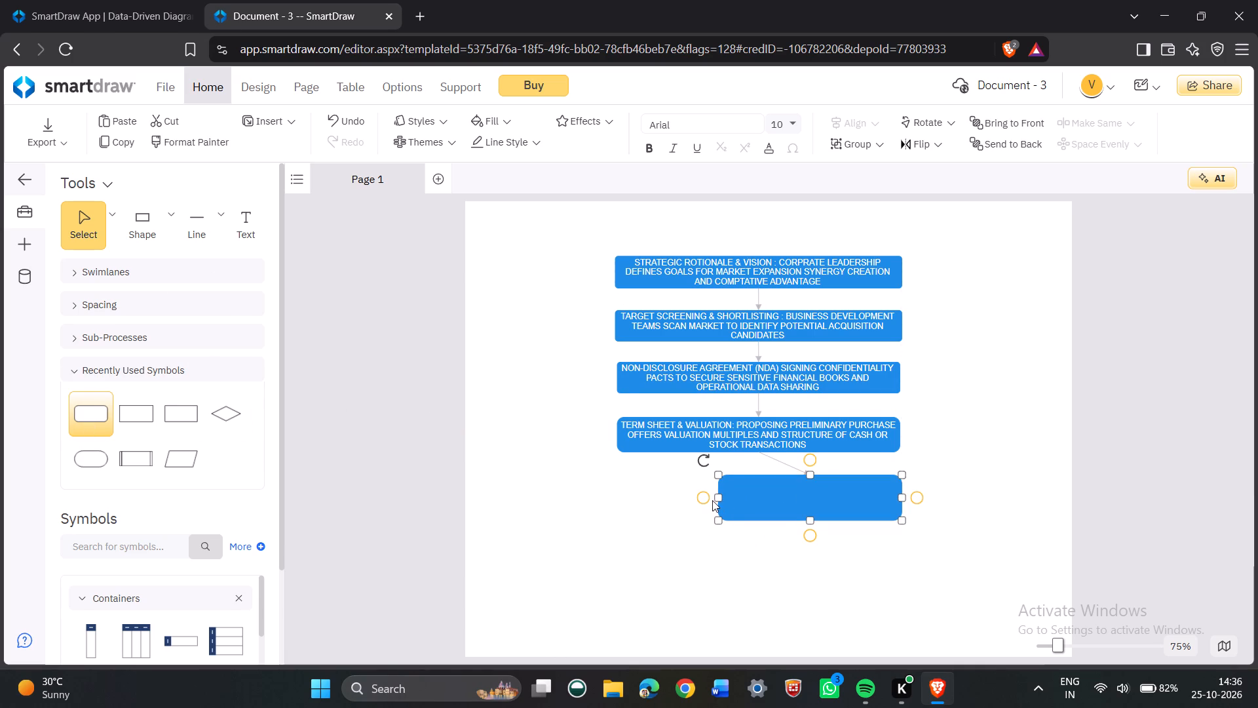
drag(719, 496, 624, 522)
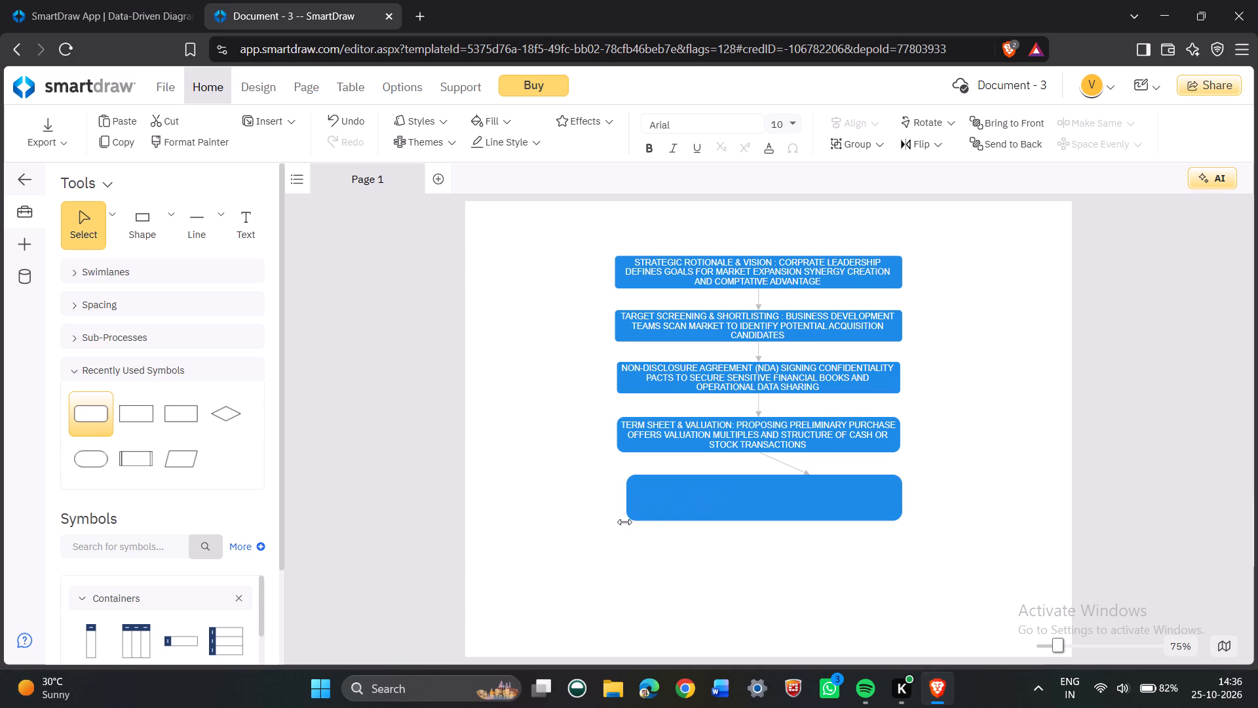
drag(624, 522, 615, 524)
Start the new box's label with "FINANCIAL & LEGAL DUE DILIGENCE :".
click(246, 230)
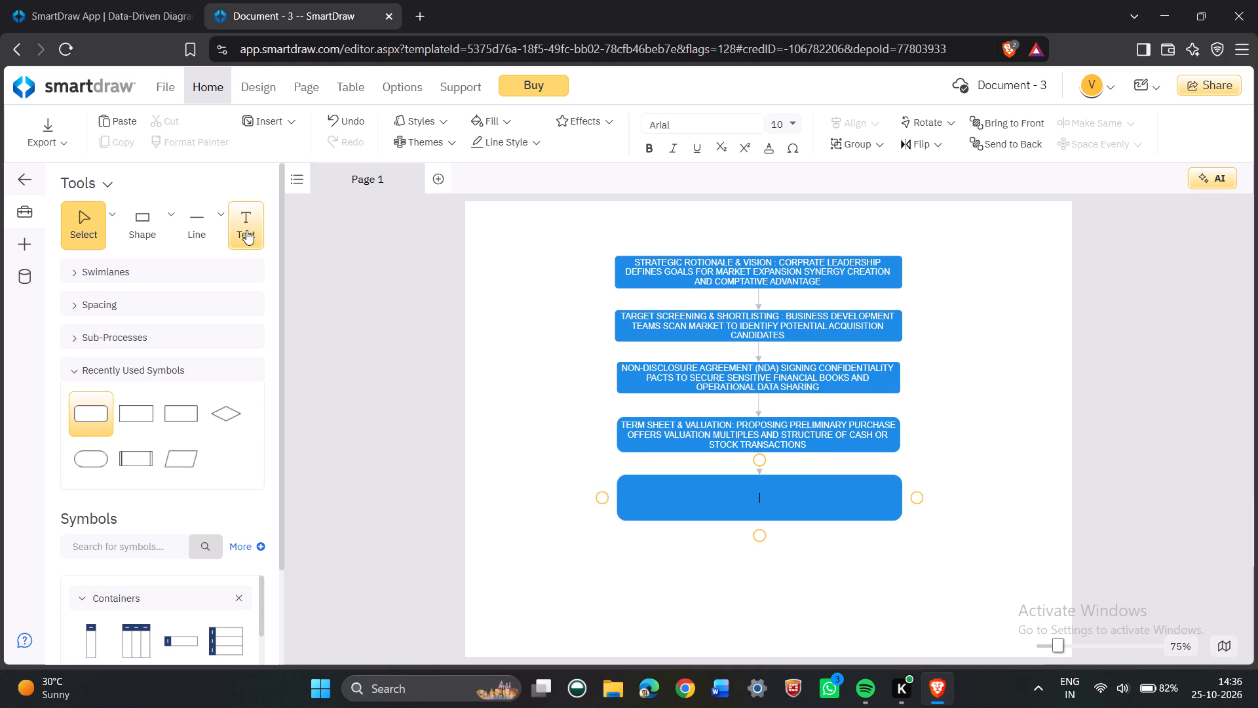
text(FINANCIAL)
key(space)
key(shift+asterisk)
key(shift+BackSpace)
text(& LEGAL)
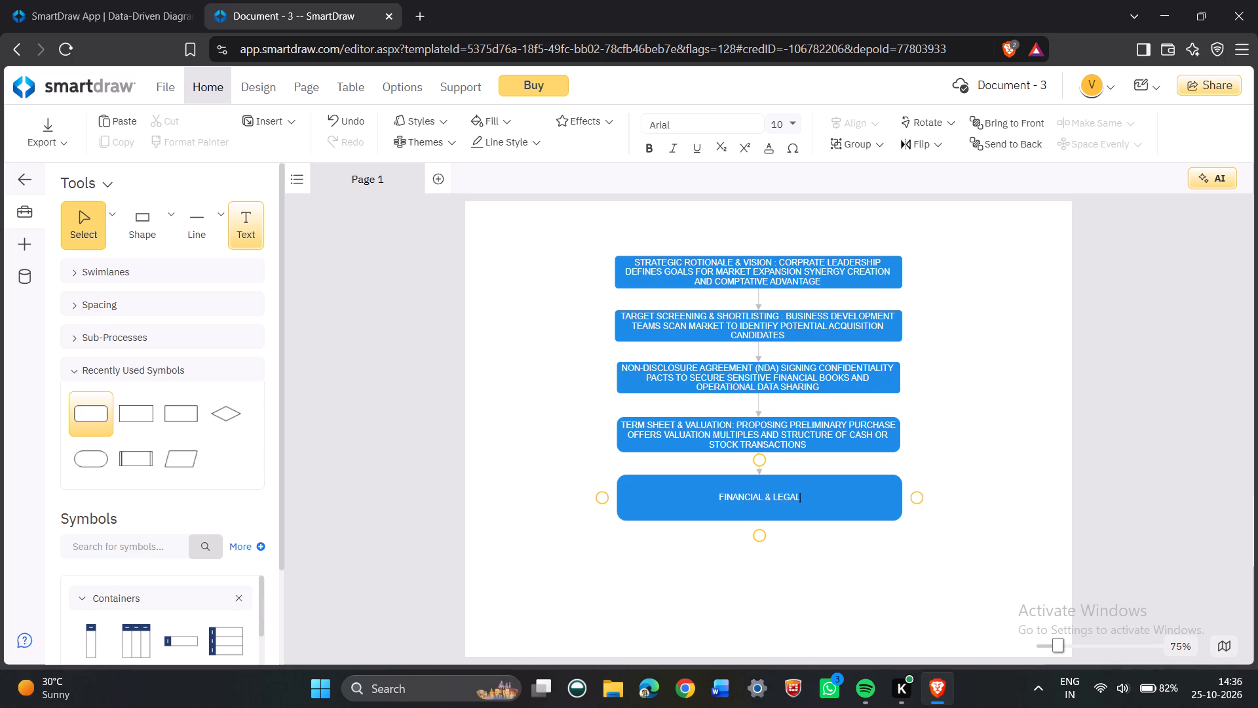
key(space)
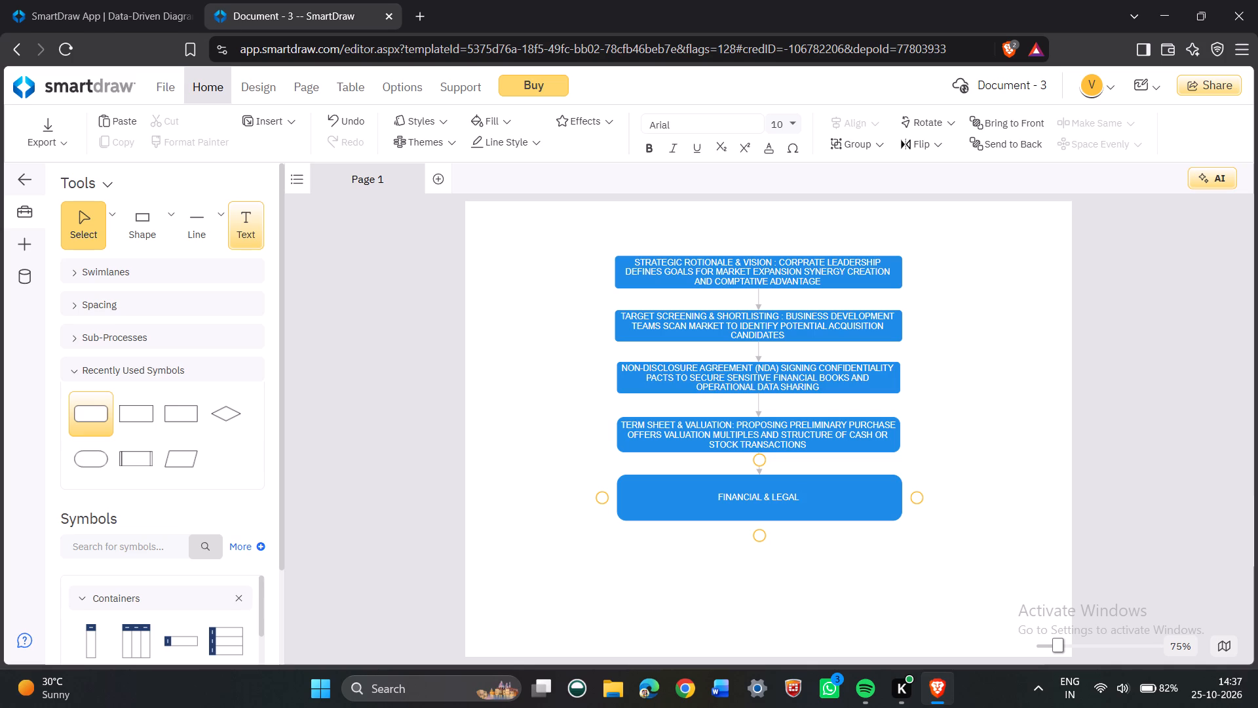
text(DUE)
key(space)
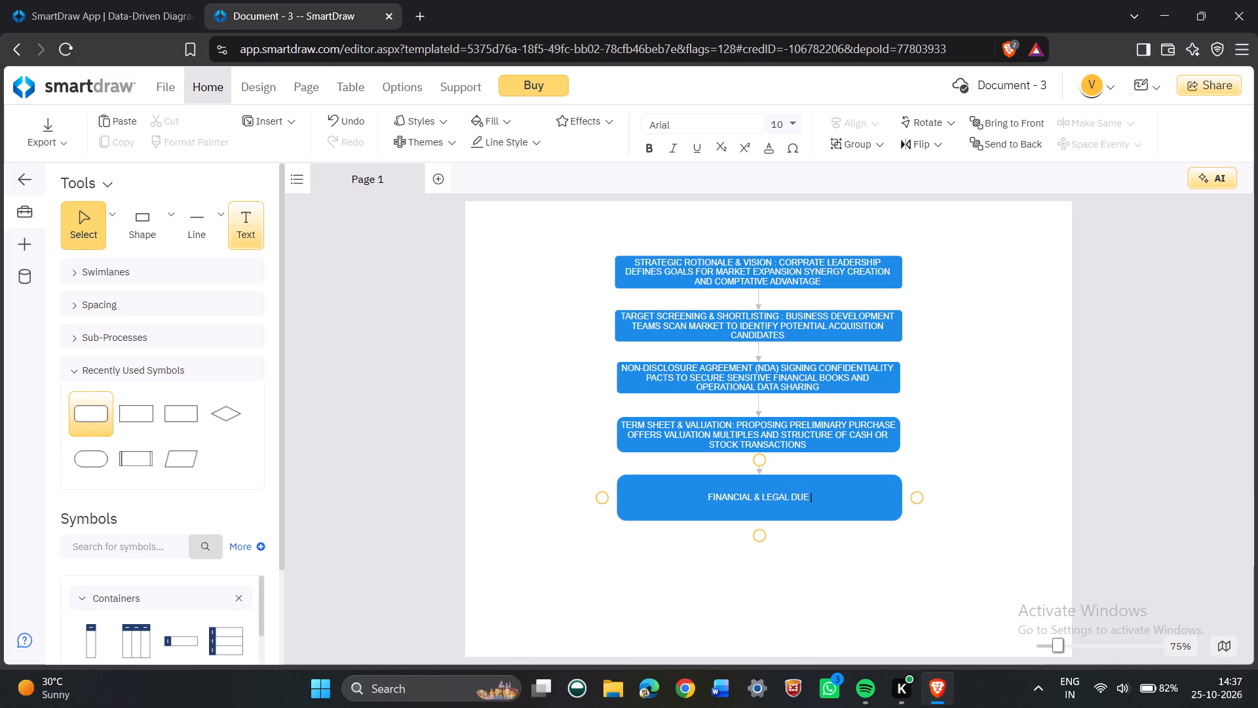
text(DILI)
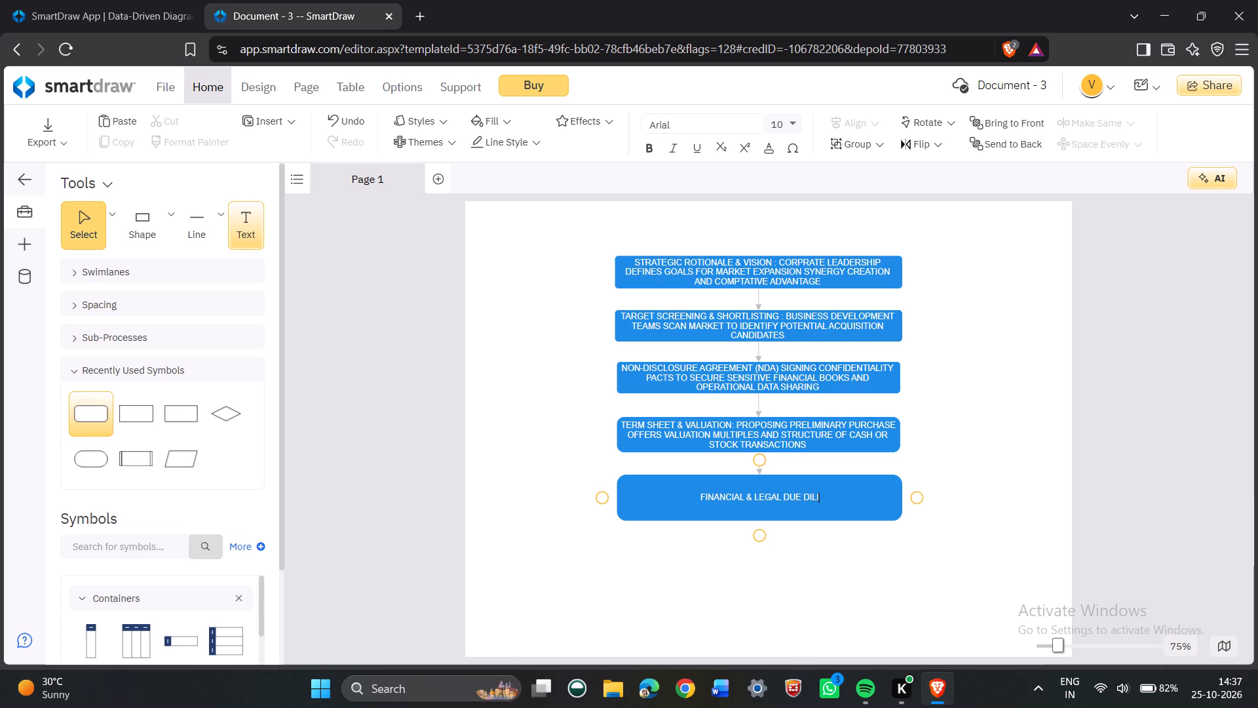
text(GENCE)
key(space)
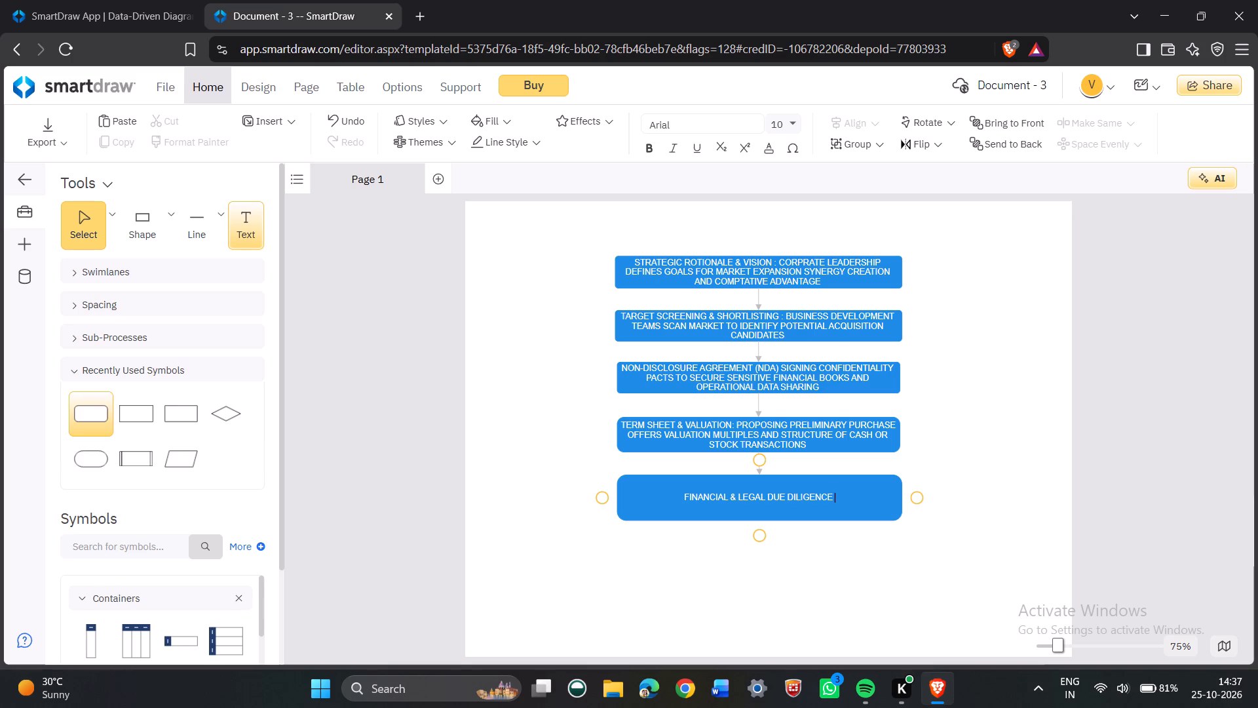
text(:)
key(space)
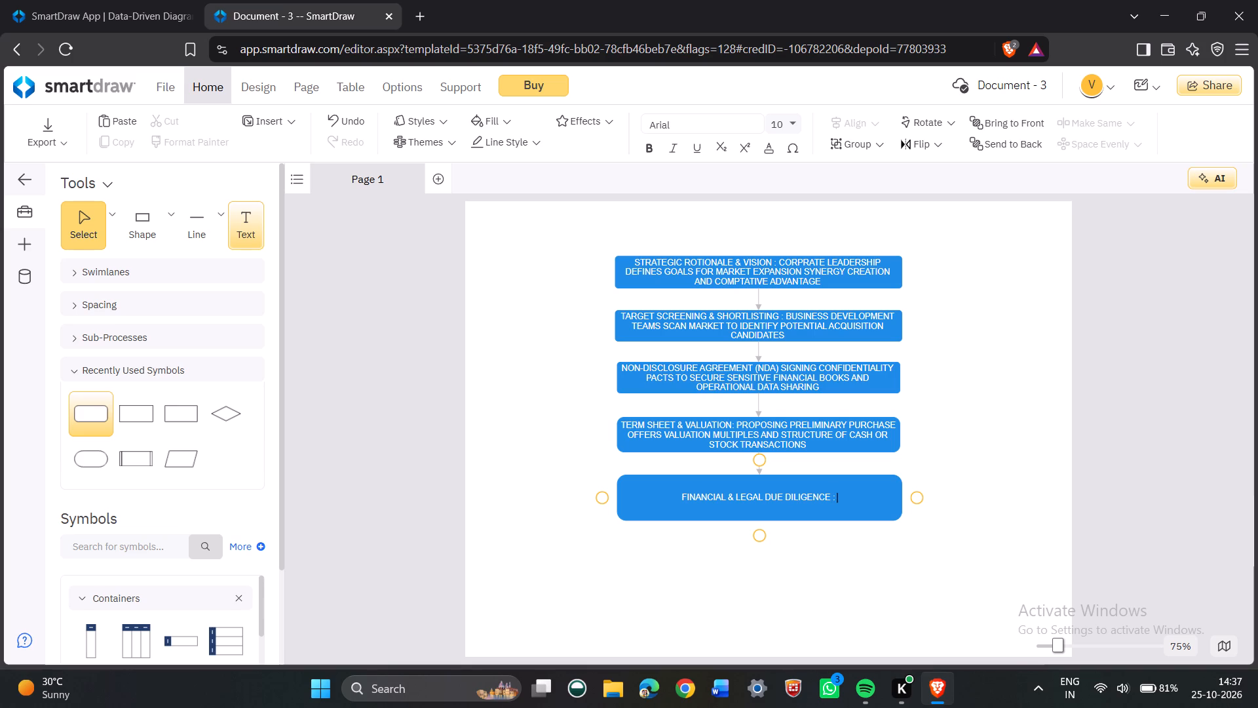
Continue the due diligence label with "AUDITORS AND LAWYERS SCRUTINIZE" and leave text editing.
text(AUDITORS AND)
key(space)
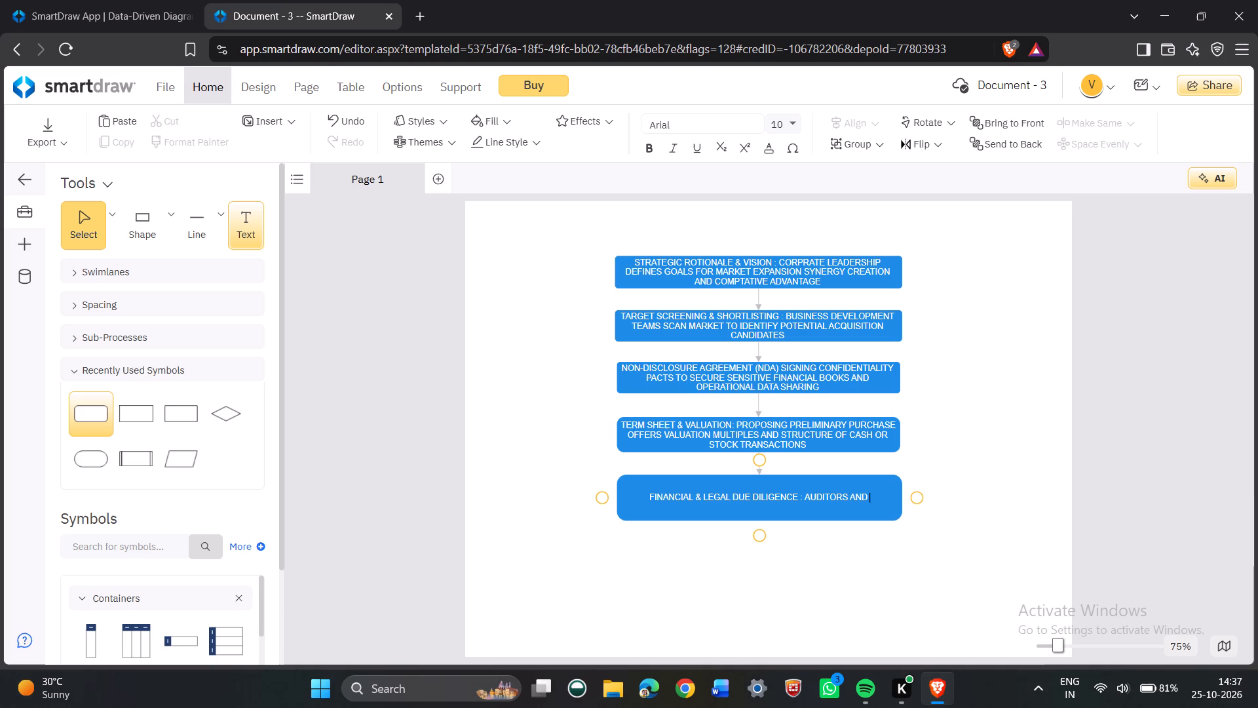
text(LA)
text(WYER)
key(space)
key(BackSpace)
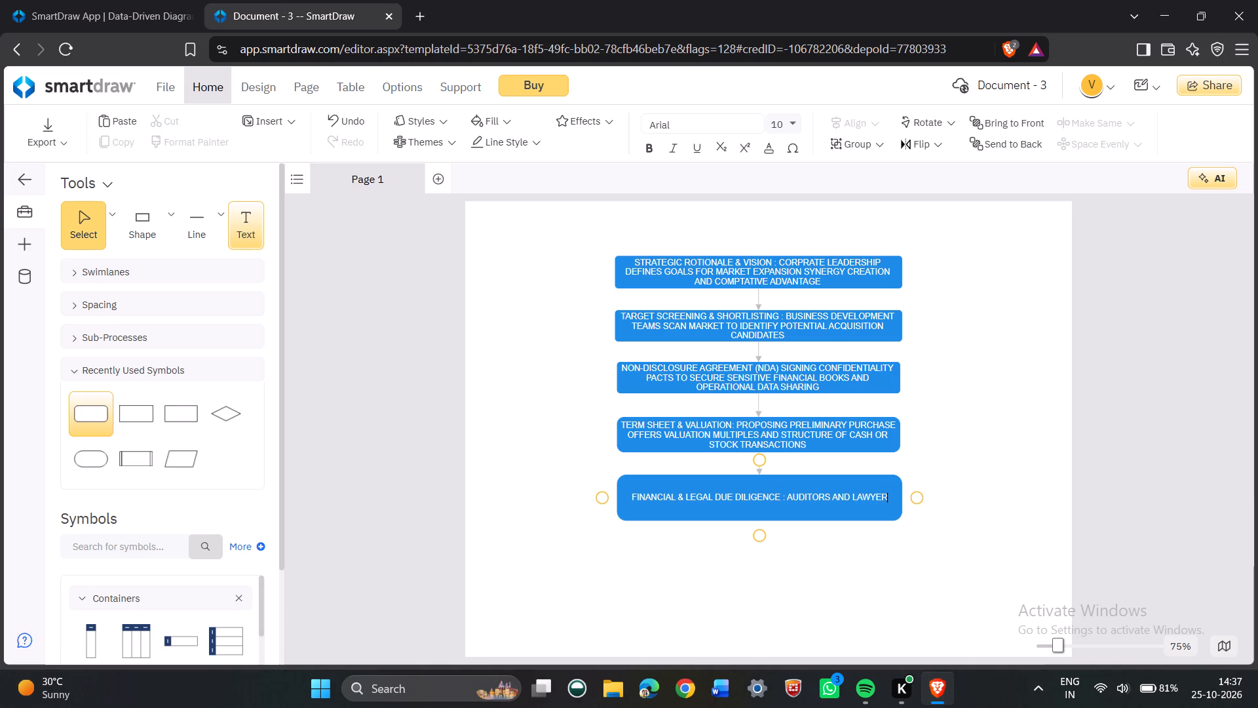
text(S)
key(space)
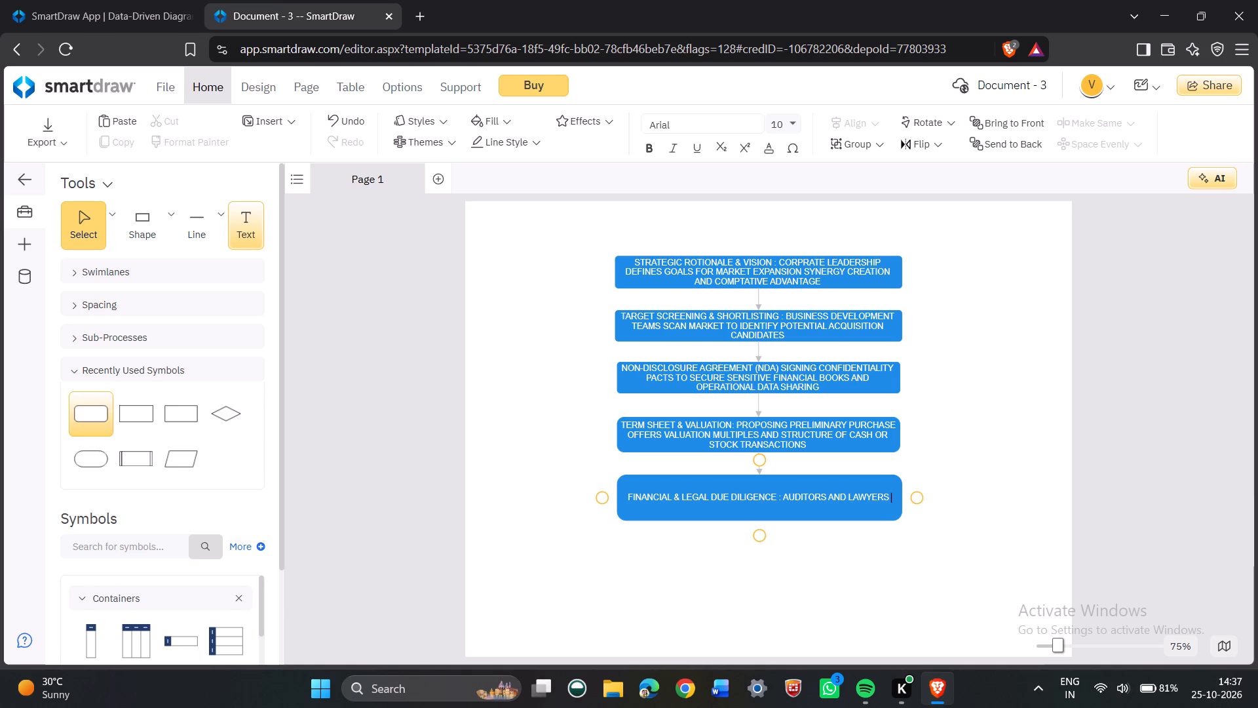
text(SCRU)
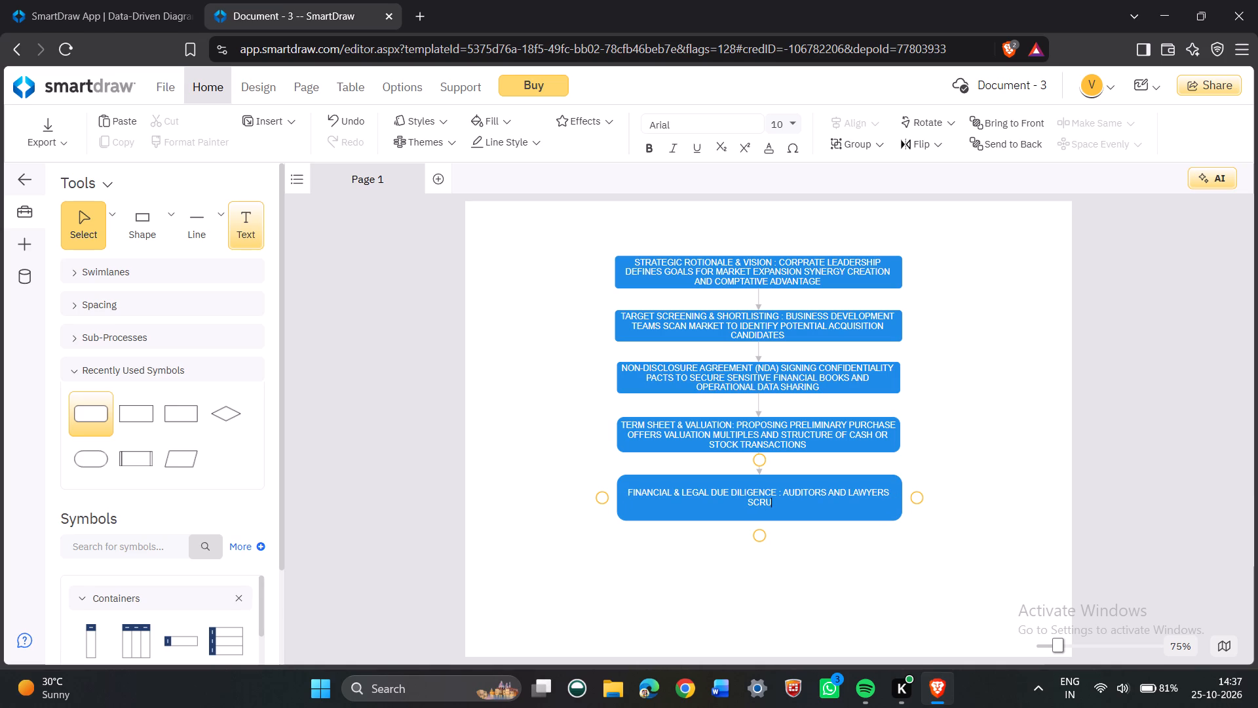
text(TI)
text(NI)
text(ZE)
key(space)
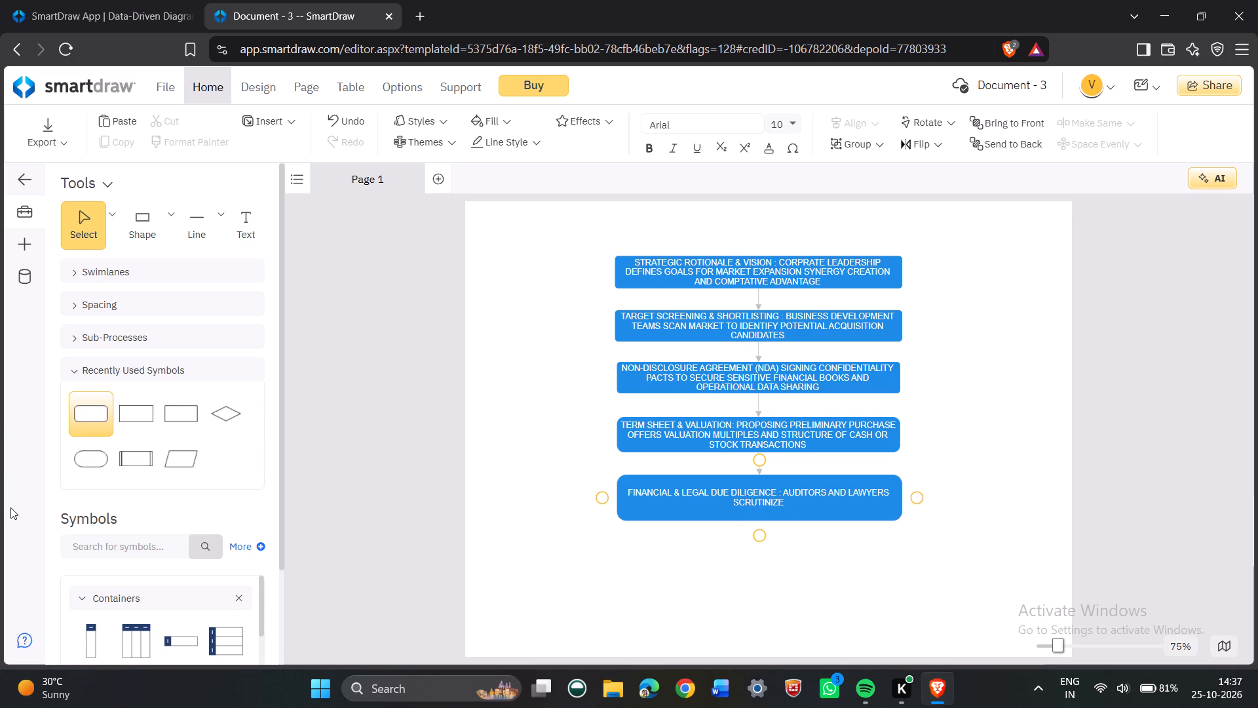
click(554, 581)
Reopen the due diligence label for editing and append "BALANCE SHEETS" after "SCRUTINIZE".
scroll(584, 582, down, 2)
click(658, 497)
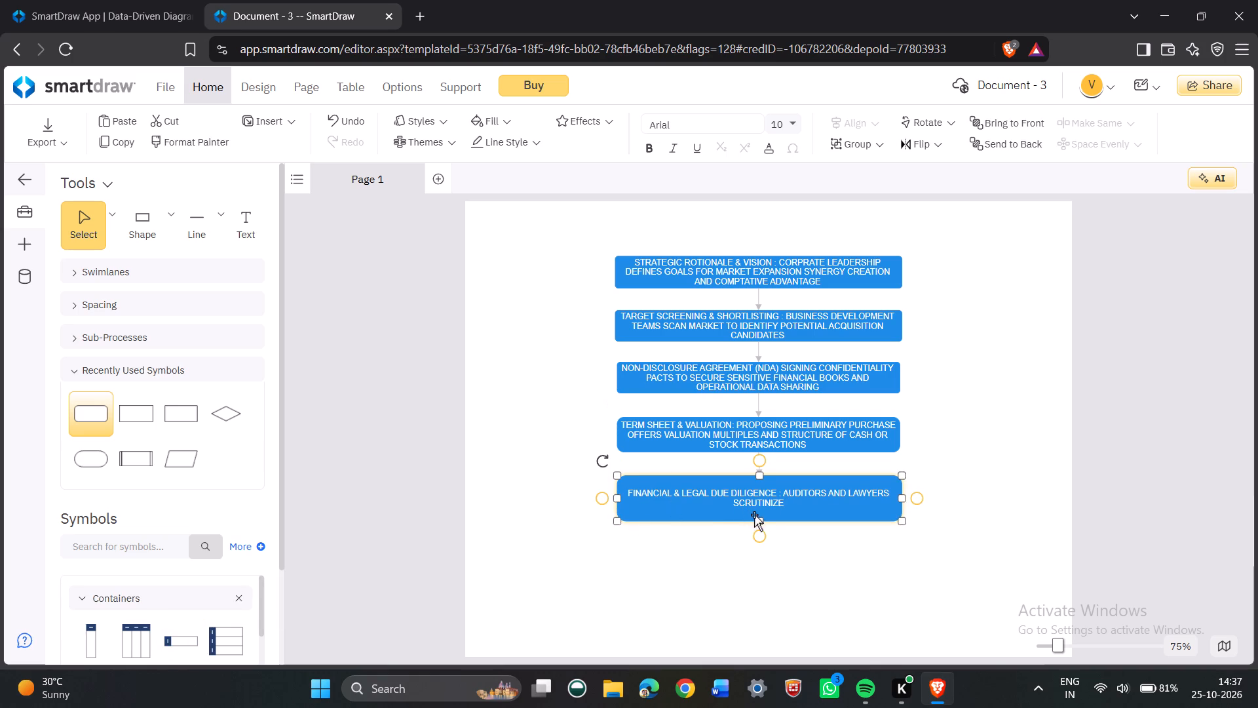
triple_click(777, 503)
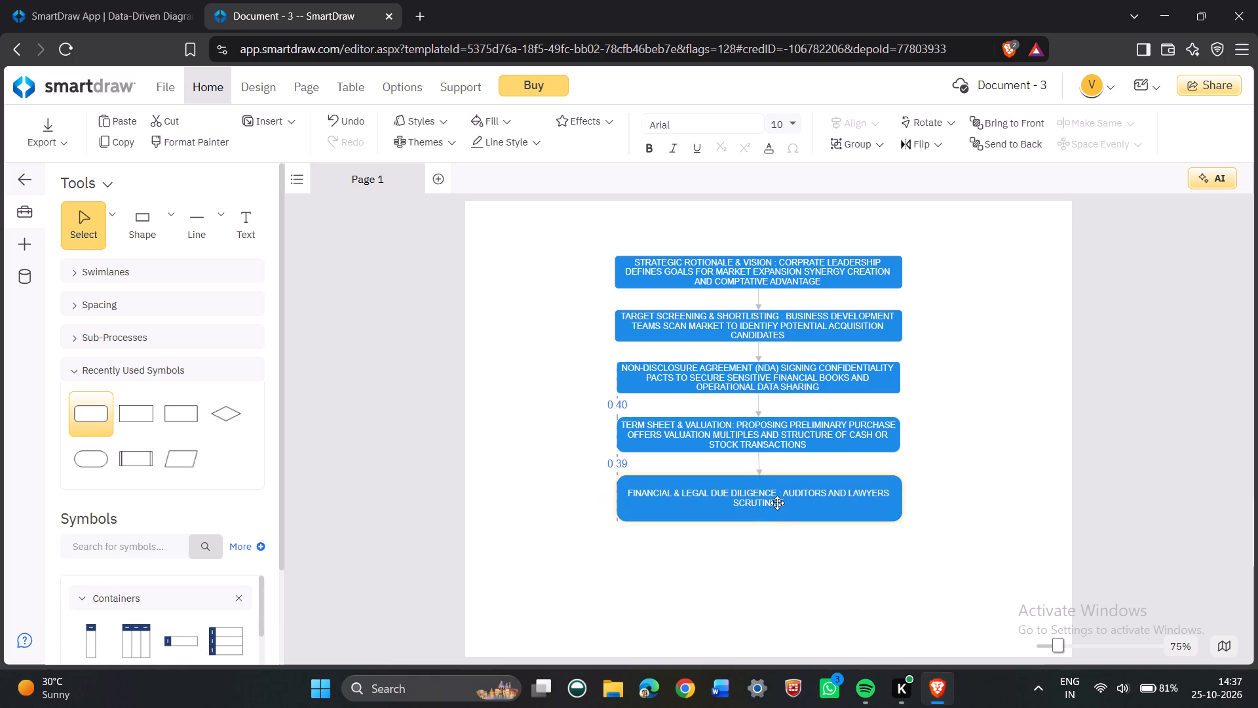
click(778, 502)
click(789, 505)
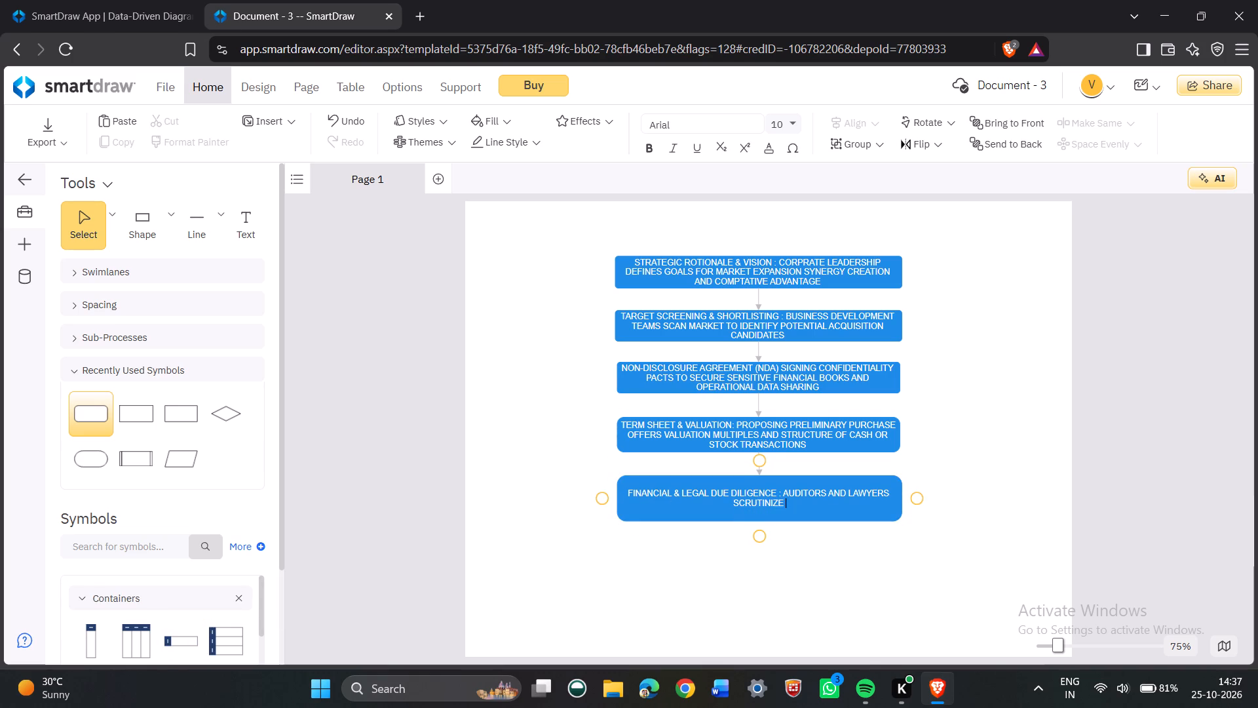
text(BALA)
text(NCE)
key(space)
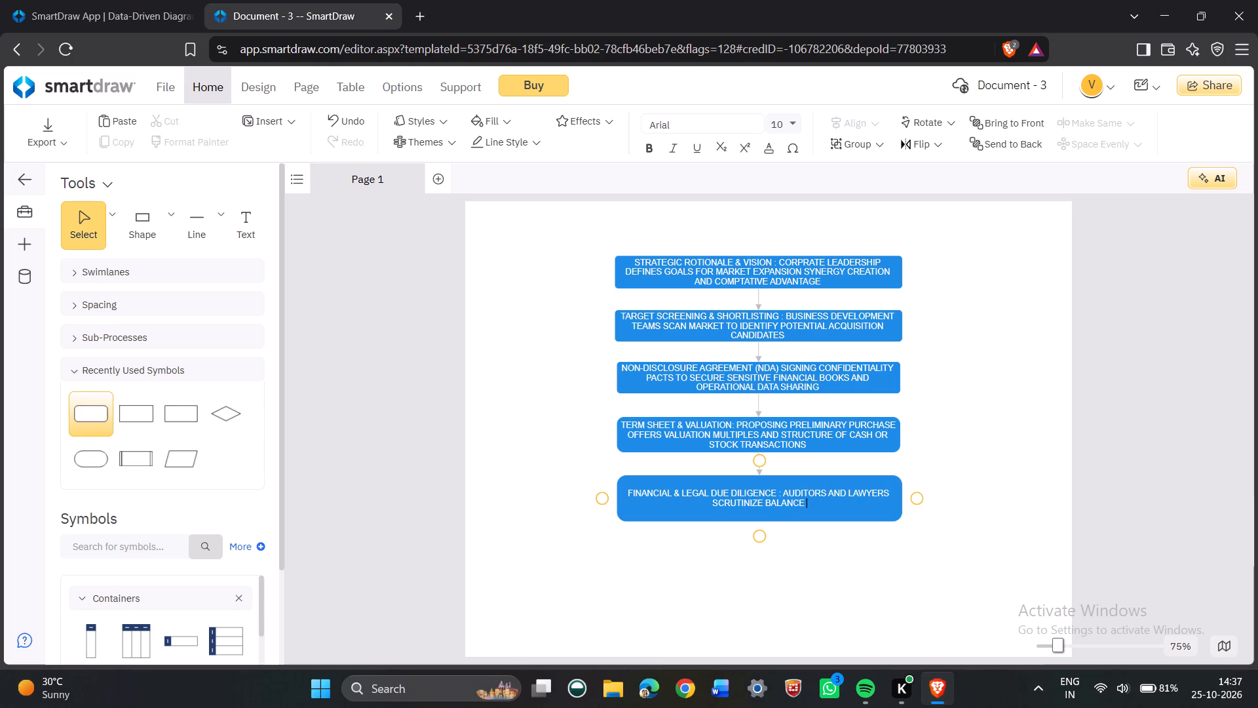
text(SHEETS)
key(space)
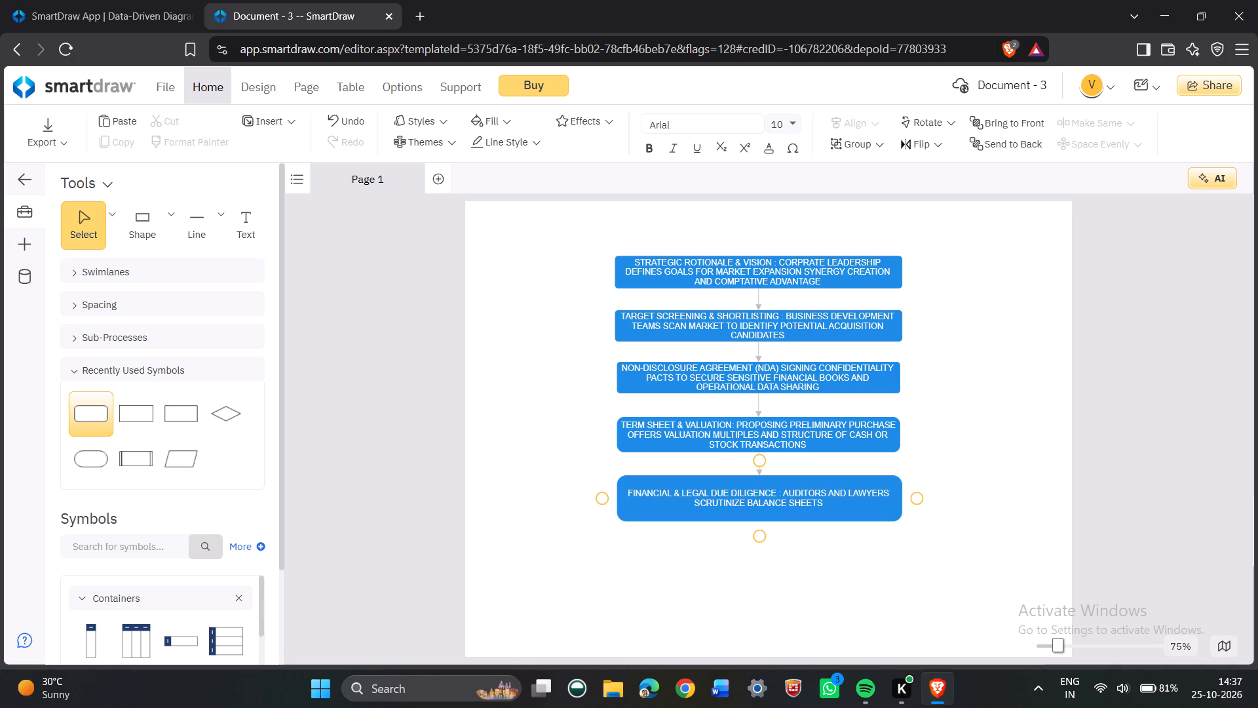
Continue the due diligence label with "TAX RECORDS EMPLOYEE CONTRACTS".
text(TAX)
key(space)
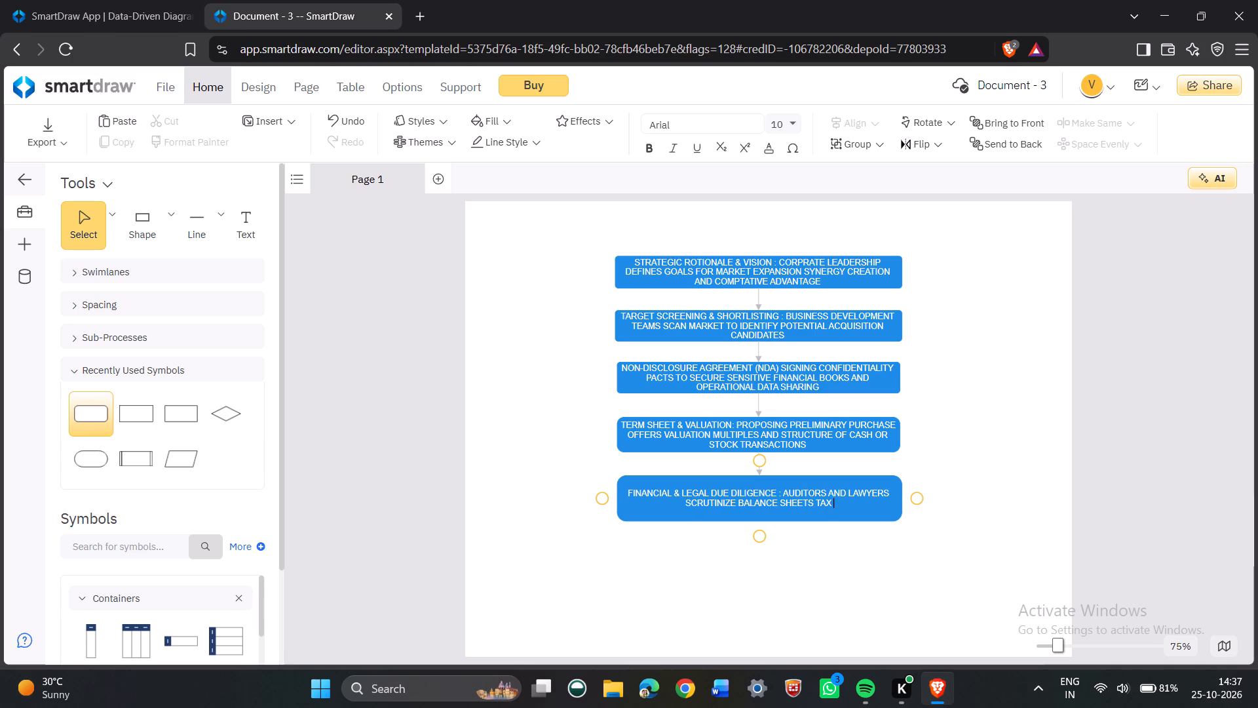
text(RECOR)
text(DS)
key(space)
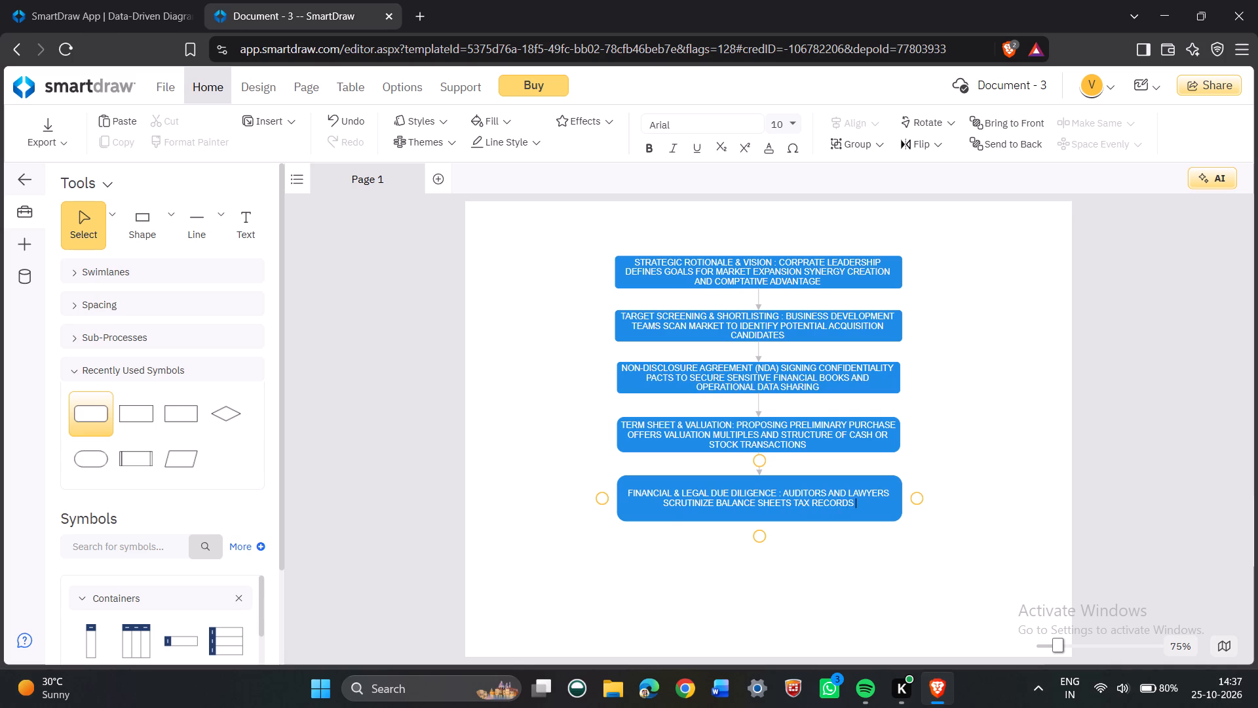
key(BackSpace)
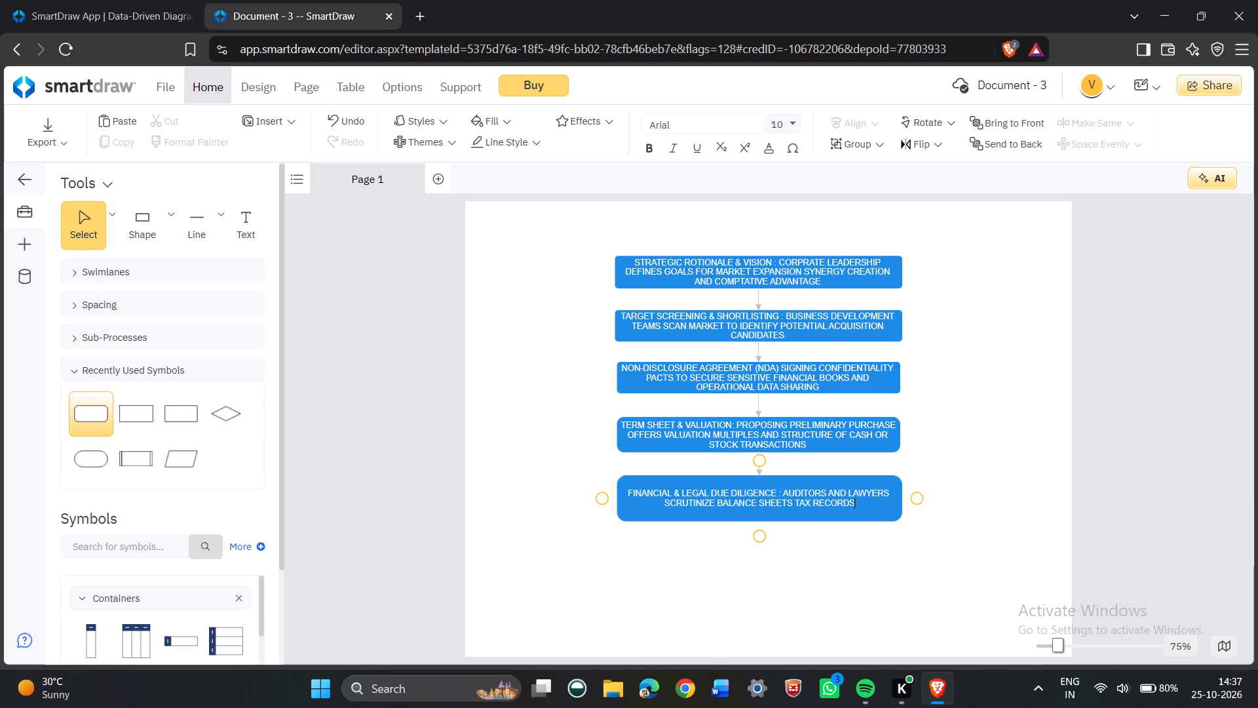
key(space)
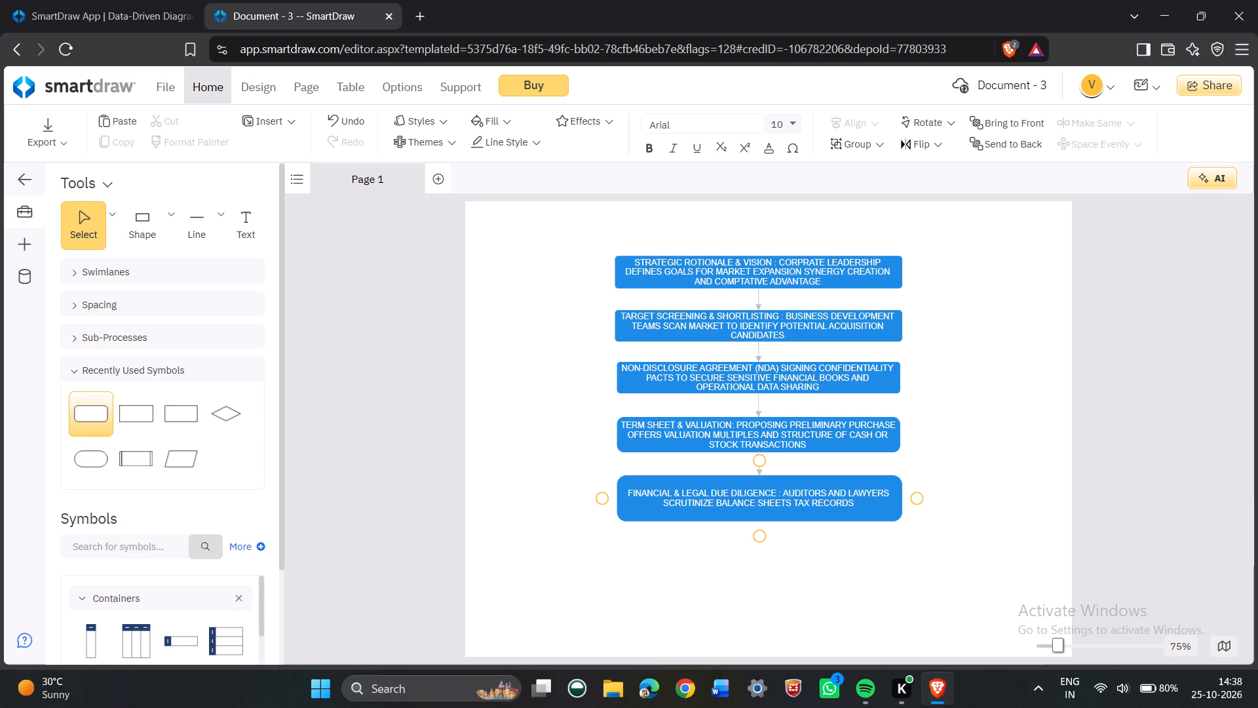
text(EM)
key(p)
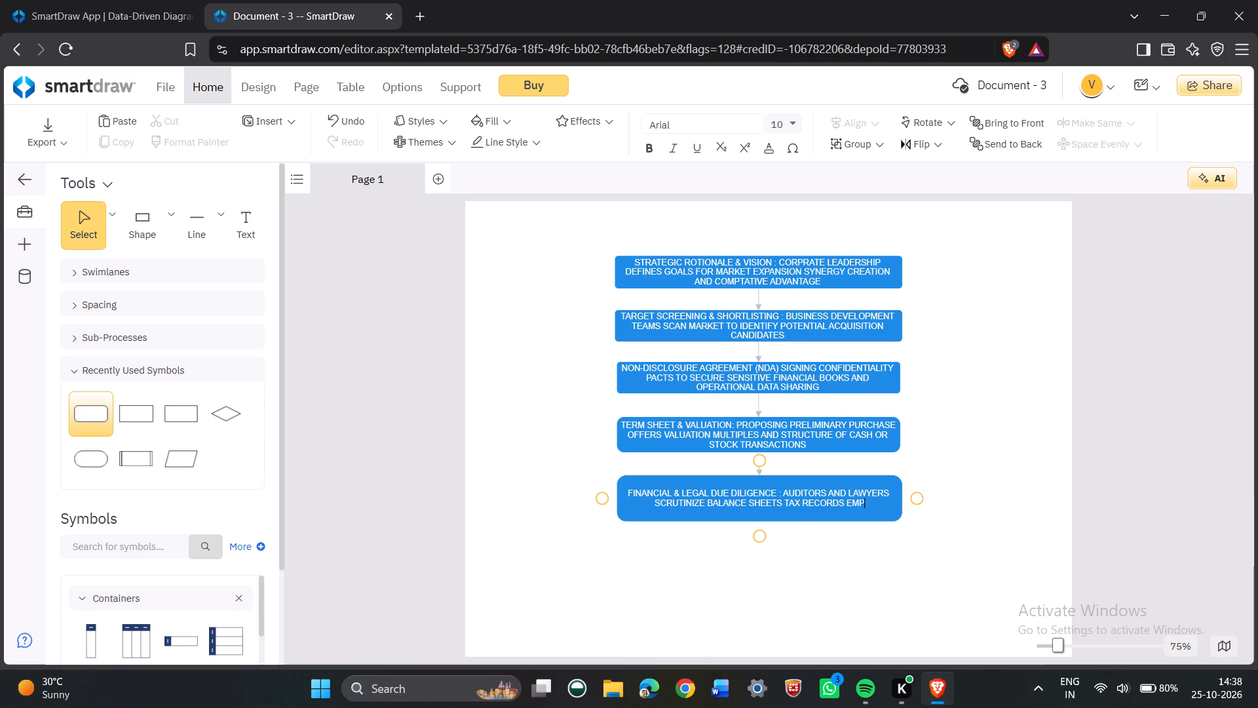
text(LOYEE CONTRACTS)
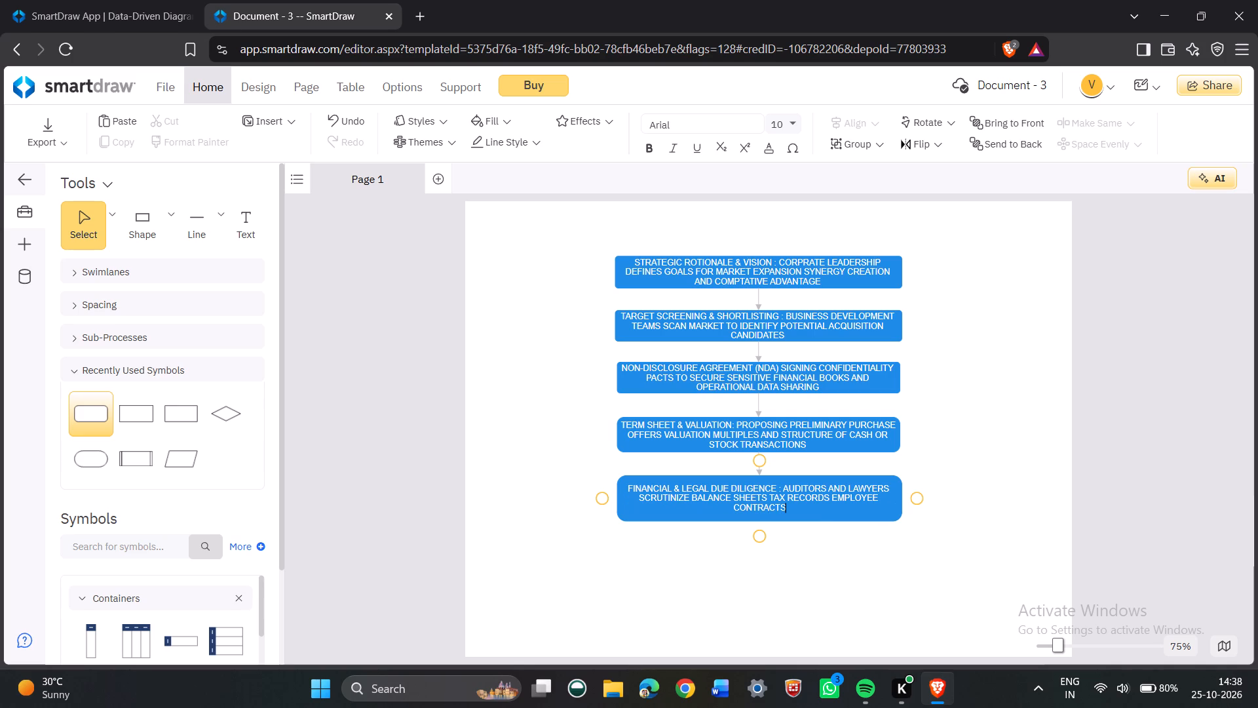
Add "AND LIABILITIES" to the end of the due diligence label.
key(space)
text(AND)
key(space)
text(LIABL)
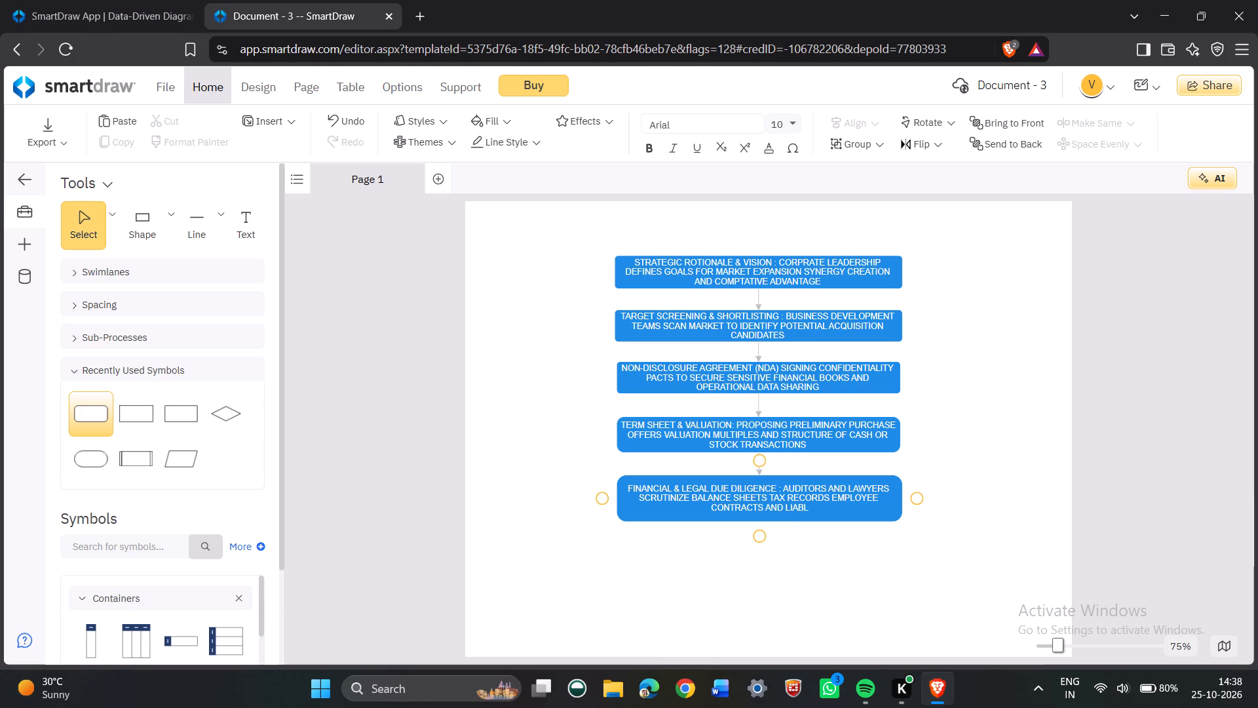
key(i)
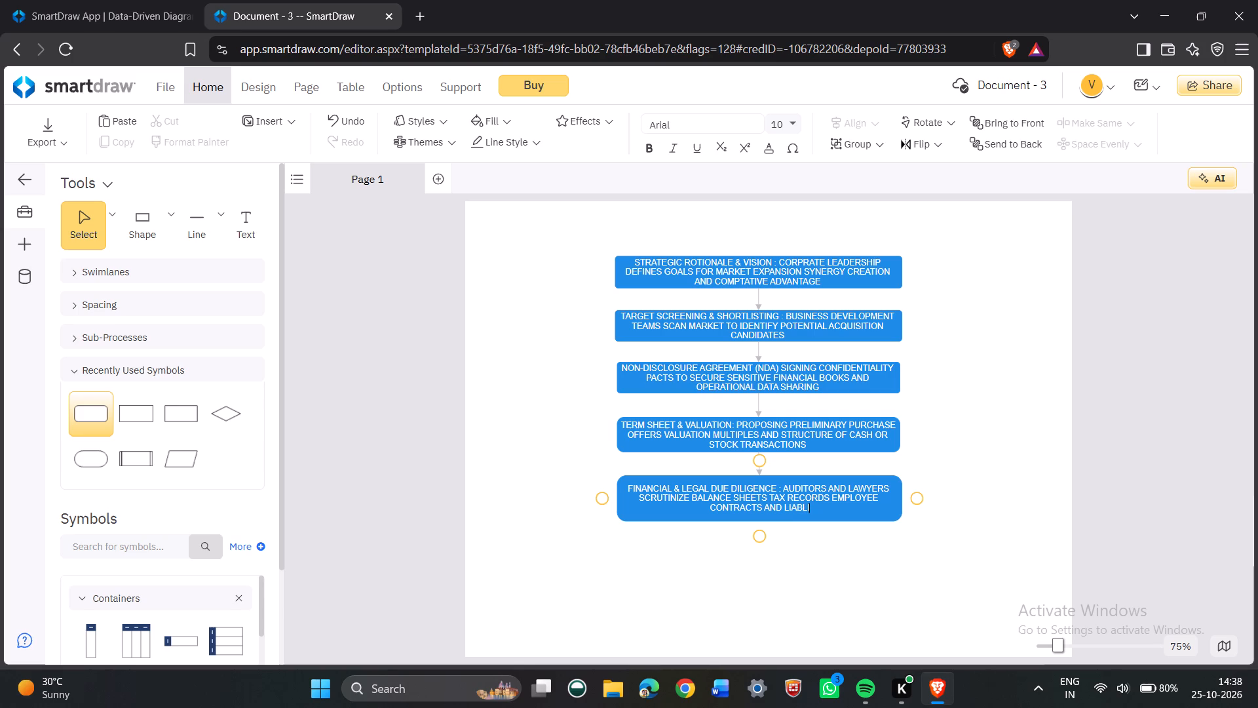
key(BackSpace)
key(BackSpace)
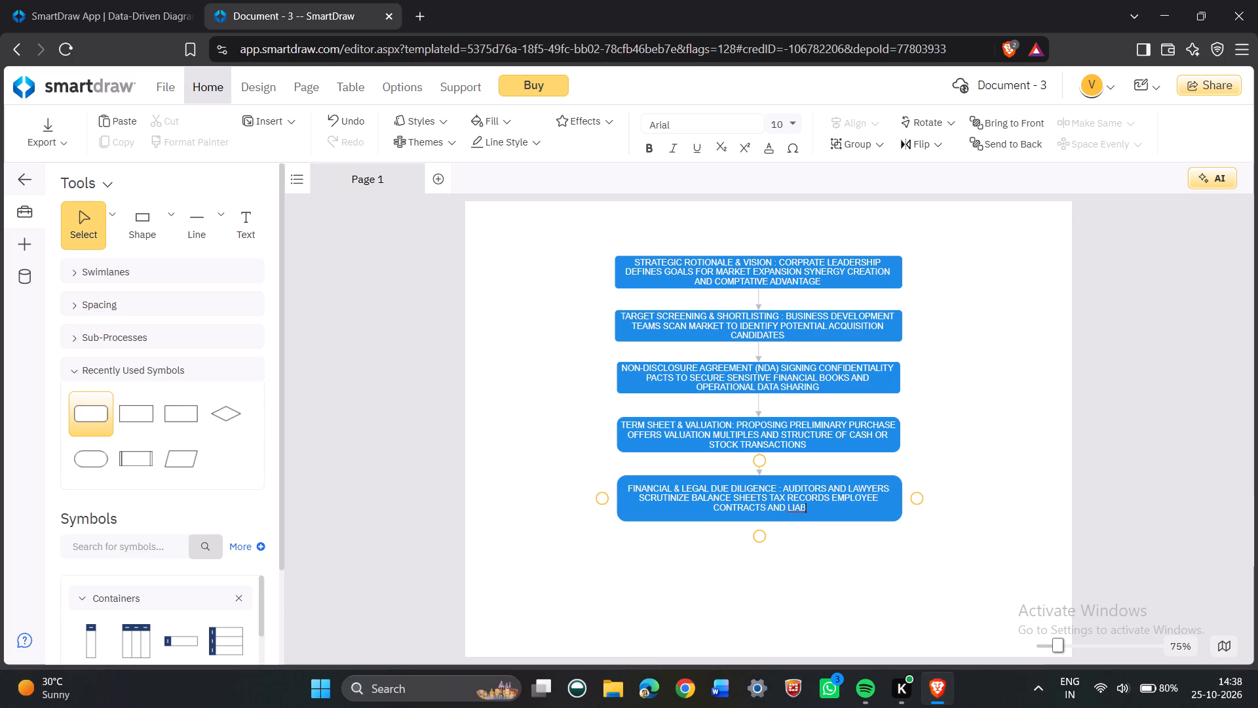
text(ILITI)
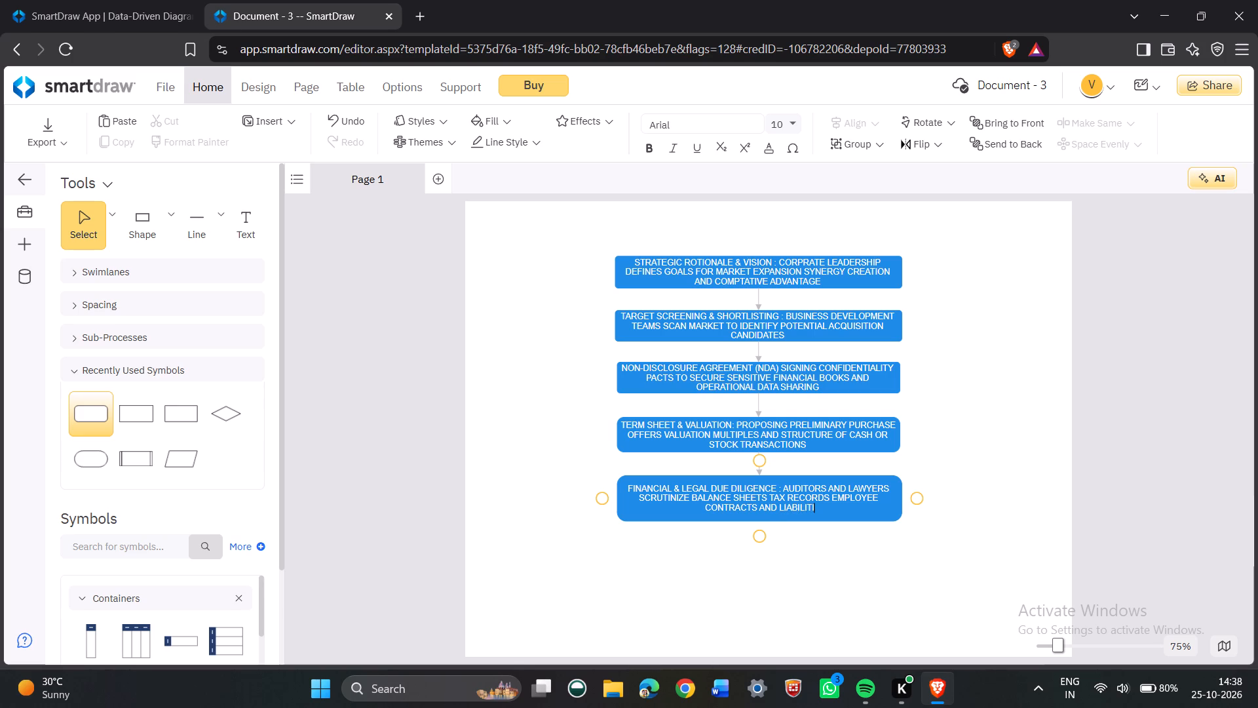
text(ES)
key(space)
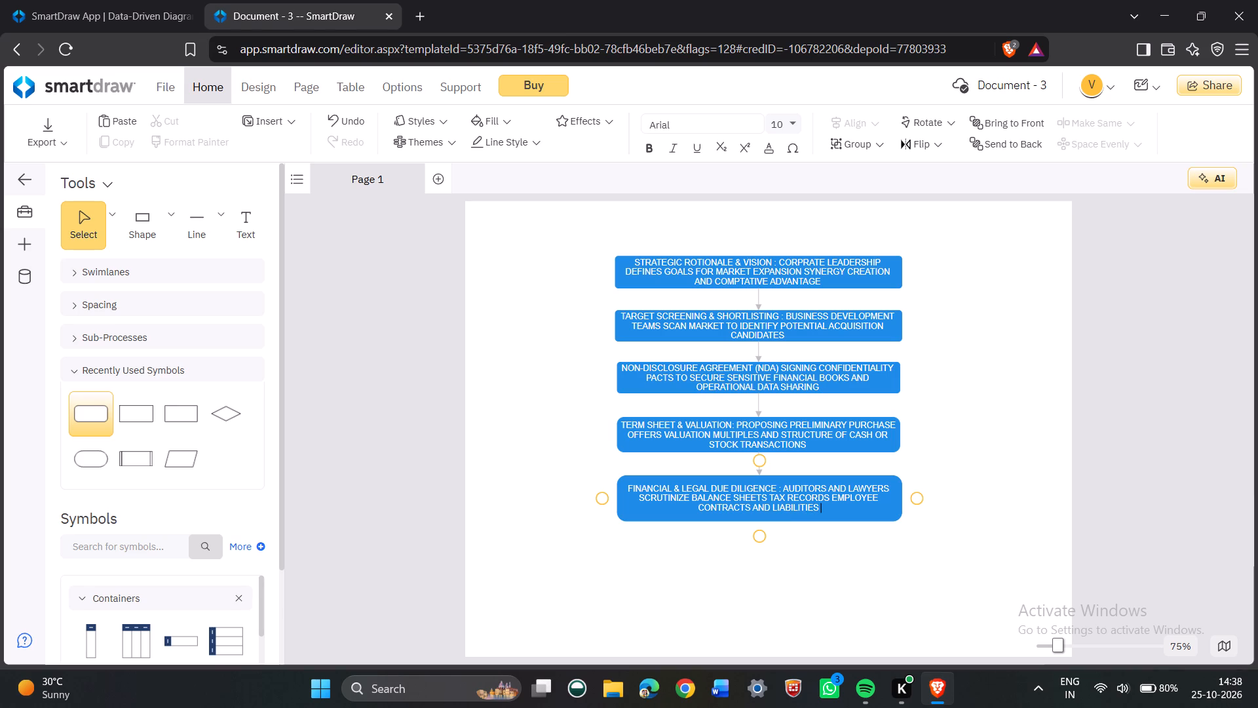
Finish editing the due diligence label and reduce the box's height from its bottom edge to fit the three text lines.
click(837, 601)
click(772, 516)
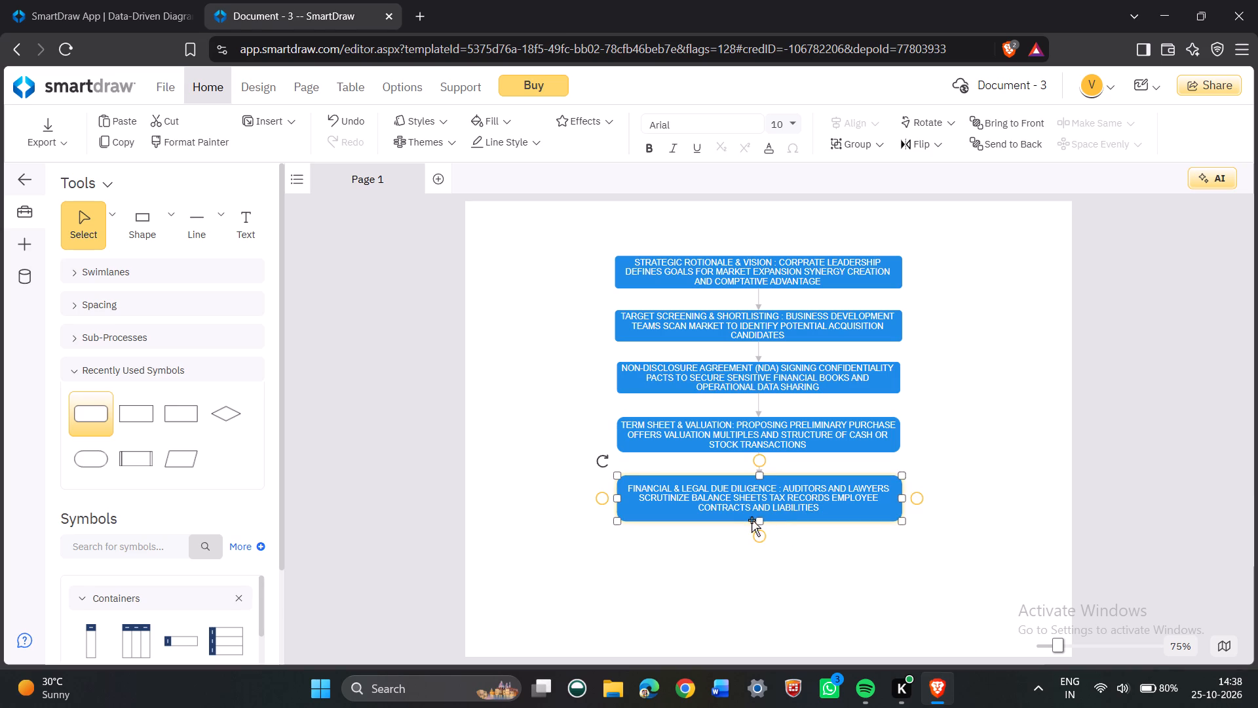
drag(759, 519, 759, 494)
click(704, 574)
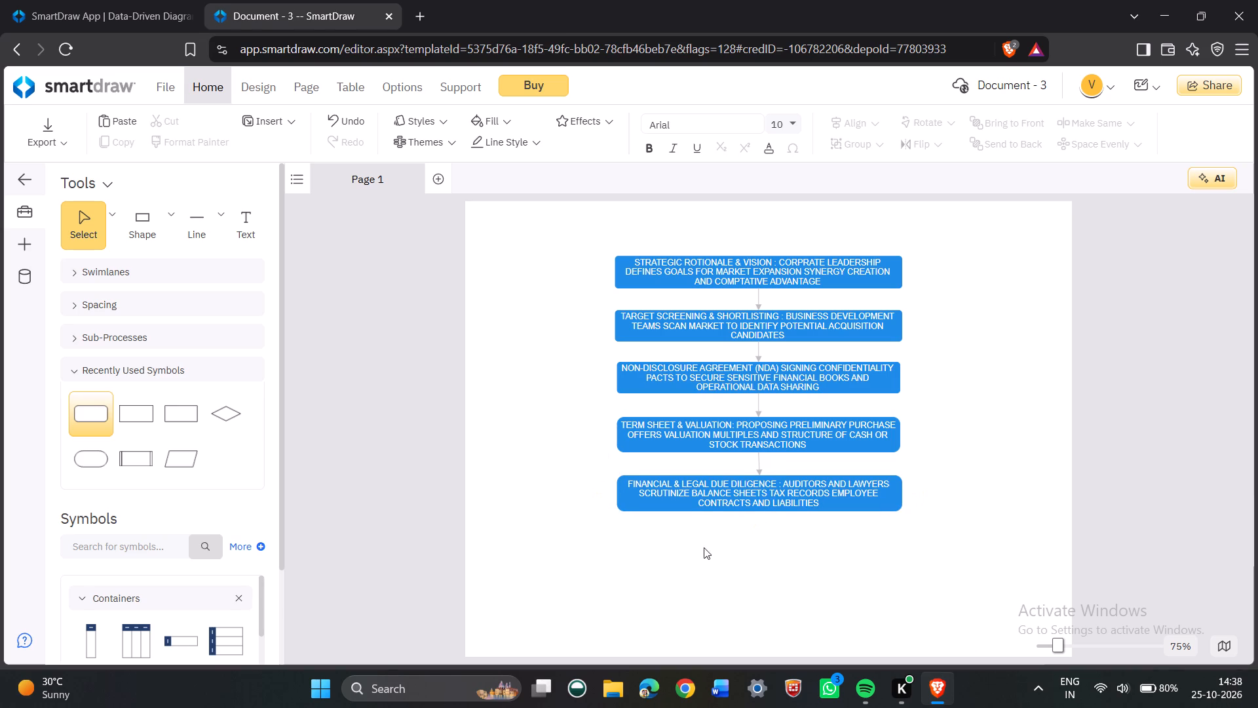
scroll(704, 564, down, 1)
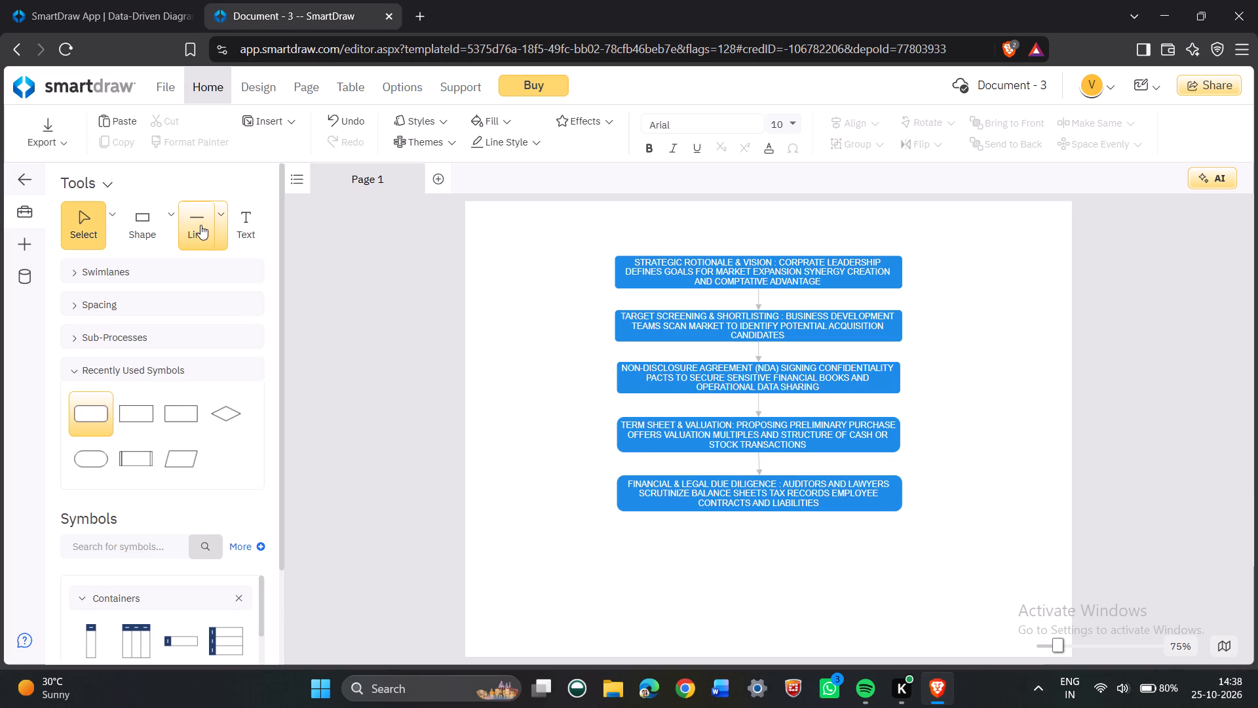
Draw an elbow arrow from the bottom centre of the due diligence box, going down and turning right into the empty area.
click(218, 229)
click(248, 327)
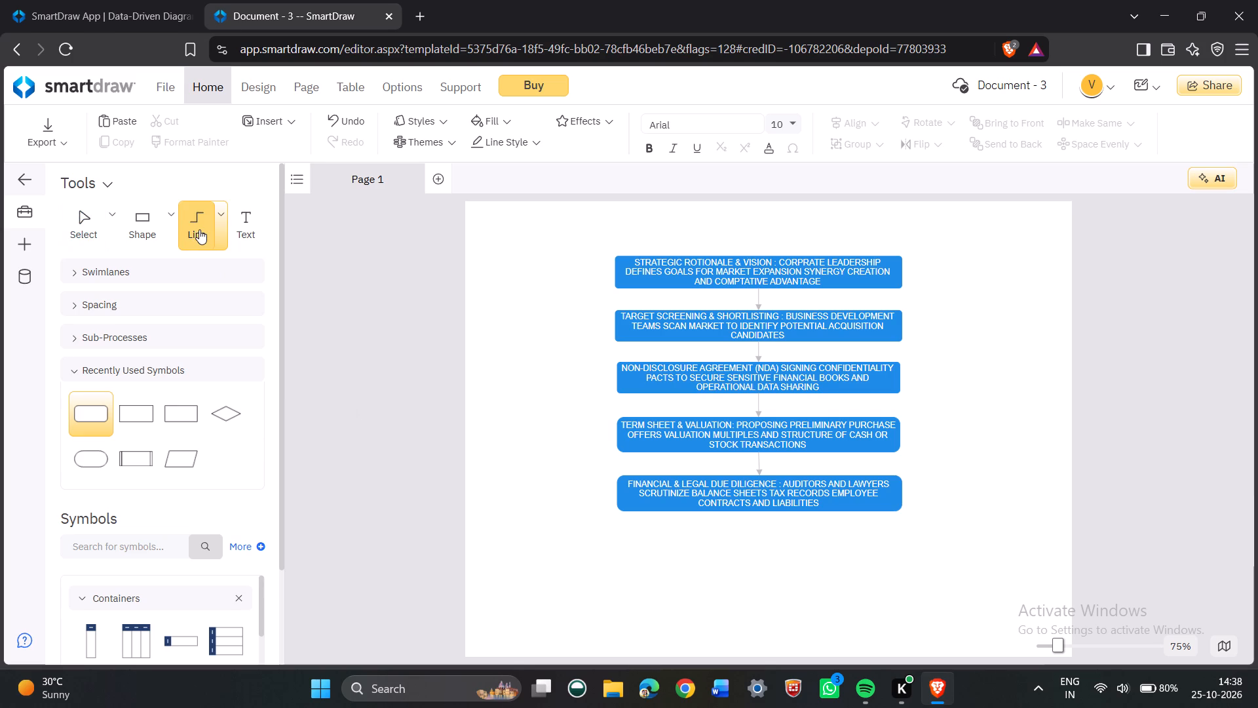
click(199, 229)
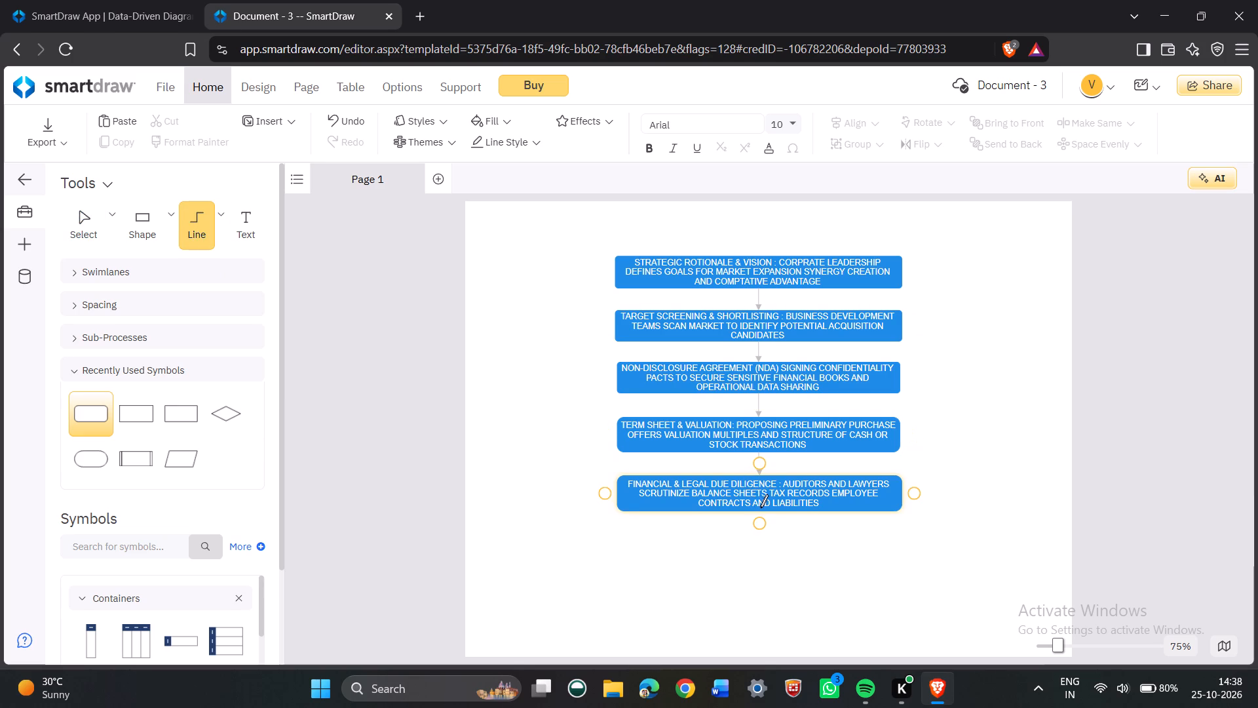
drag(760, 507, 765, 619)
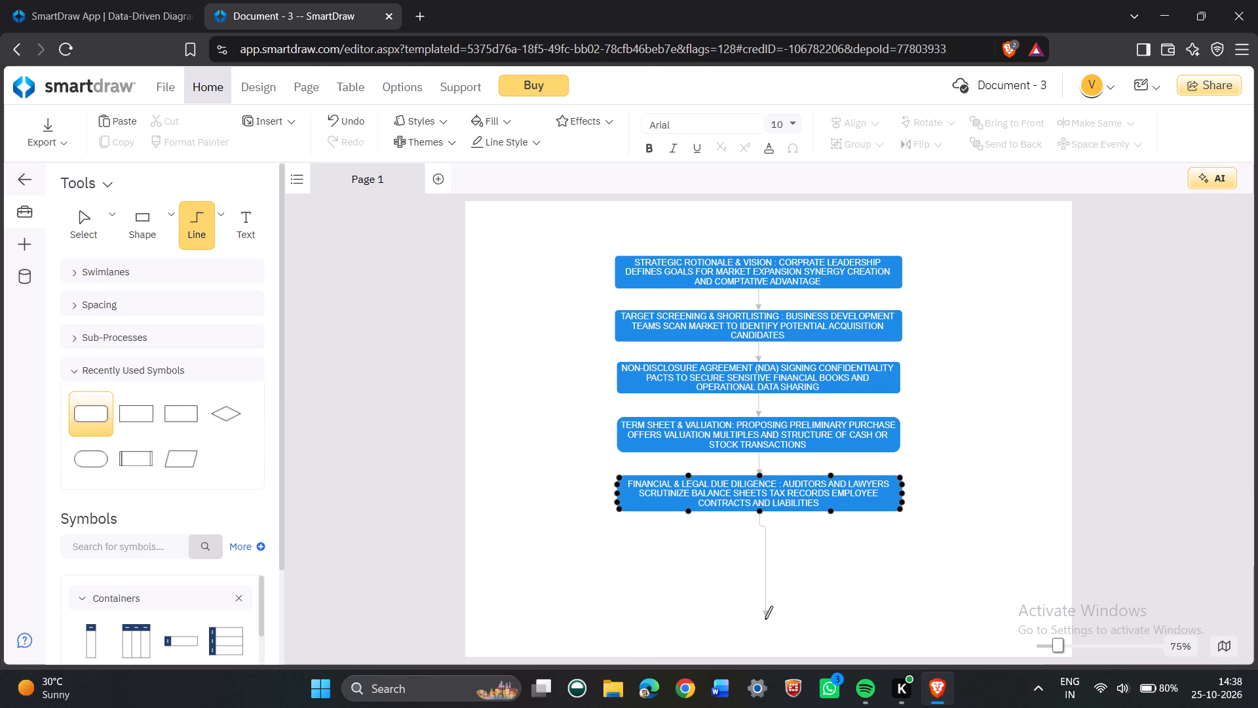
drag(765, 619, 864, 609)
click(827, 578)
scroll(802, 585, down, 1)
Add a wide blue rectangle at the head of the elbow arrow leaving the due diligence box.
drag(123, 223, 384, 283)
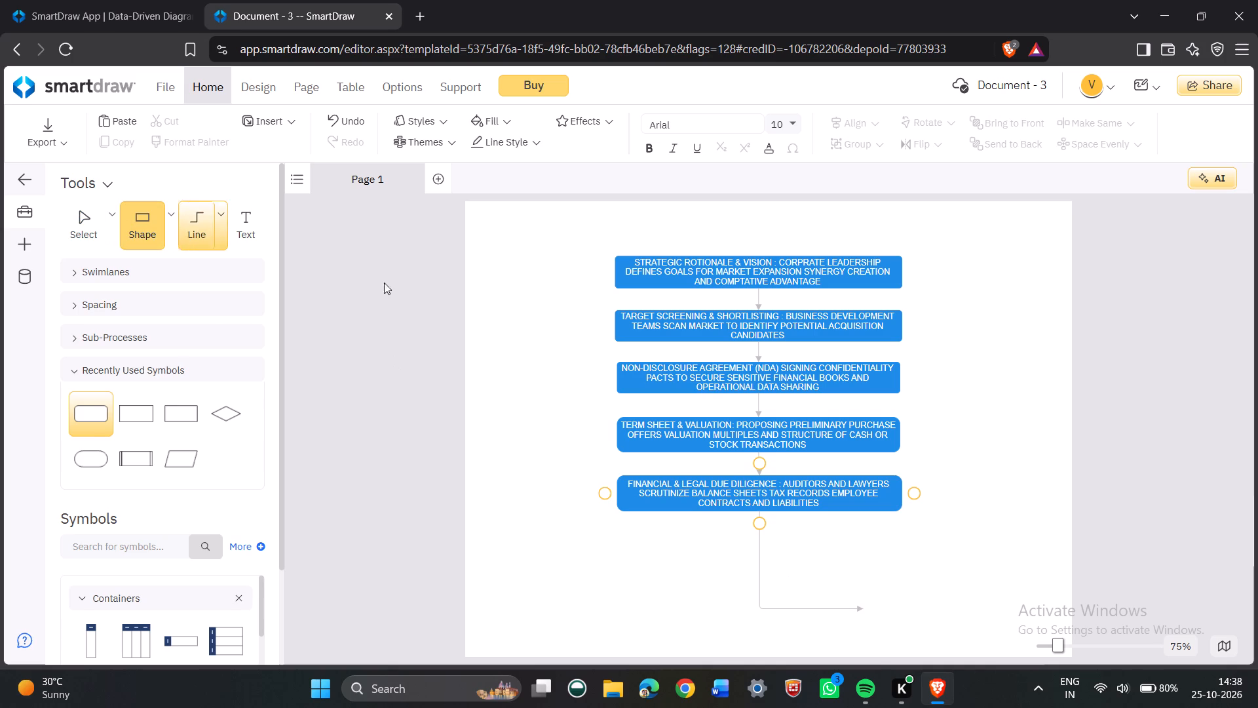
drag(384, 283, 902, 612)
drag(956, 610, 998, 633)
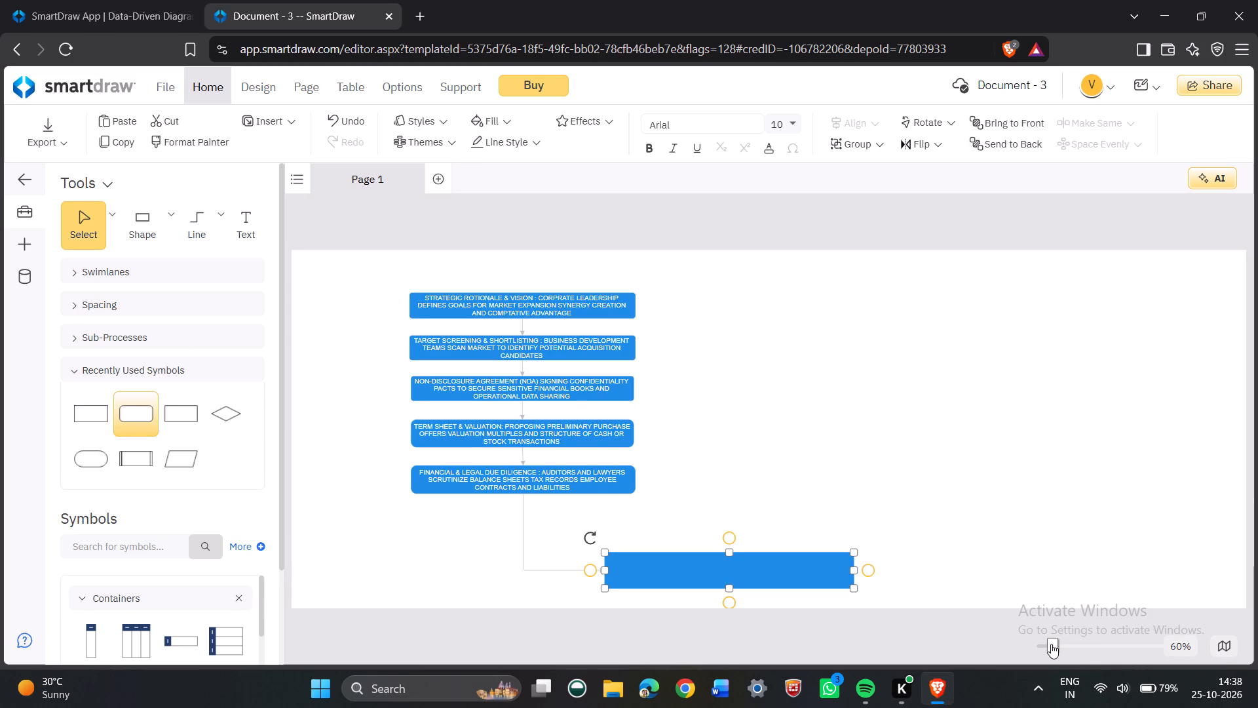
Start the new rectangle's label with "DEFINITIVE PURCHASE AGREEMENT :".
drag(1047, 644, 1053, 644)
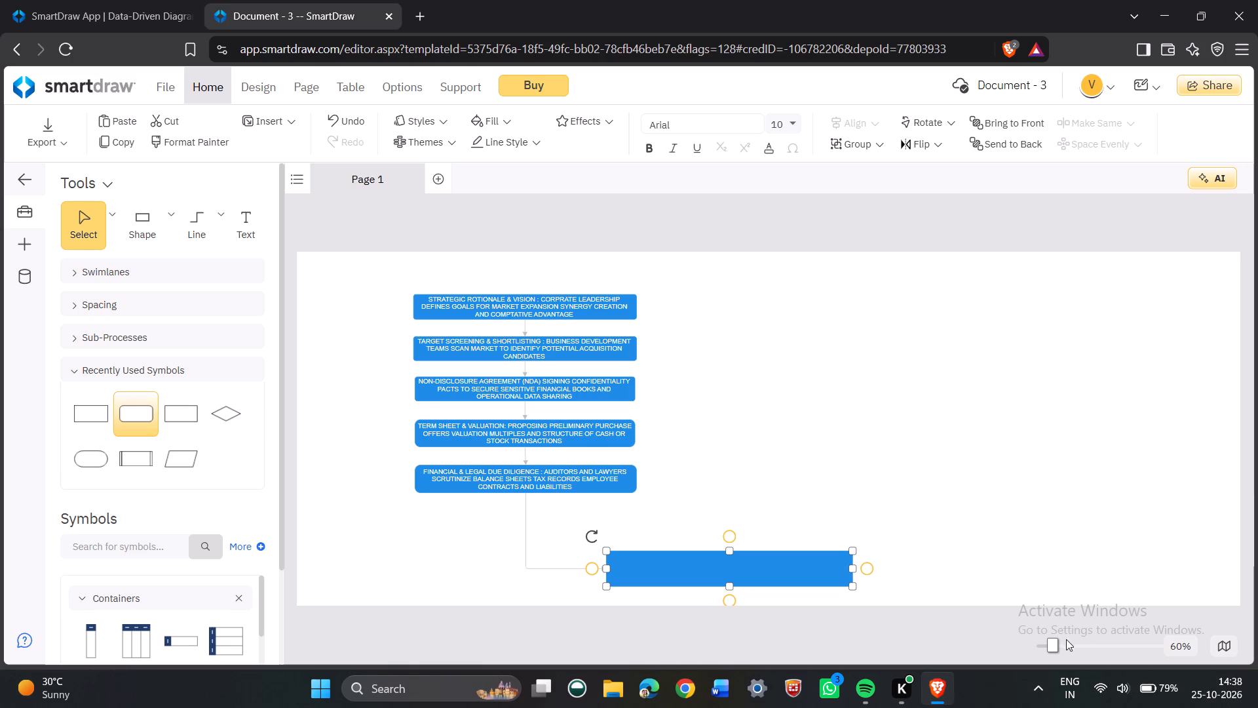
click(1059, 641)
scroll(864, 480, down, 7)
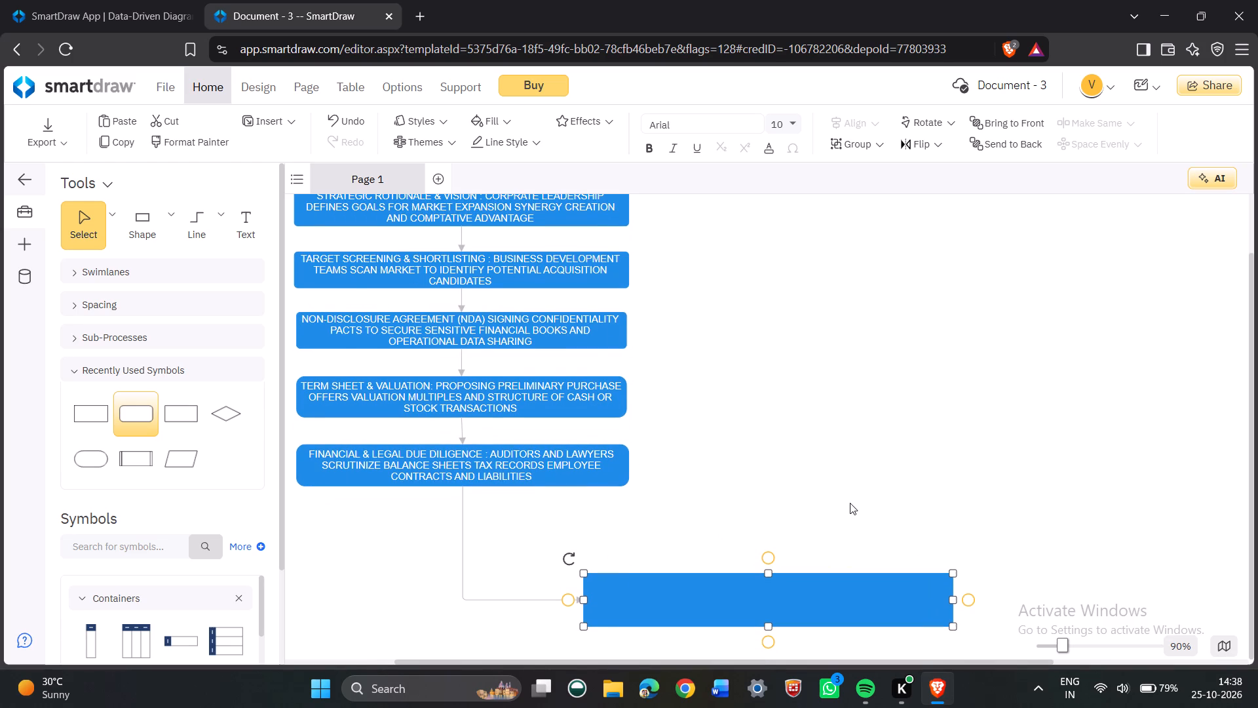
scroll(850, 503, down, 2)
scroll(850, 503, up, 7)
scroll(850, 503, down, 7)
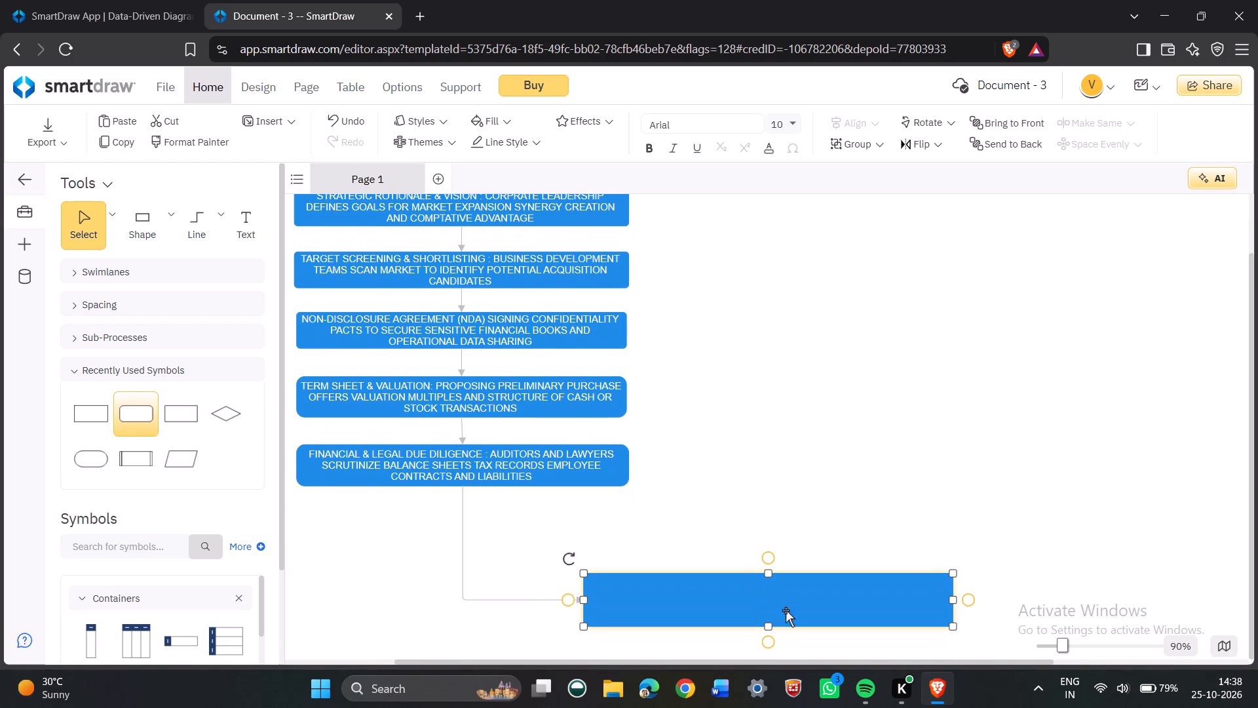
click(235, 232)
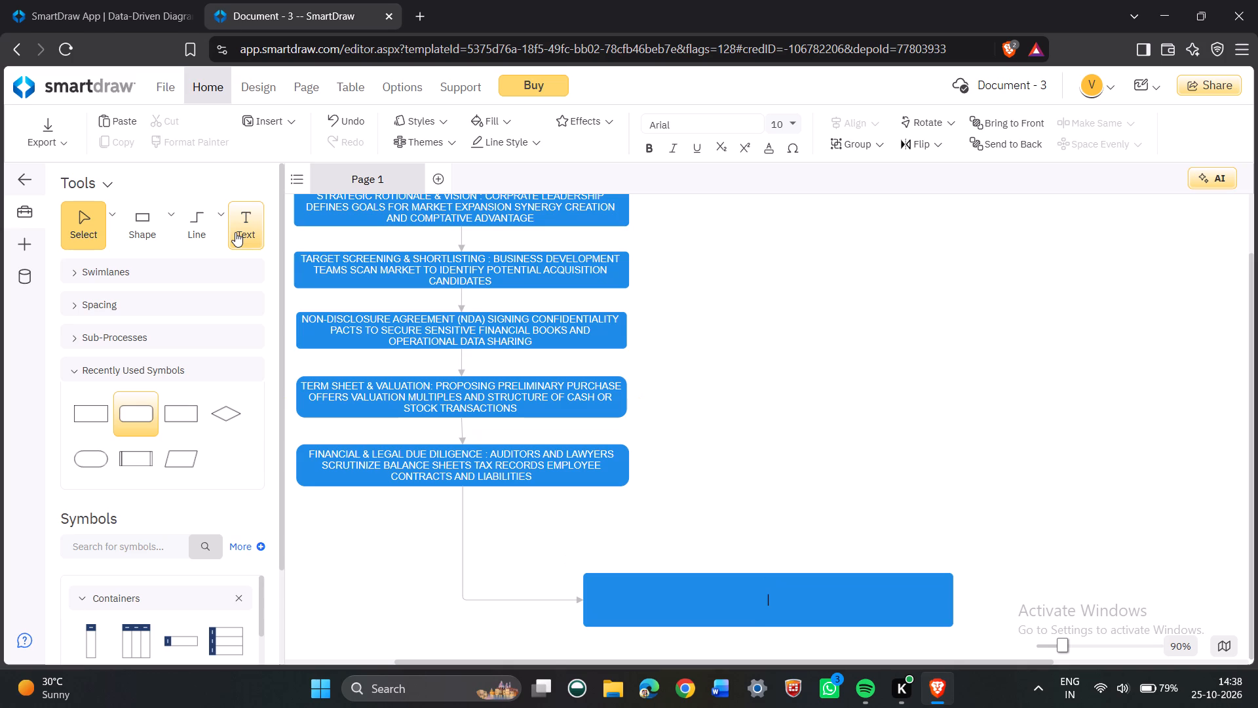
text(DE)
text(FIN)
text(ITIVE)
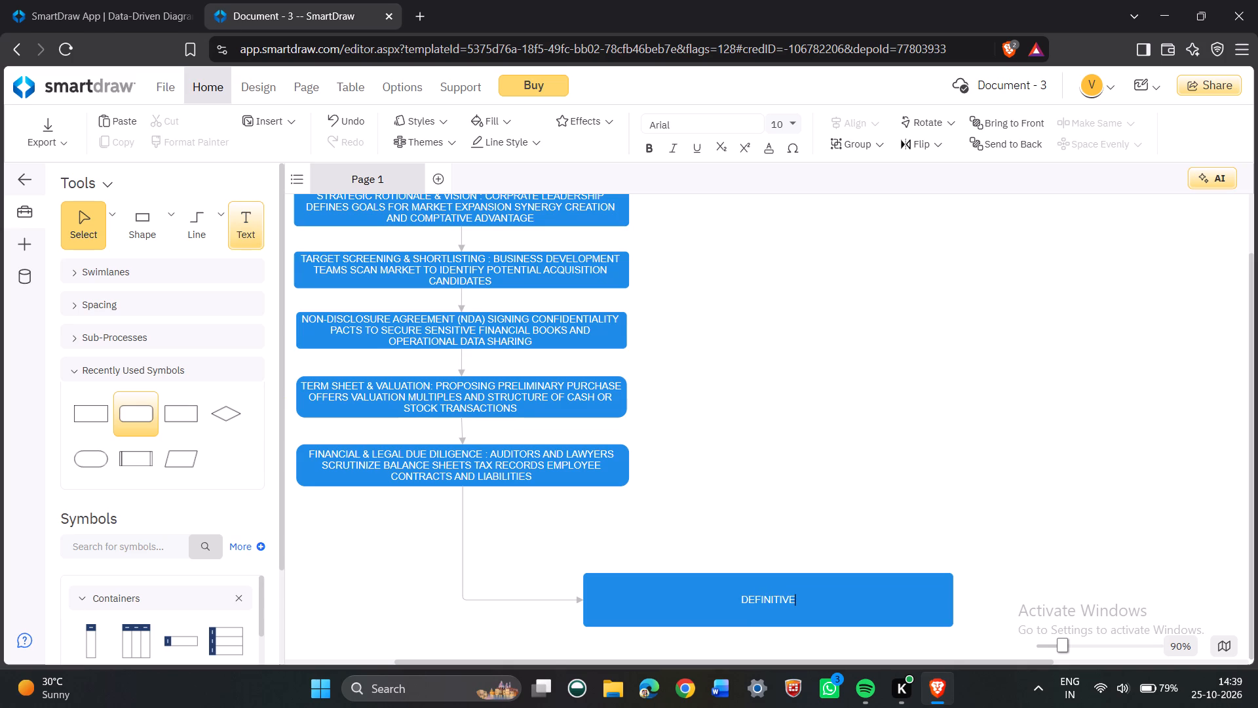
key(space)
key(p)
text(URCHASE)
key(space)
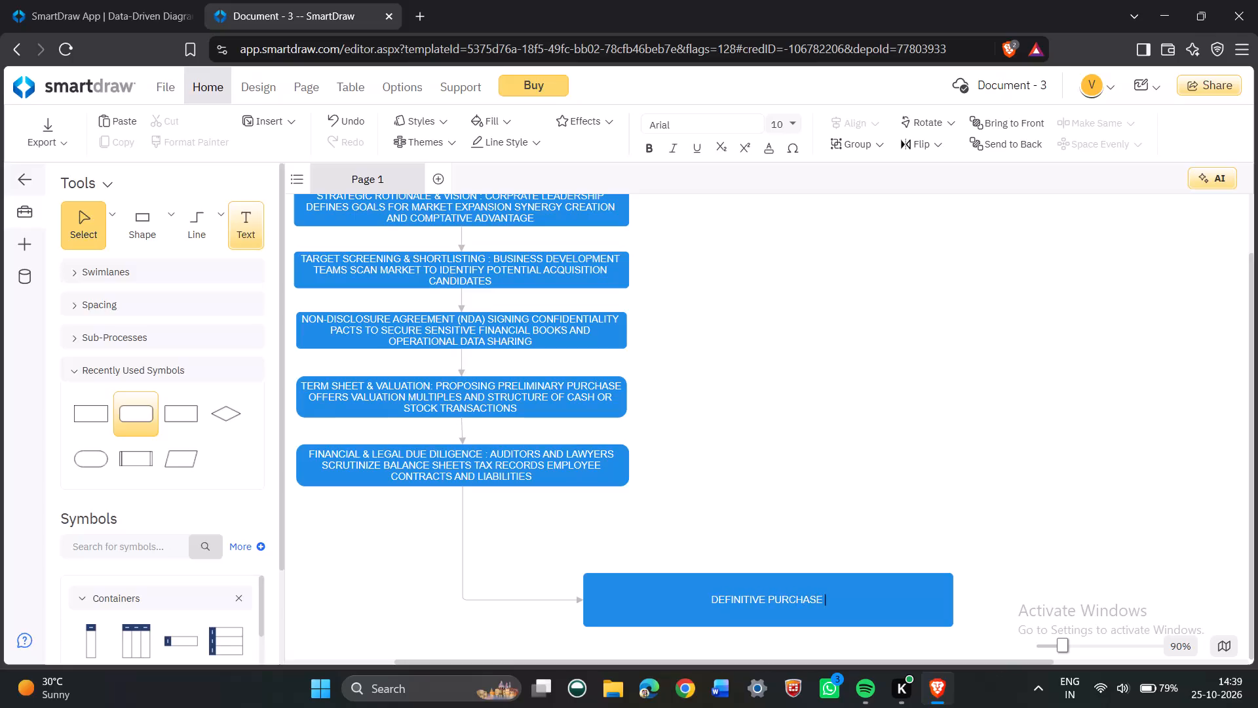
text(AGREEMENT)
key(space)
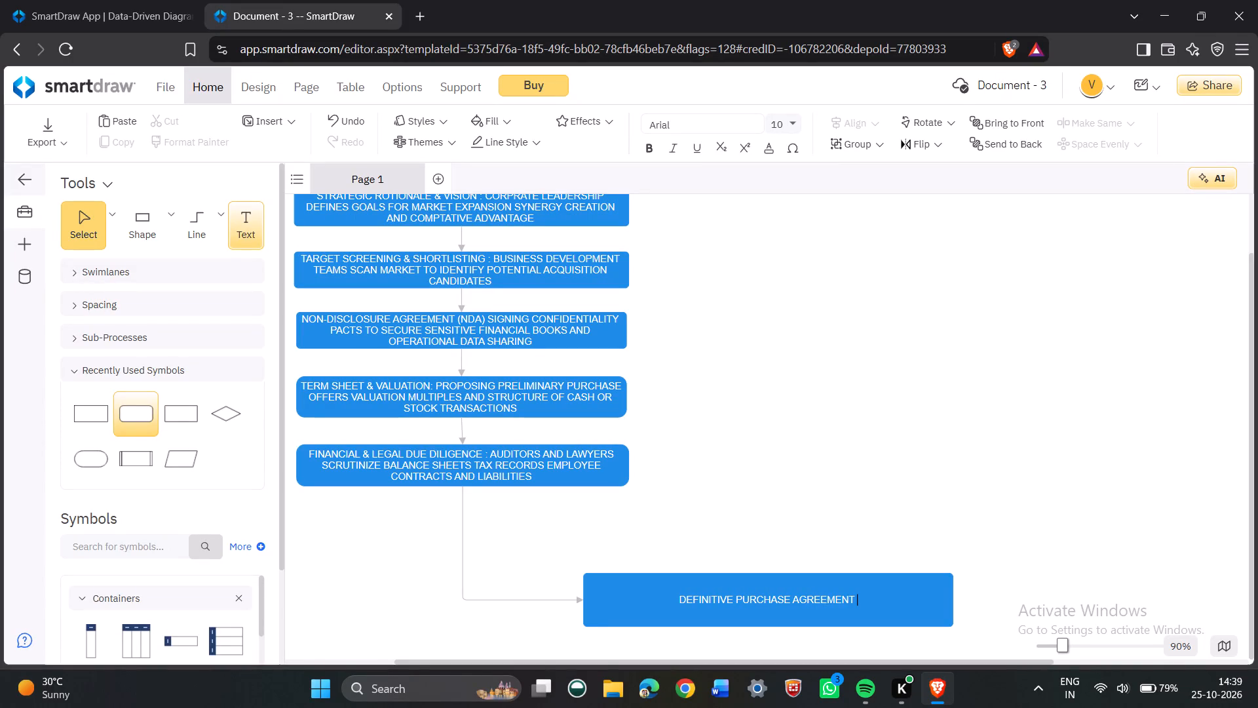
text(:)
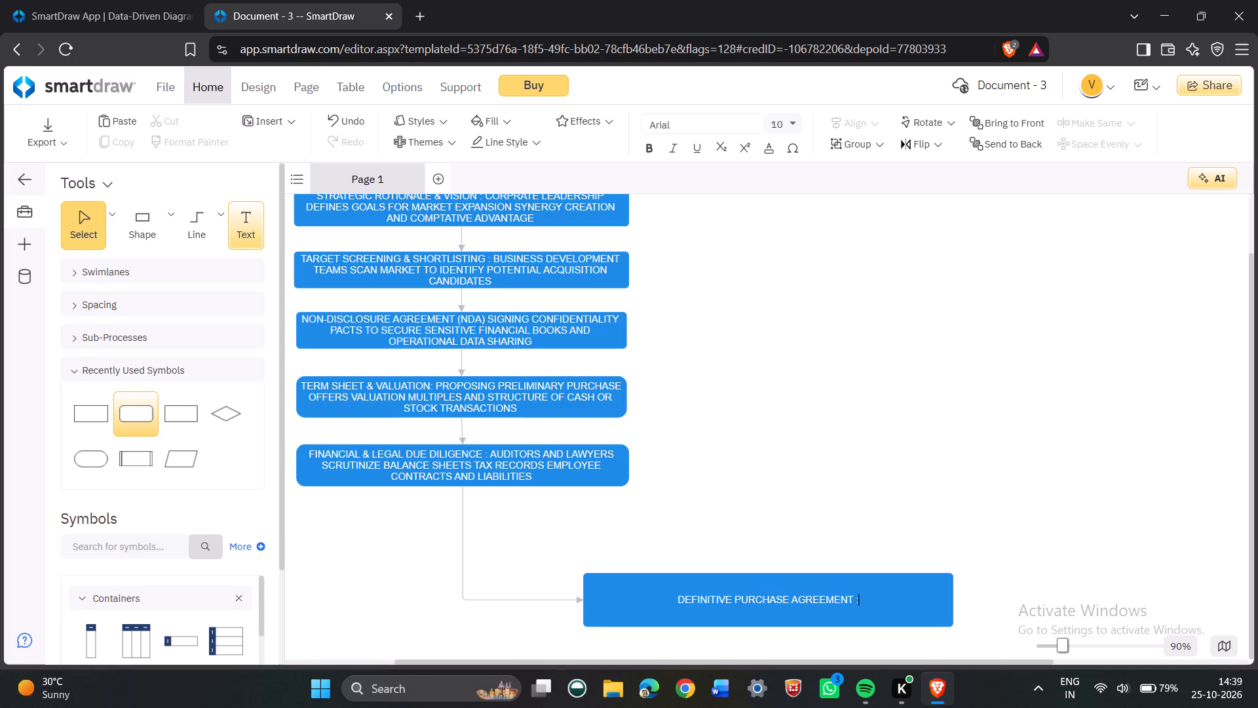
key(space)
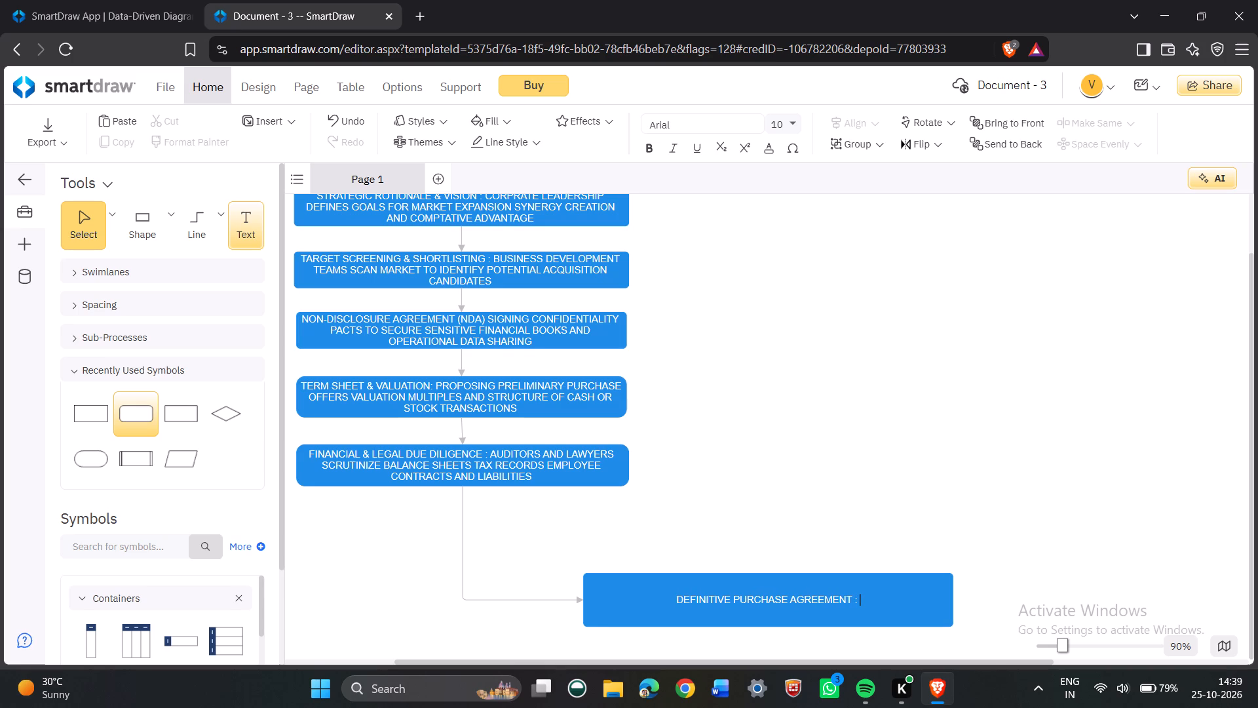
Continue the purchase agreement label with "DRAFTING FINAL BINDING CONTRACTS".
text(DRAFTING)
key(space)
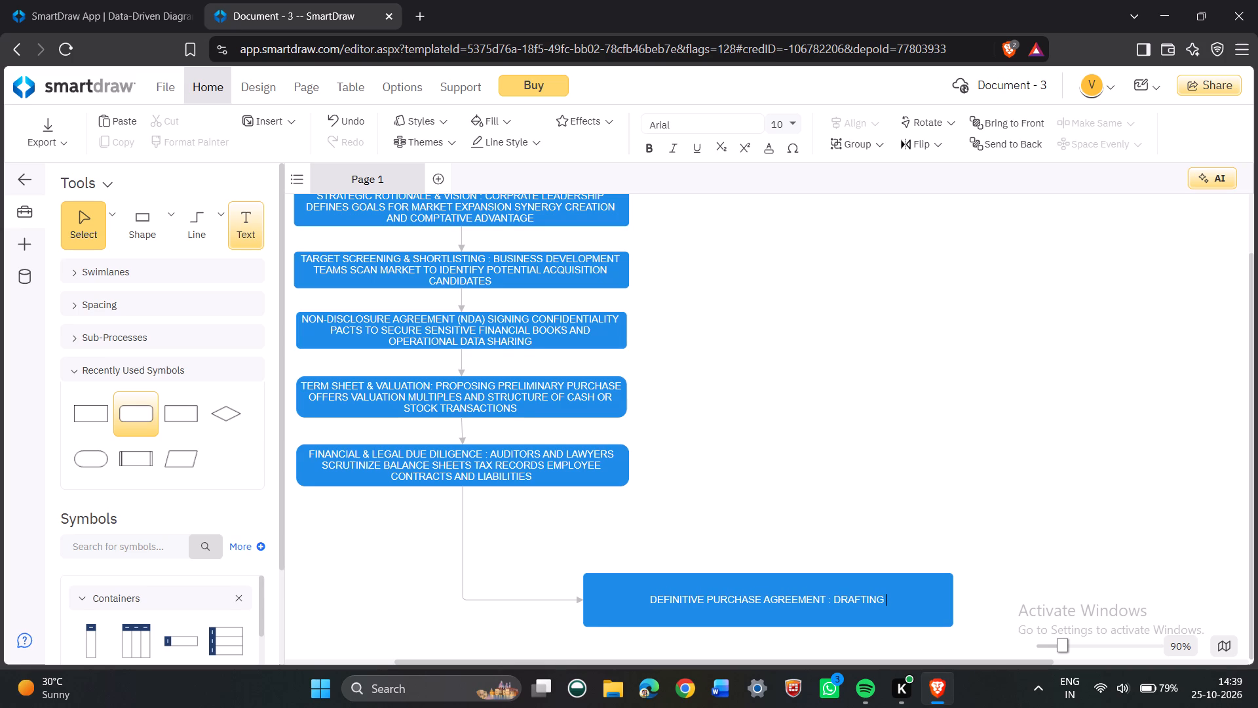
text(FINAL)
key(space)
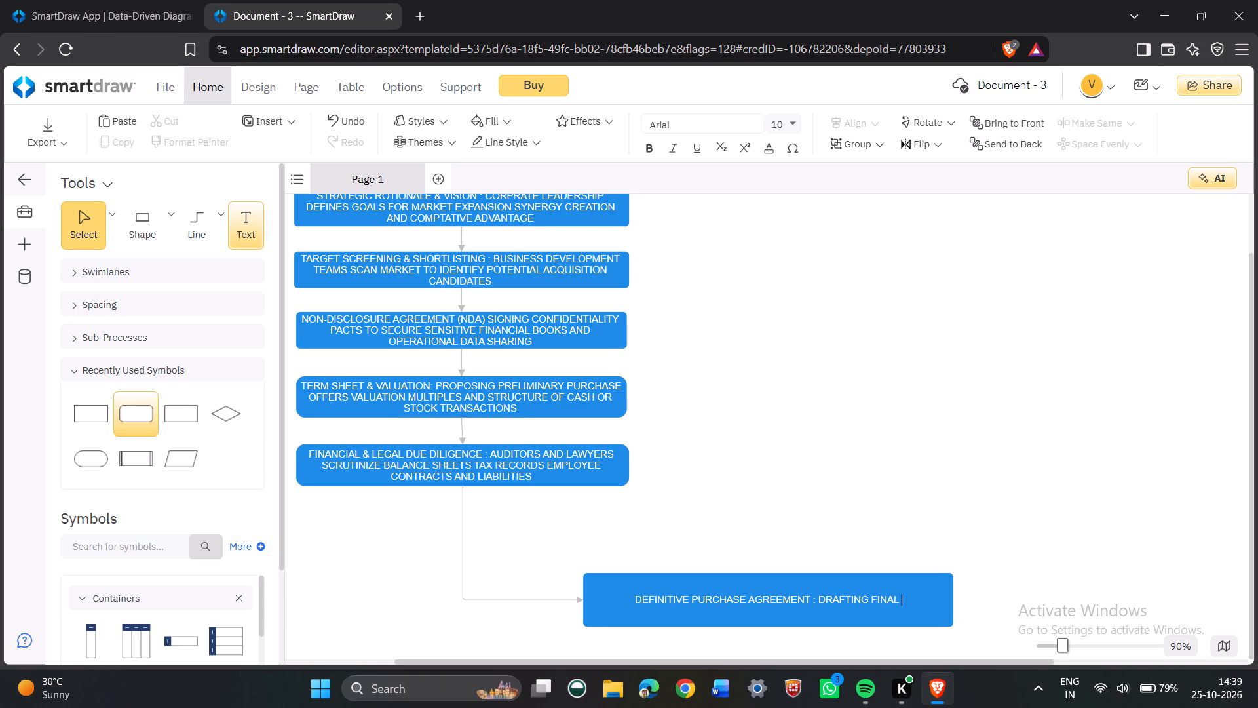
text(BI)
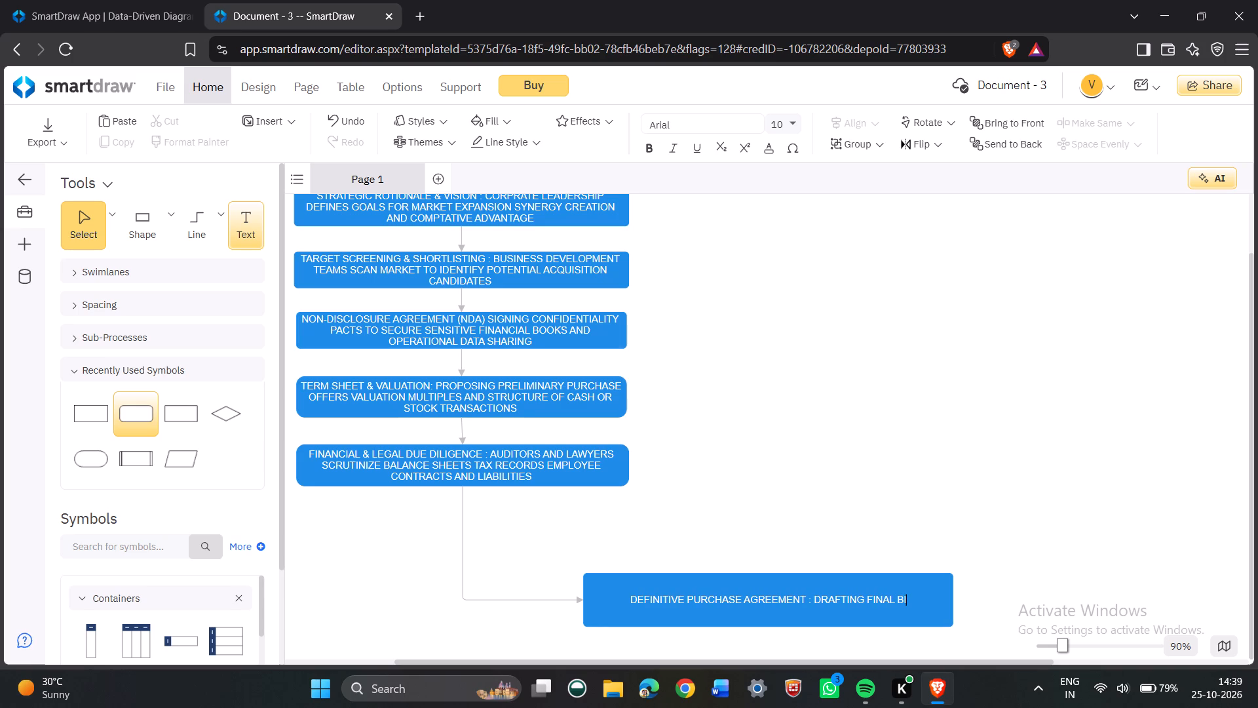
text(NDING)
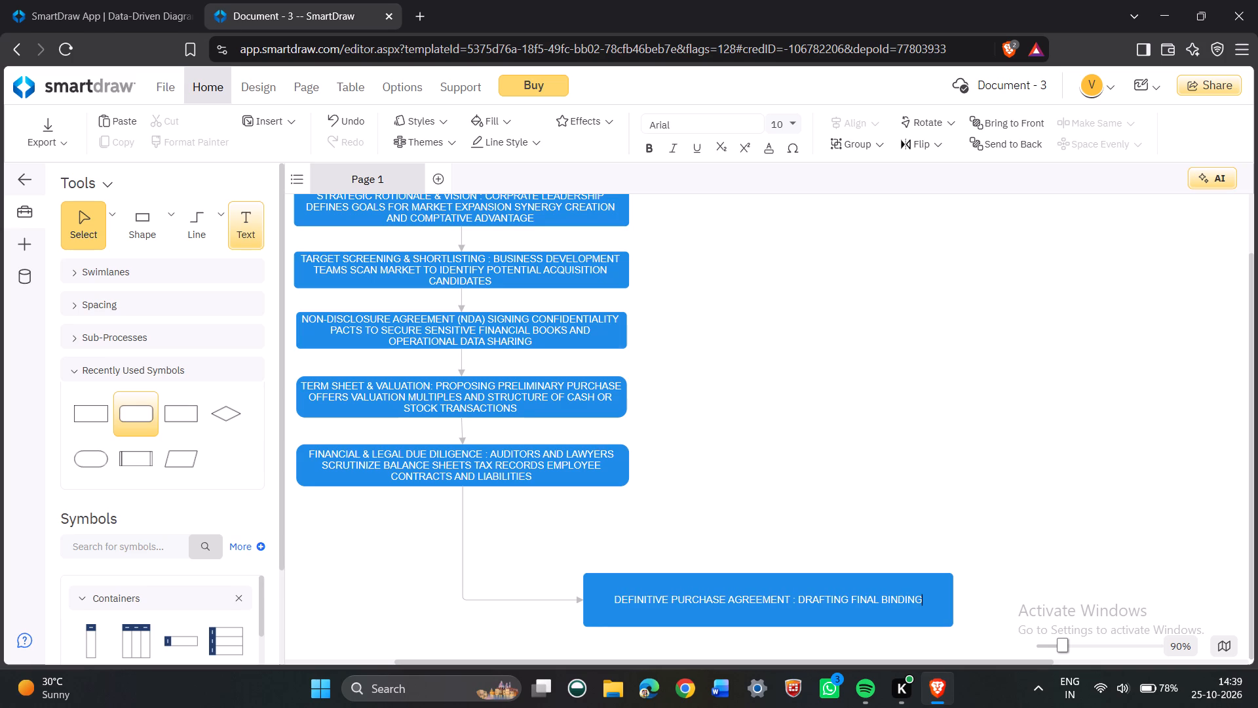
key(space)
key(v)
key(BackSpace)
text(CI)
key(BackSpace)
text(ONTRACTS)
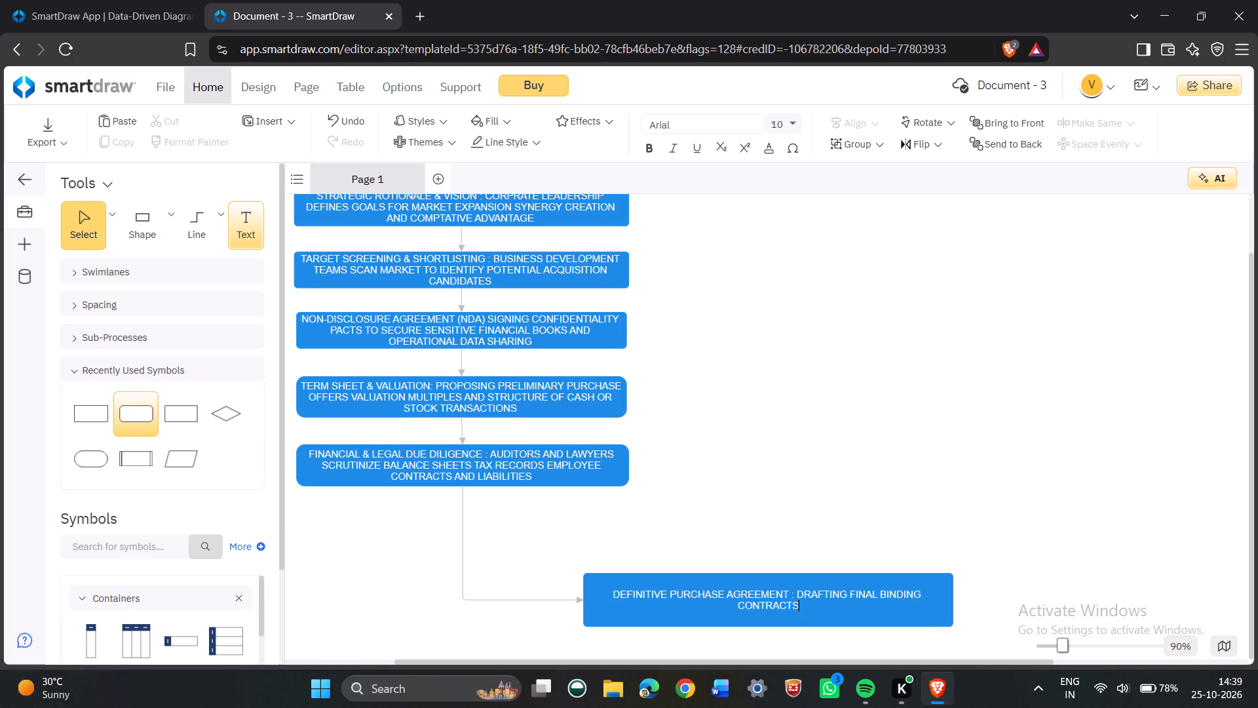
key(space)
Continue the purchase agreement label with "DETAILING REPRESENTATIONS WARRANTIES".
text(DE)
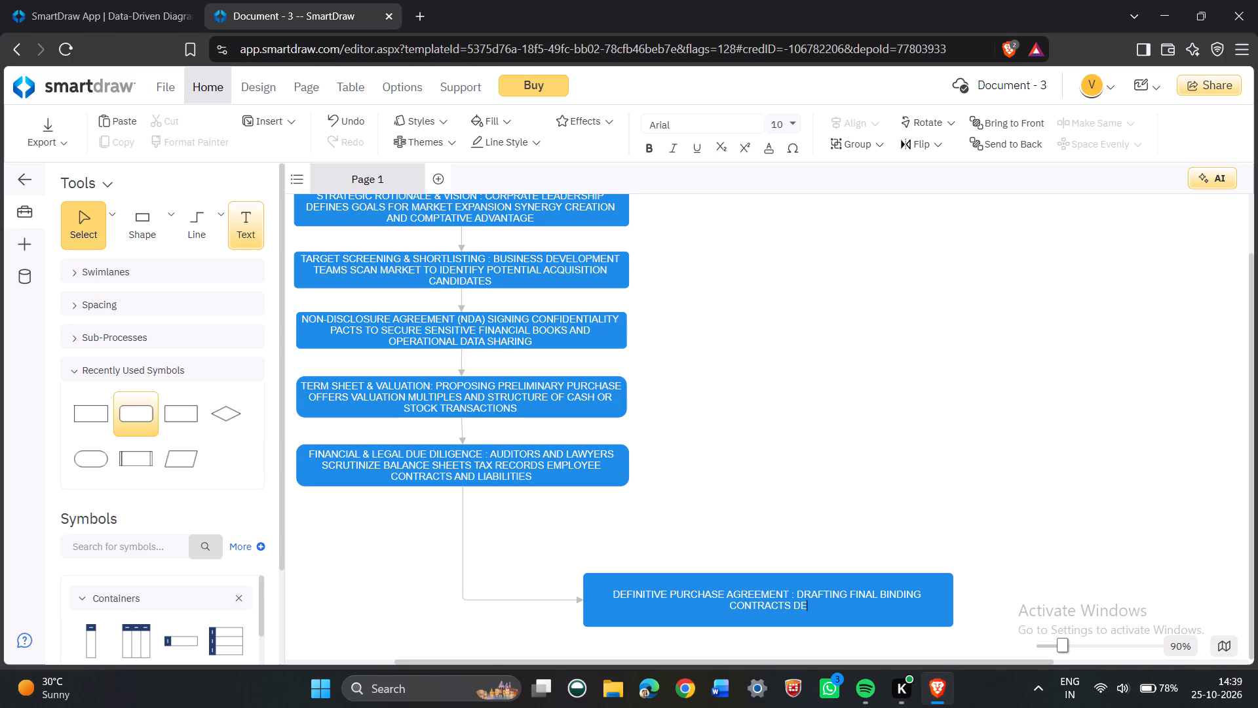
text(TA)
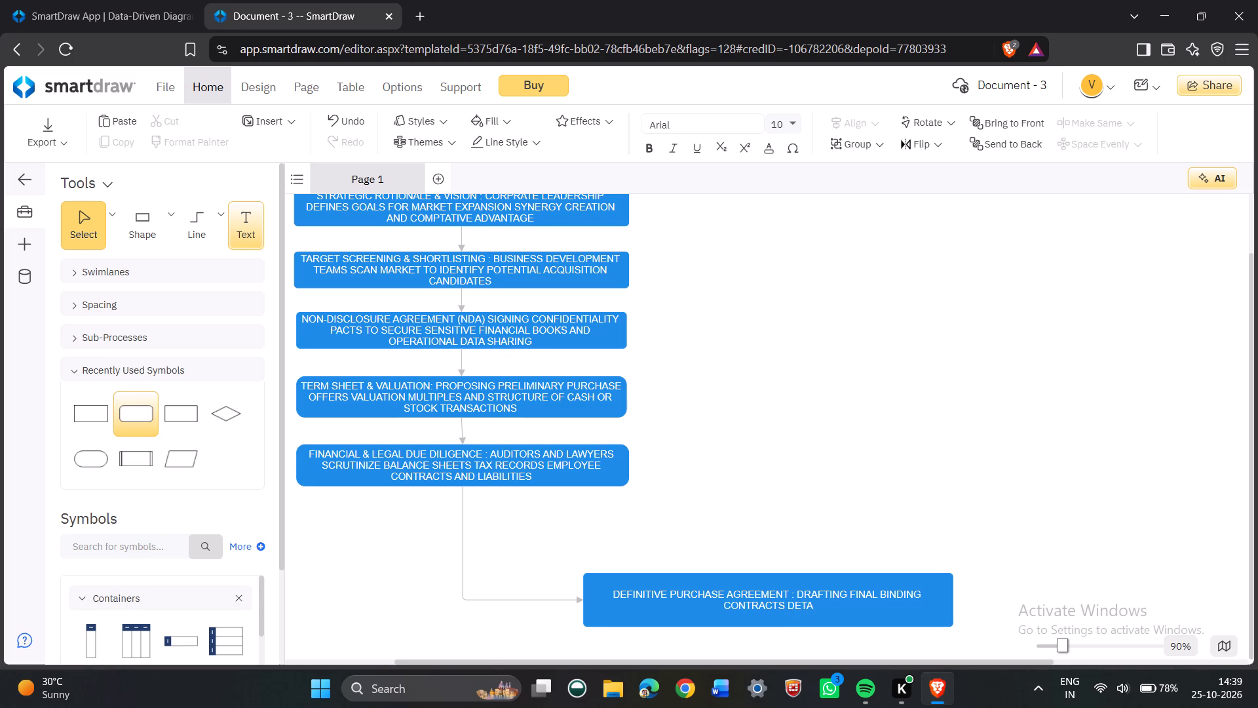
text(ILING)
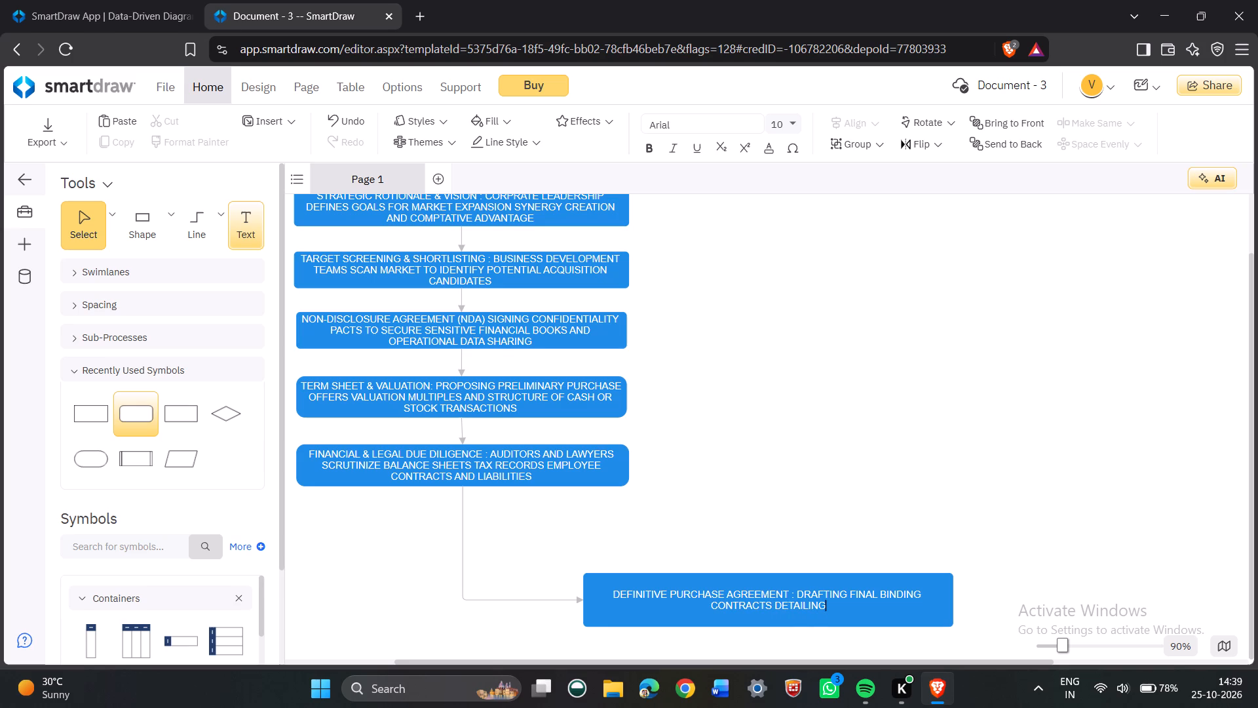
key(space)
text(REP)
text(RESEN)
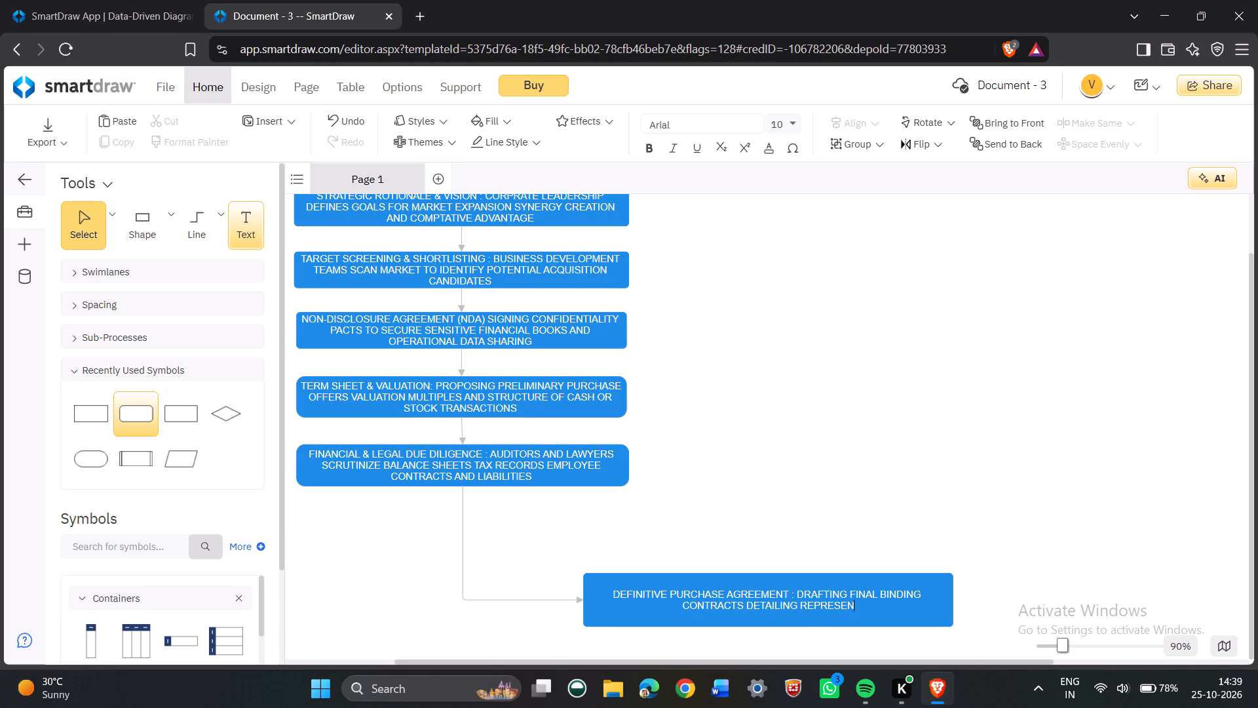
text(TAT)
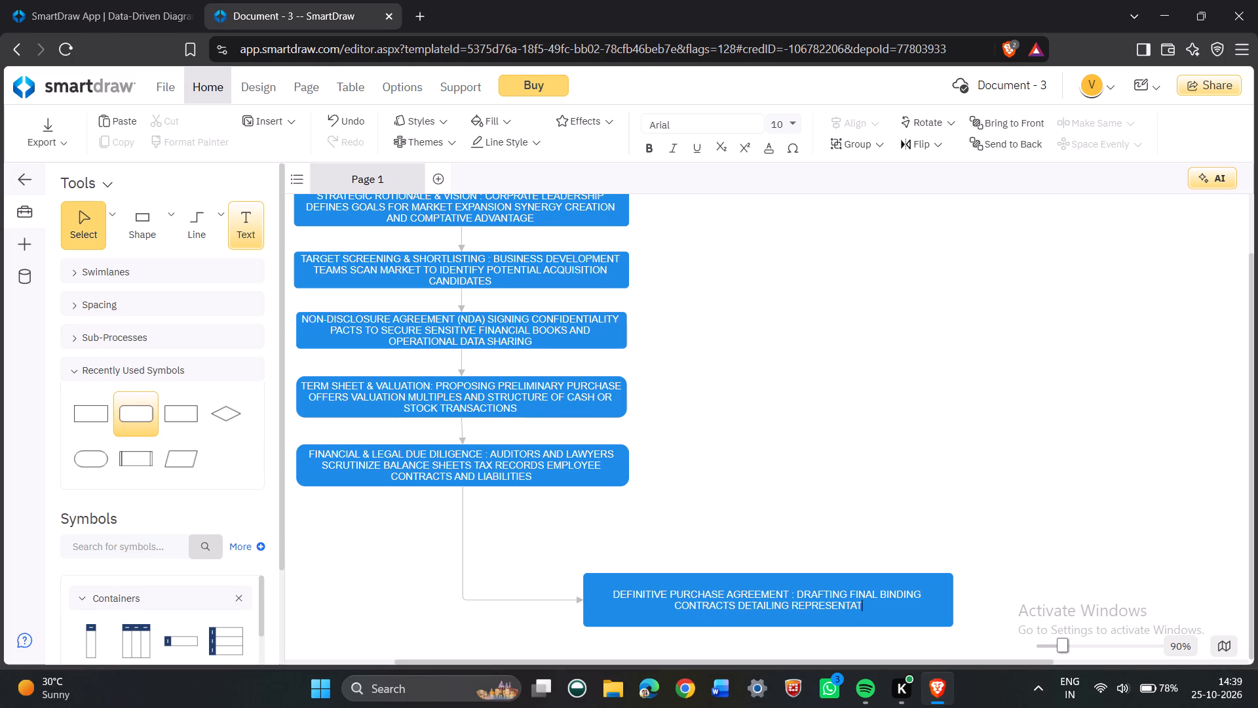
text(IONS)
key(space)
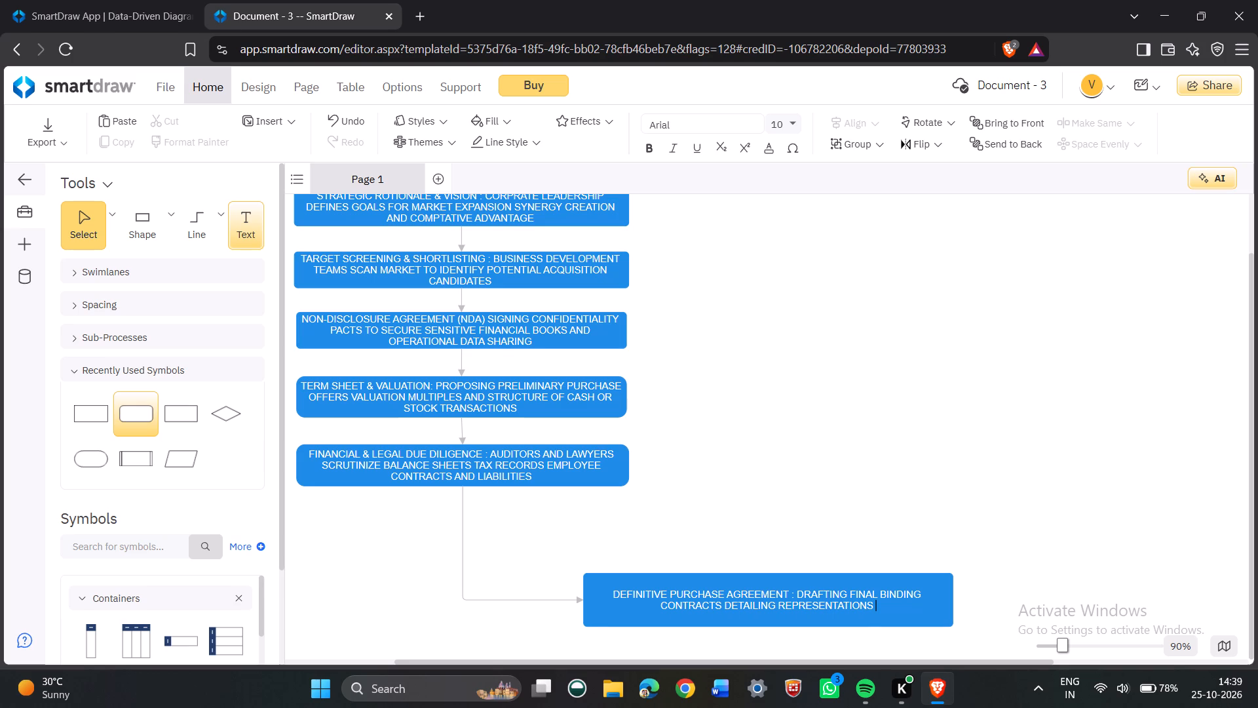
text(WA)
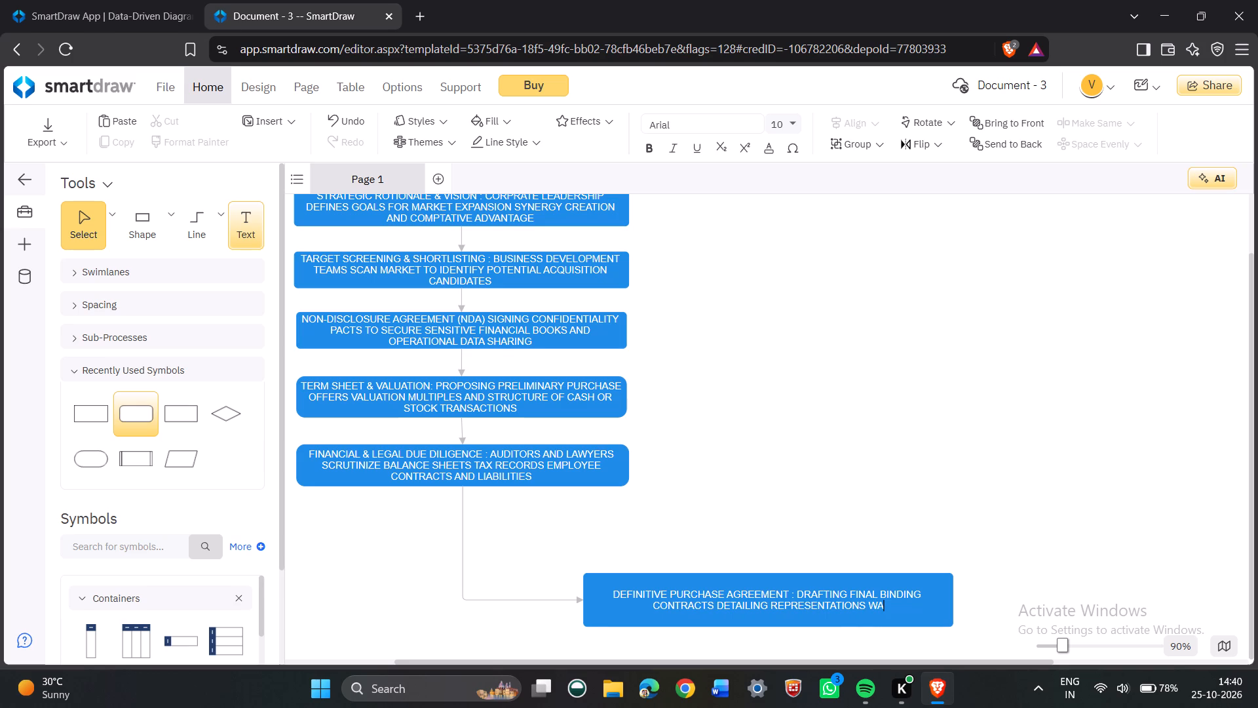
text(RRAN)
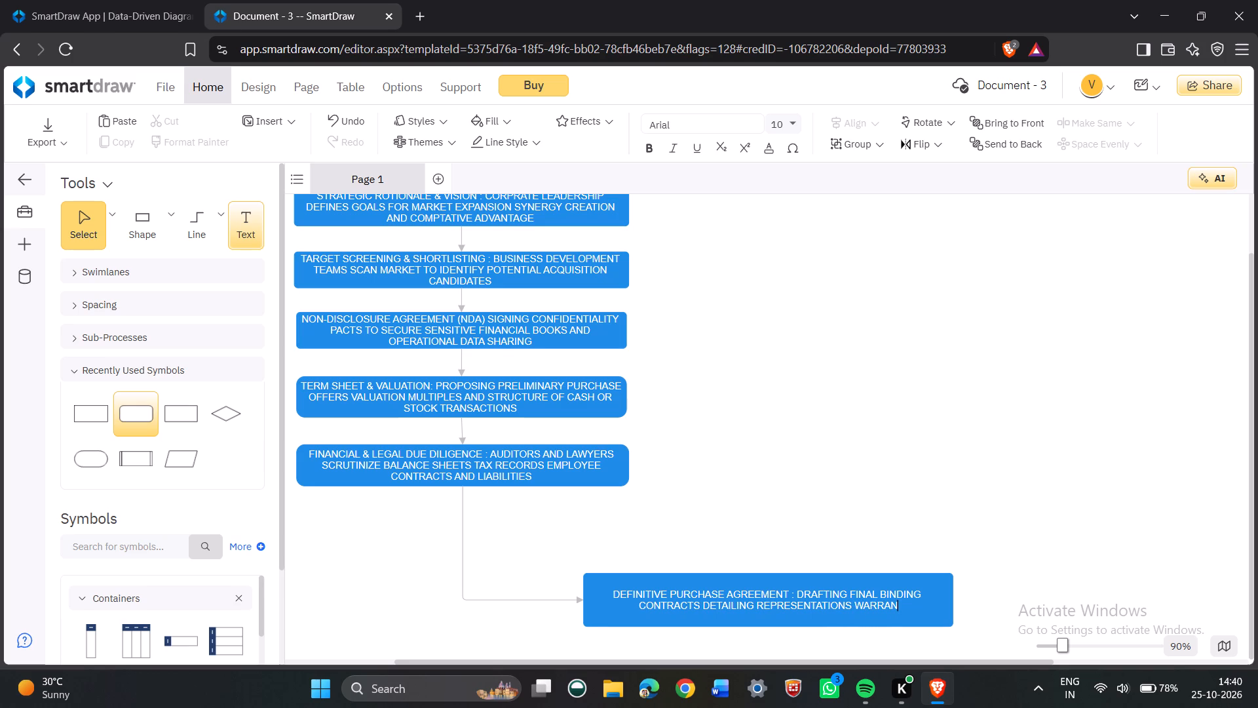
text(TIES)
key(space)
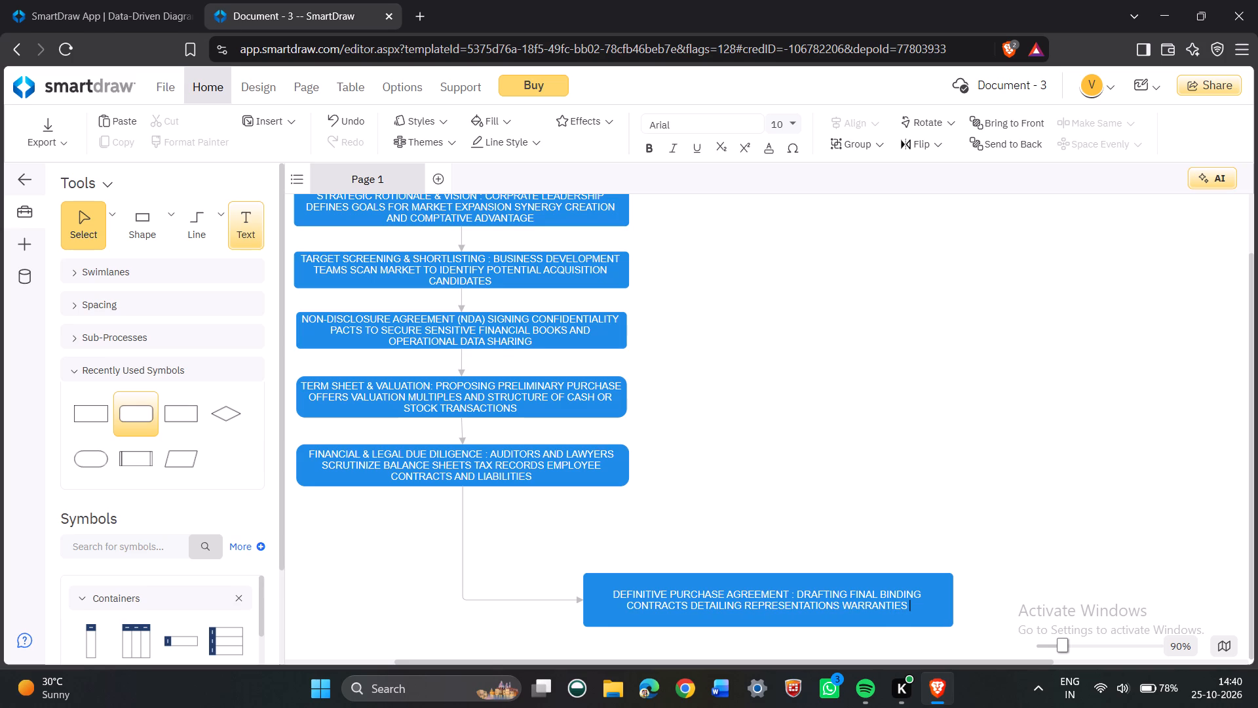
Finish the purchase agreement label with "INDEMNITIES AND CLOSURES".
text(INDE)
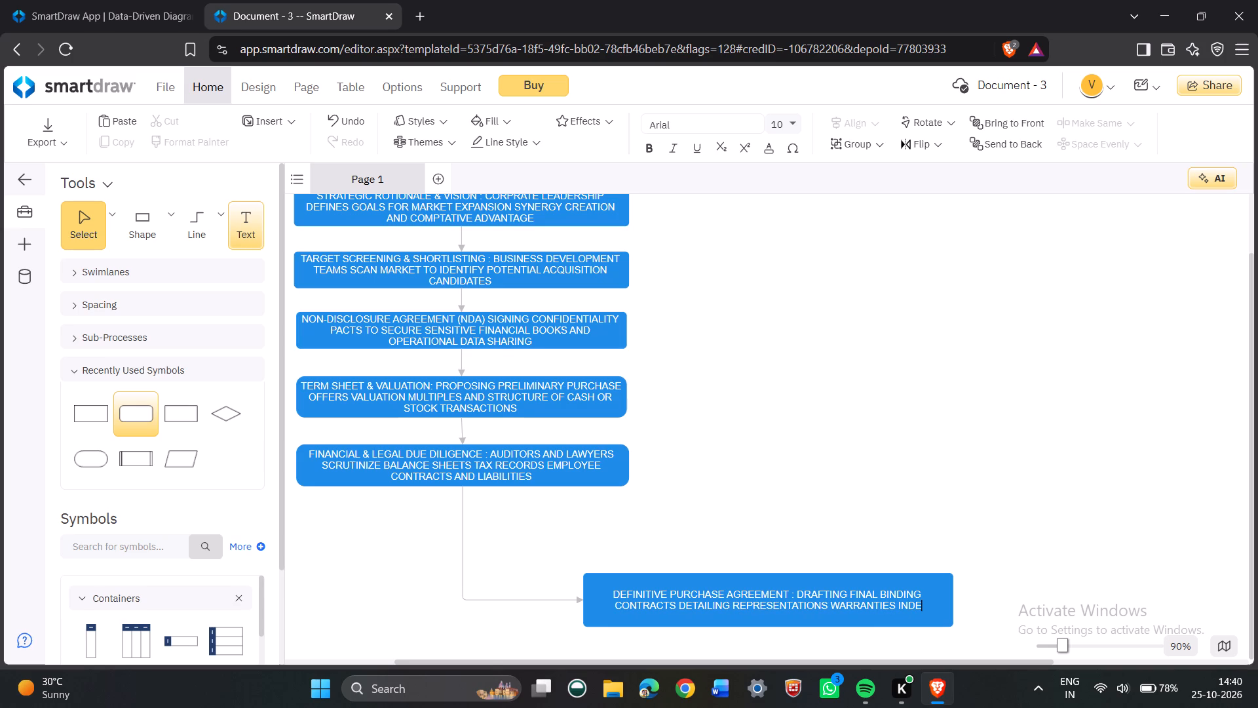
text(MN)
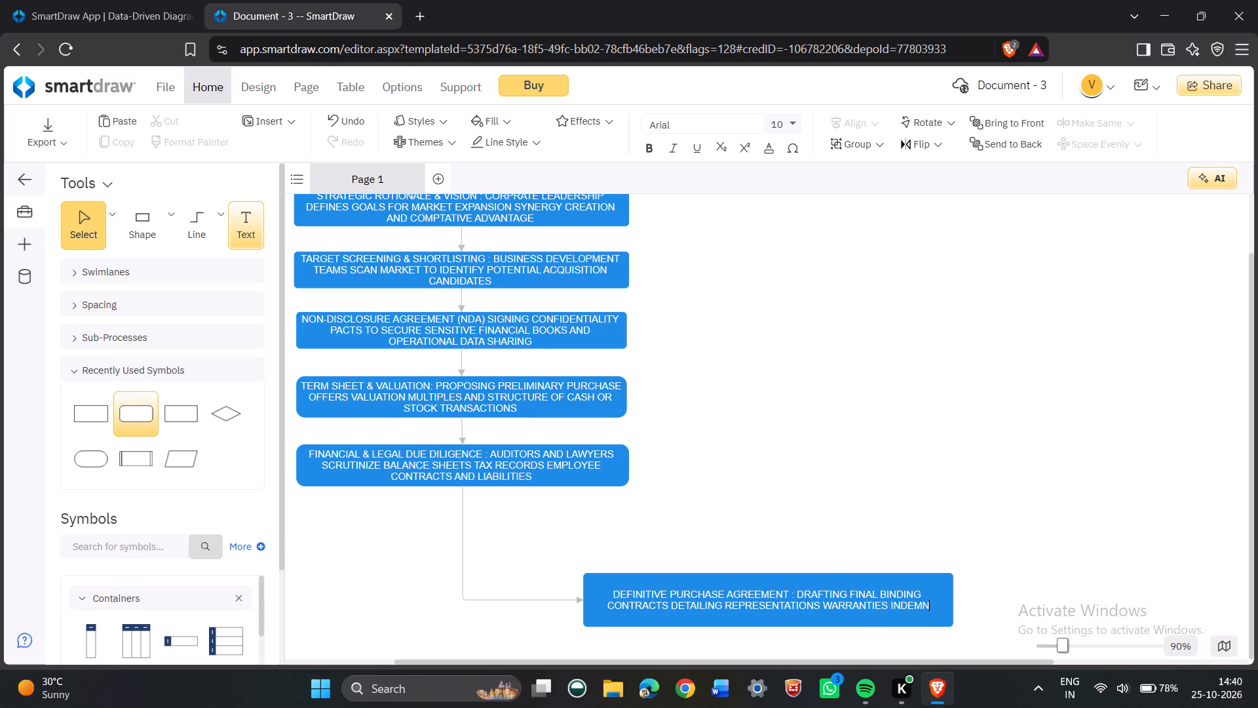
key(i)
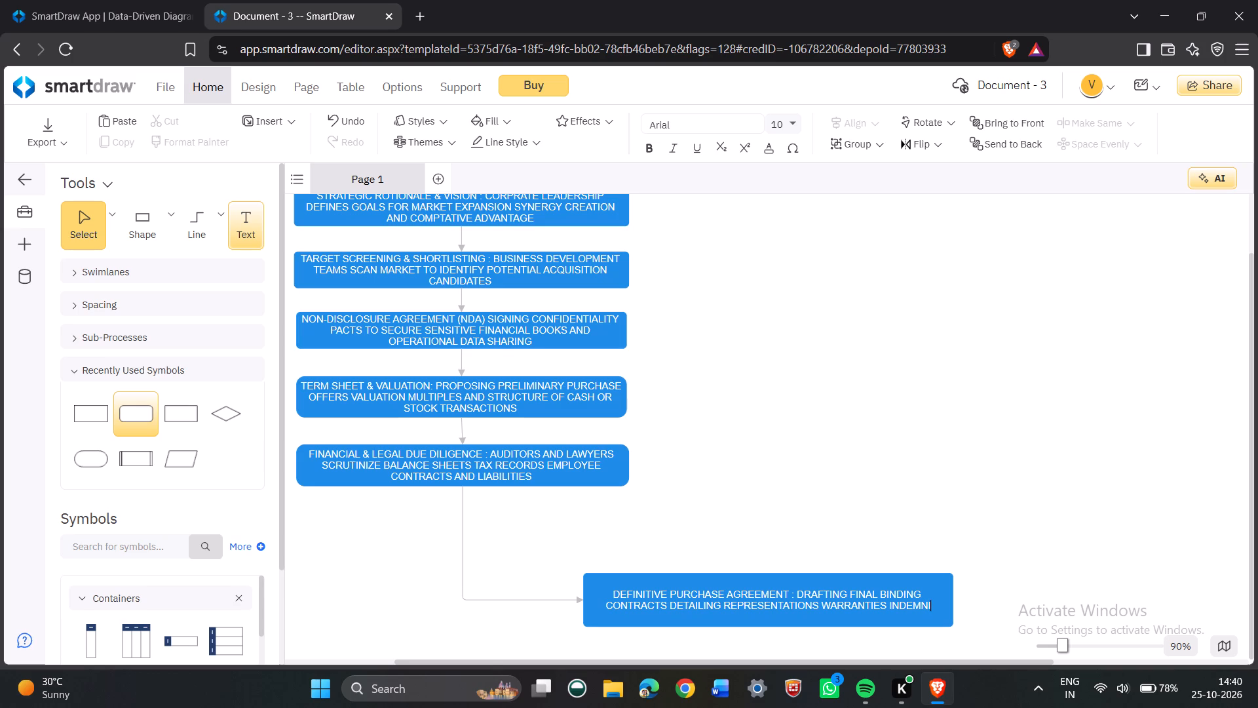
text(TIES)
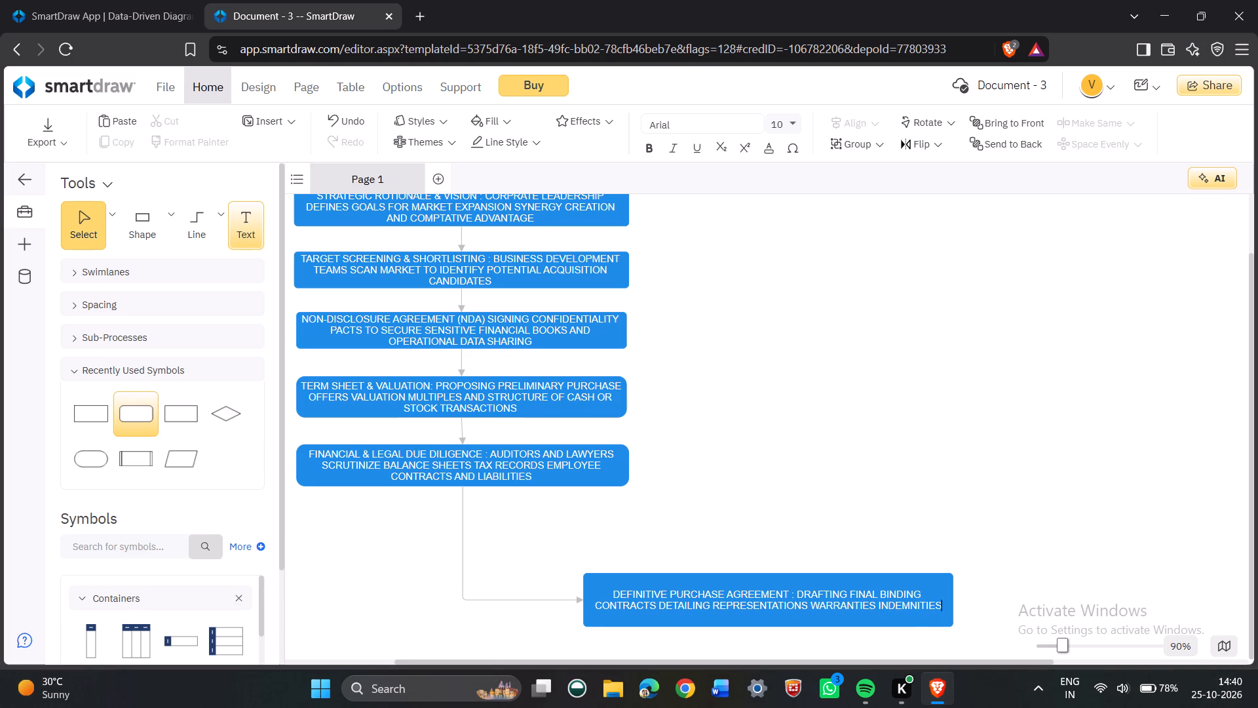
key(space)
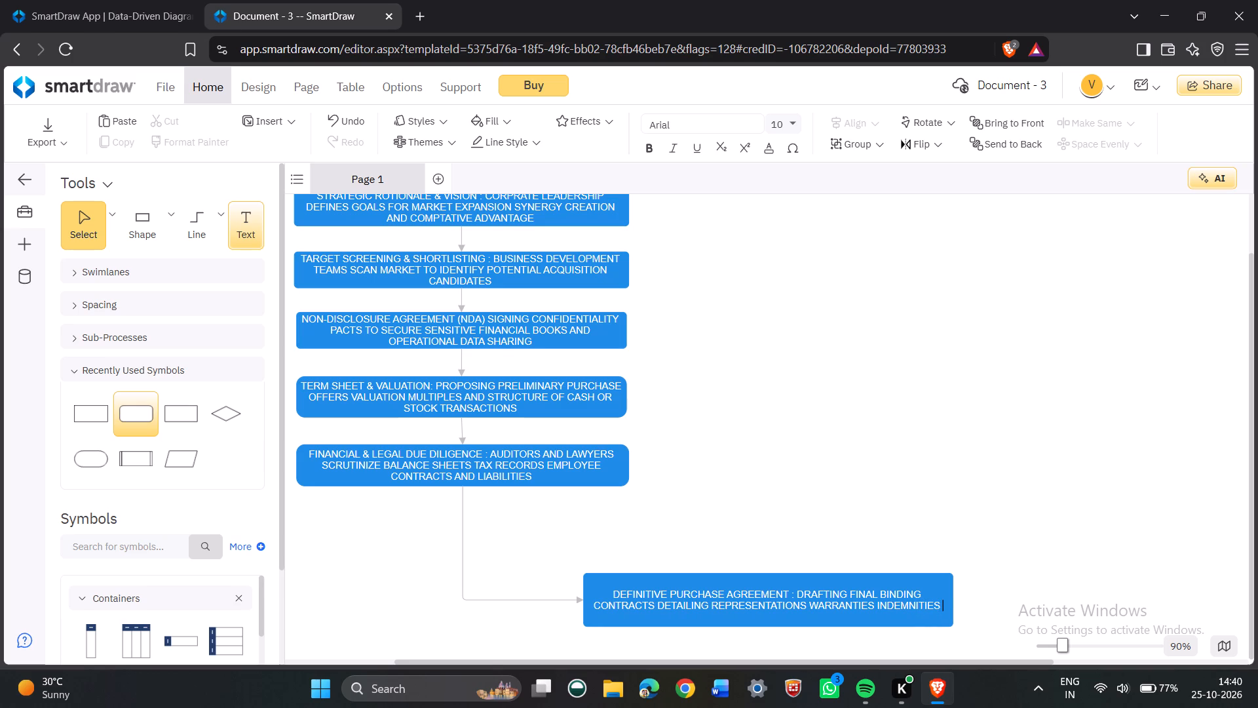
text(AND)
key(space)
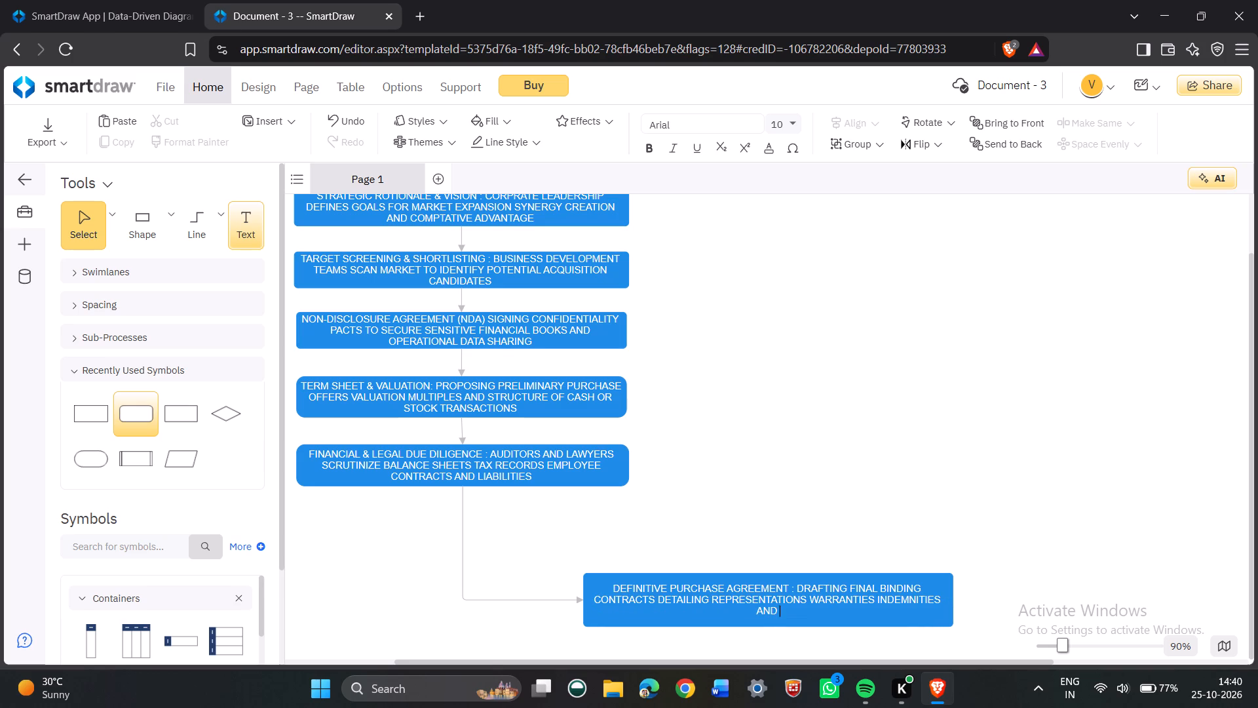
text(CLOU)
key(BackSpace)
key(s)
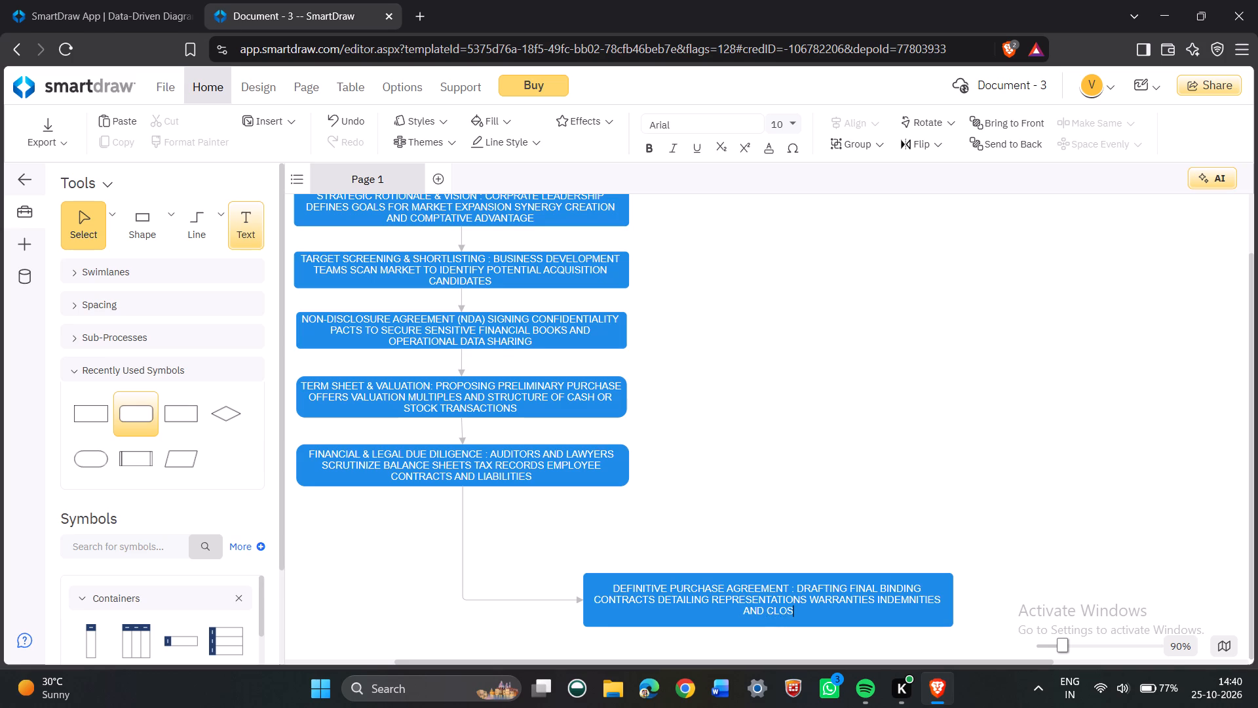
key(u)
text(RES)
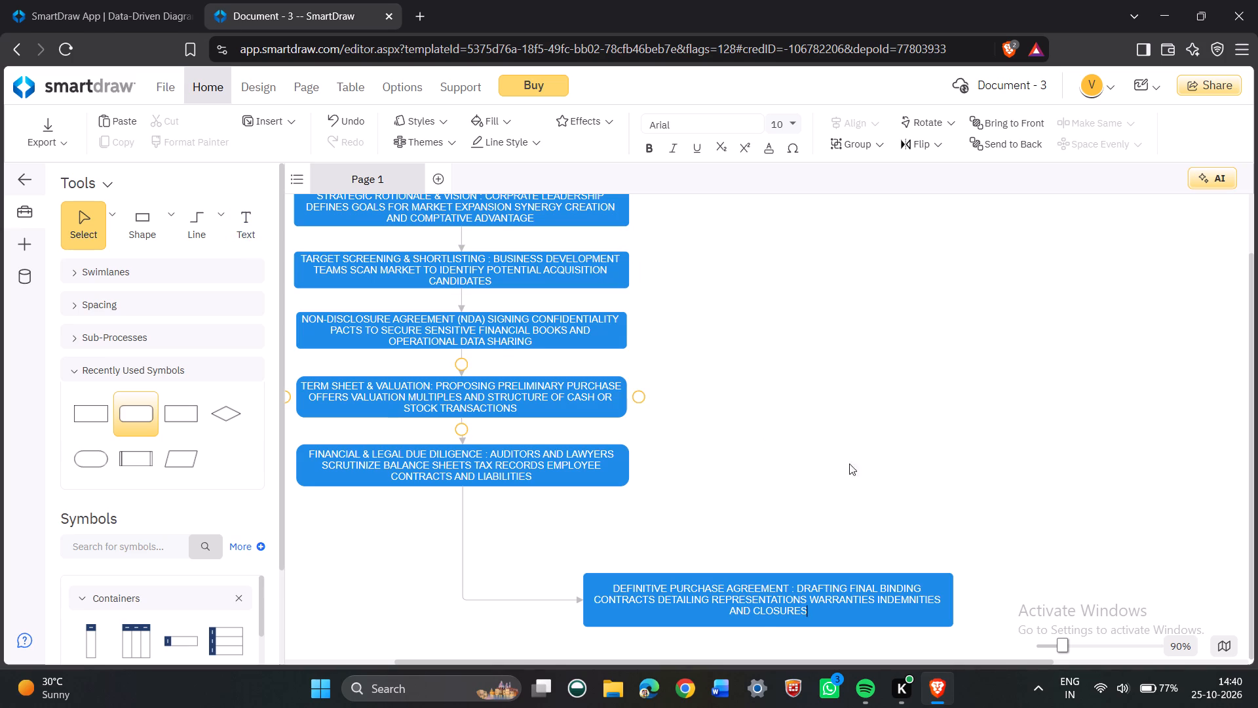
click(859, 467)
Reduce the purchase agreement box's height from its bottom edge so it fits closely around the three-line label.
click(704, 611)
drag(771, 629, 768, 604)
click(757, 599)
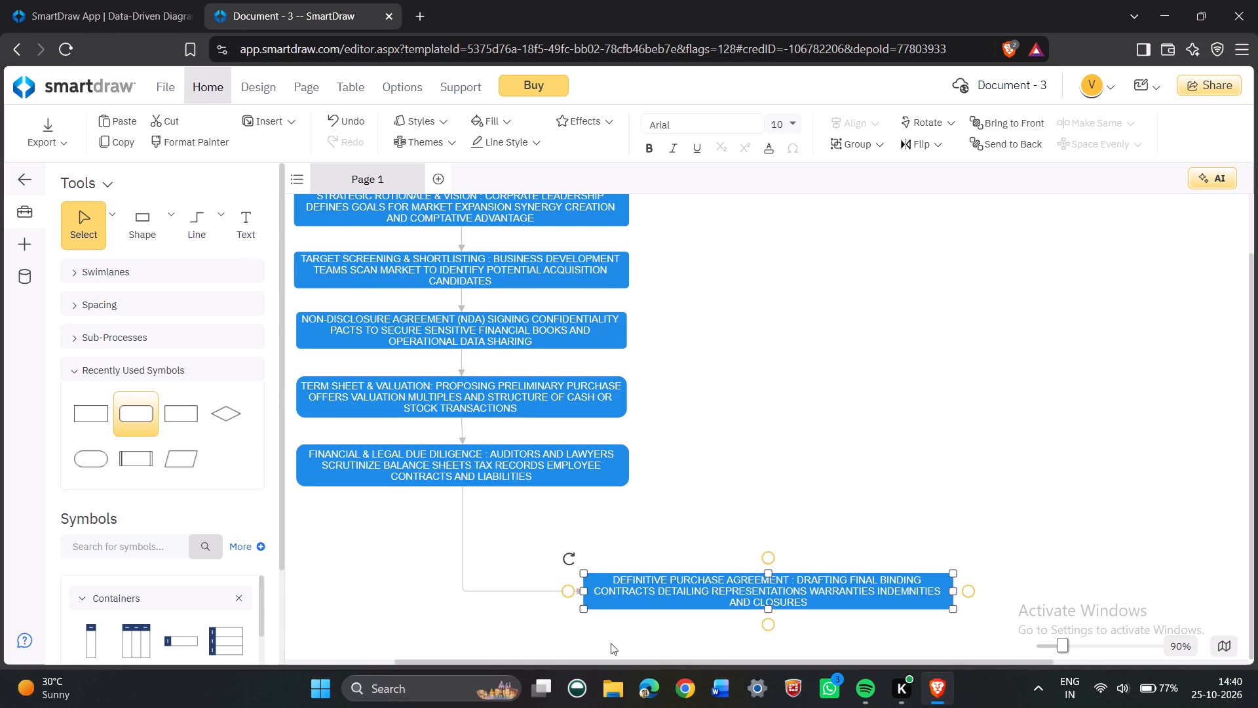
click(611, 643)
Draw a short straight arrow downward from the bottom centre of the purchase agreement box.
scroll(611, 643, down, 4)
click(220, 223)
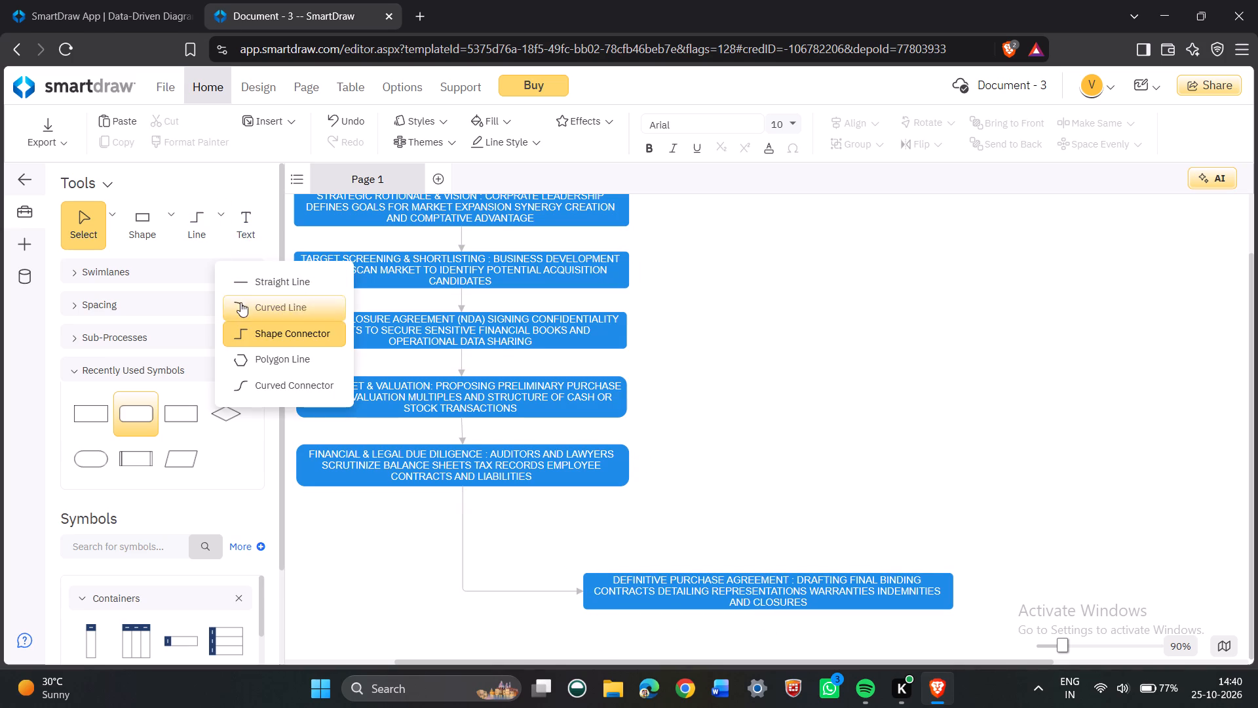
click(252, 286)
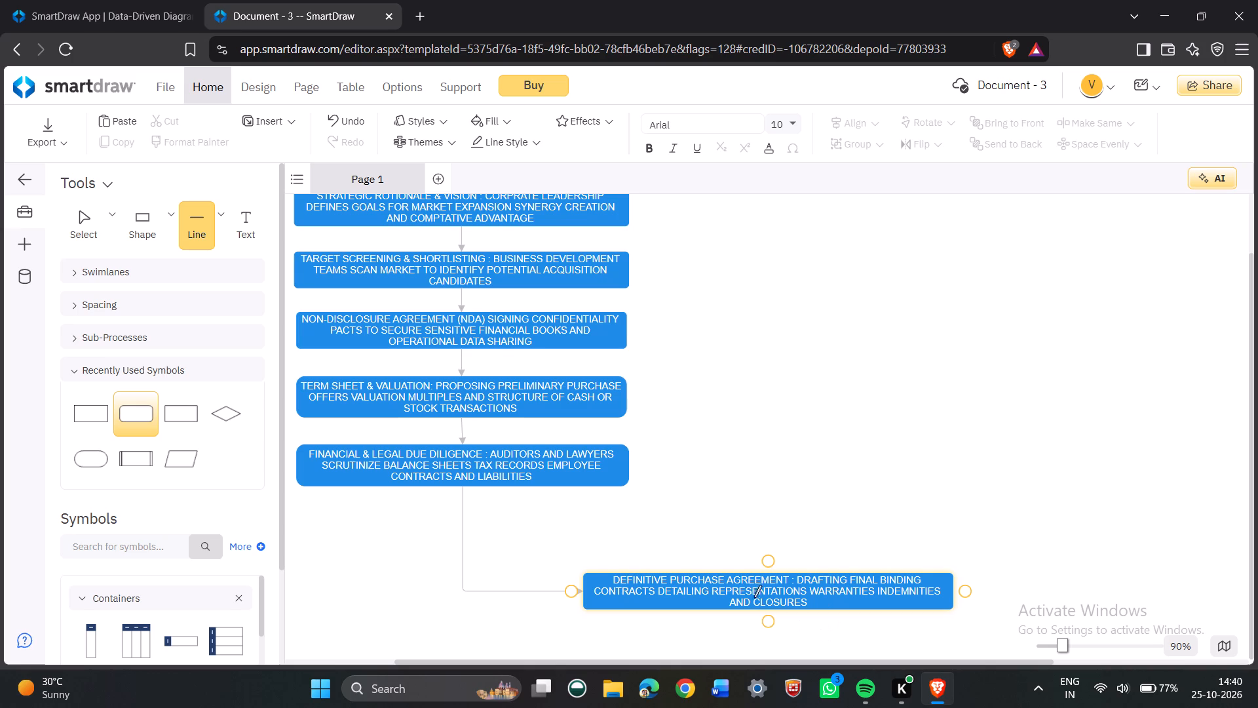
drag(767, 606, 768, 641)
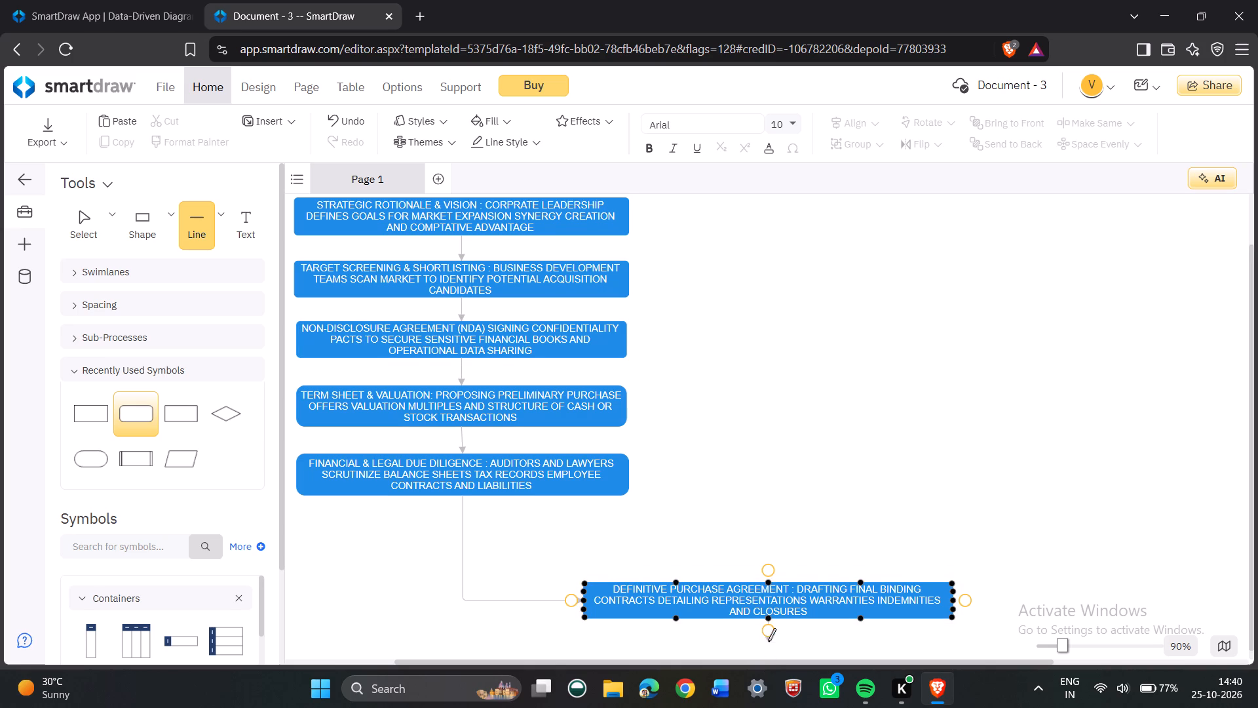
drag(768, 641, 770, 654)
click(756, 654)
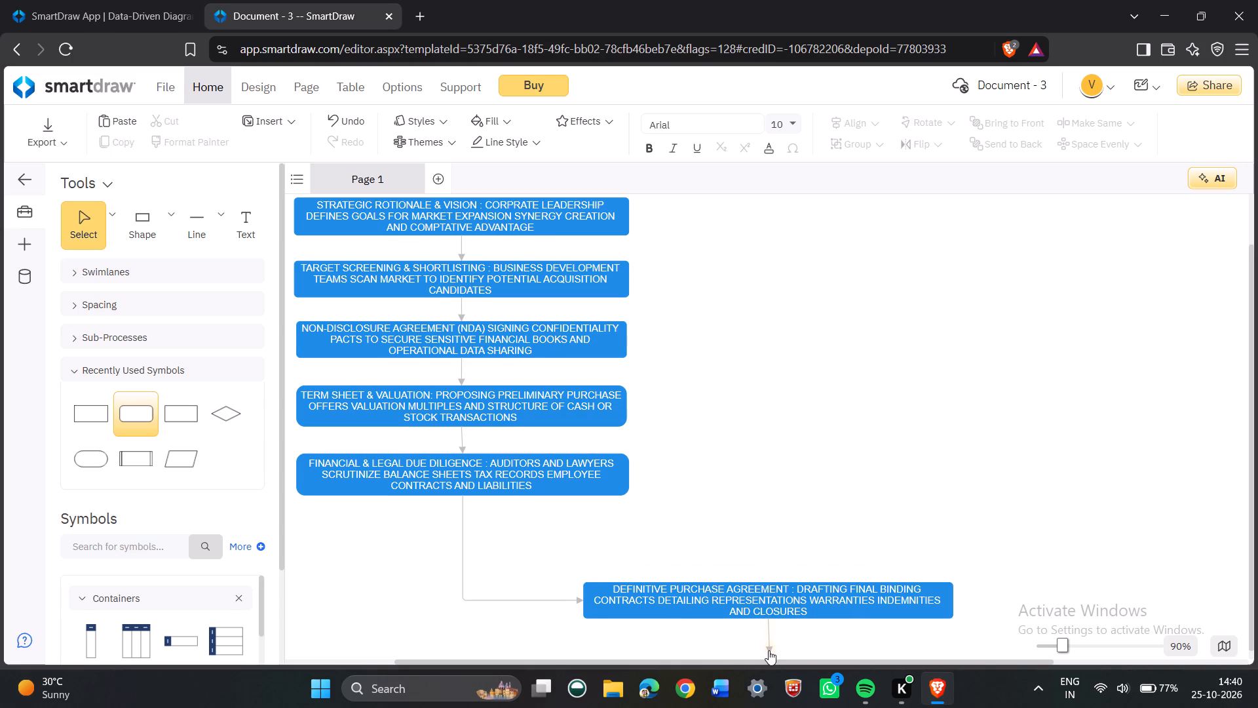
click(769, 650)
click(769, 651)
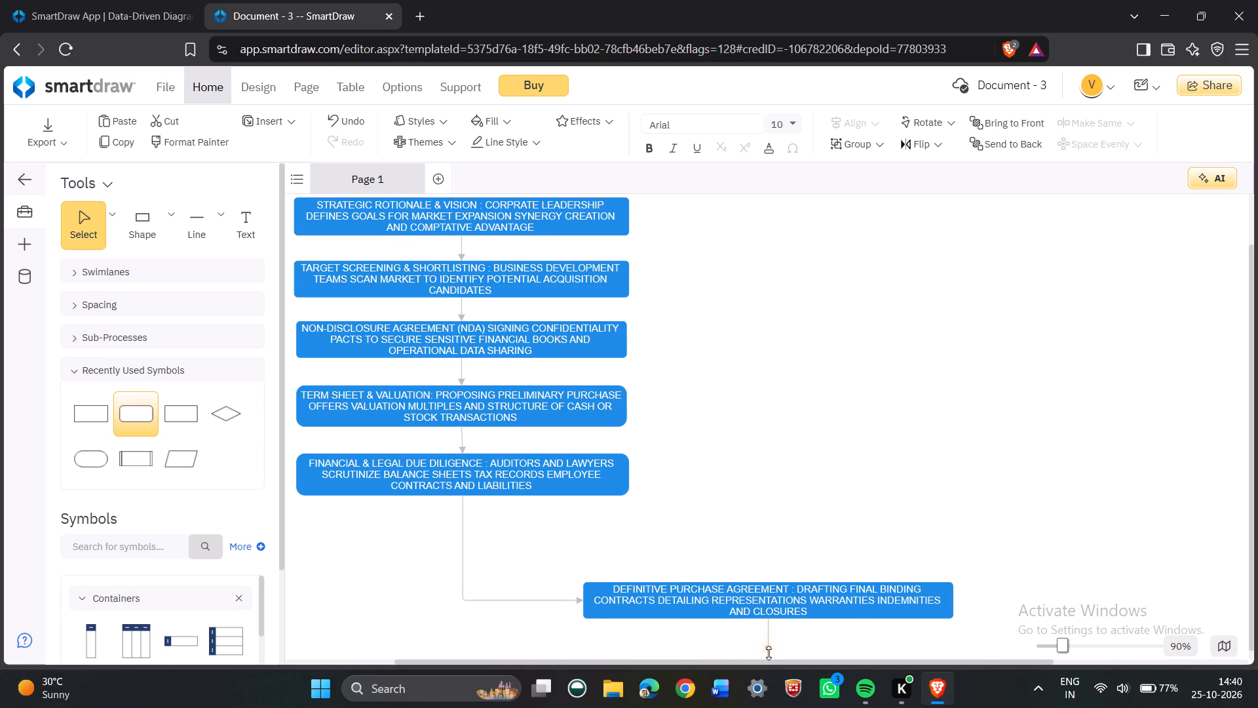
click(744, 656)
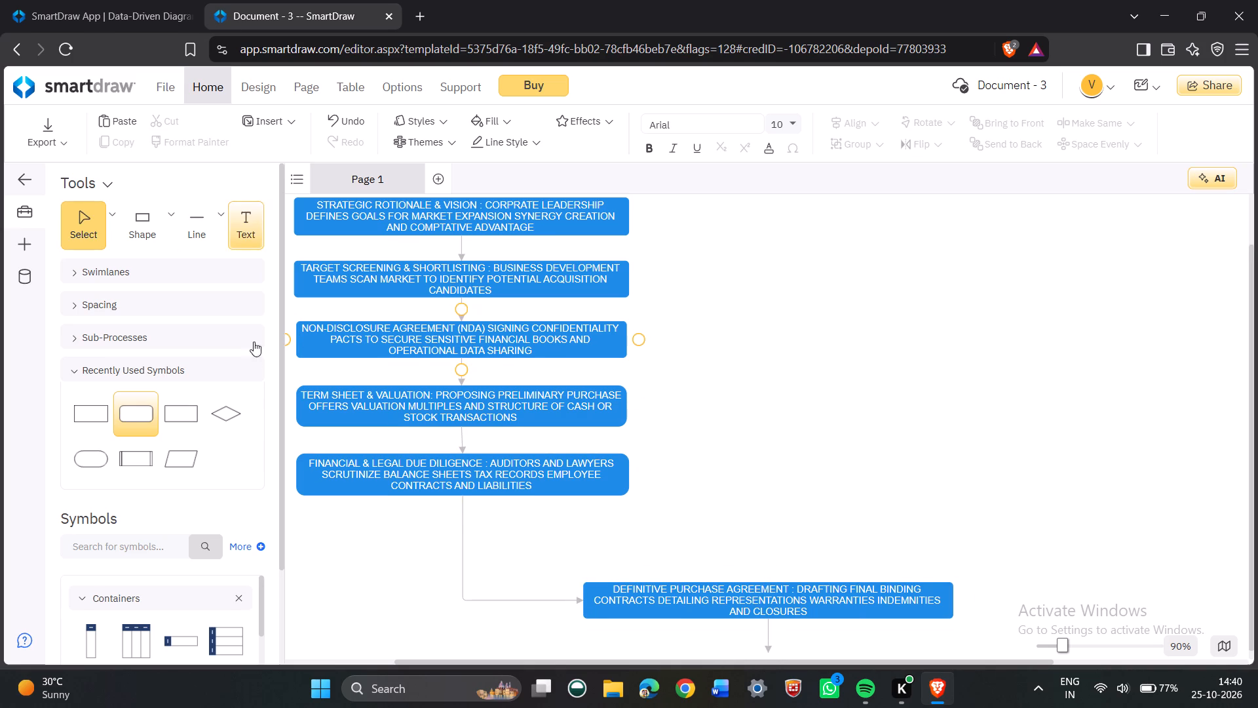
Add a rounded rectangle at the head of the new arrow and widen it to match the purchase agreement box.
drag(122, 421, 776, 583)
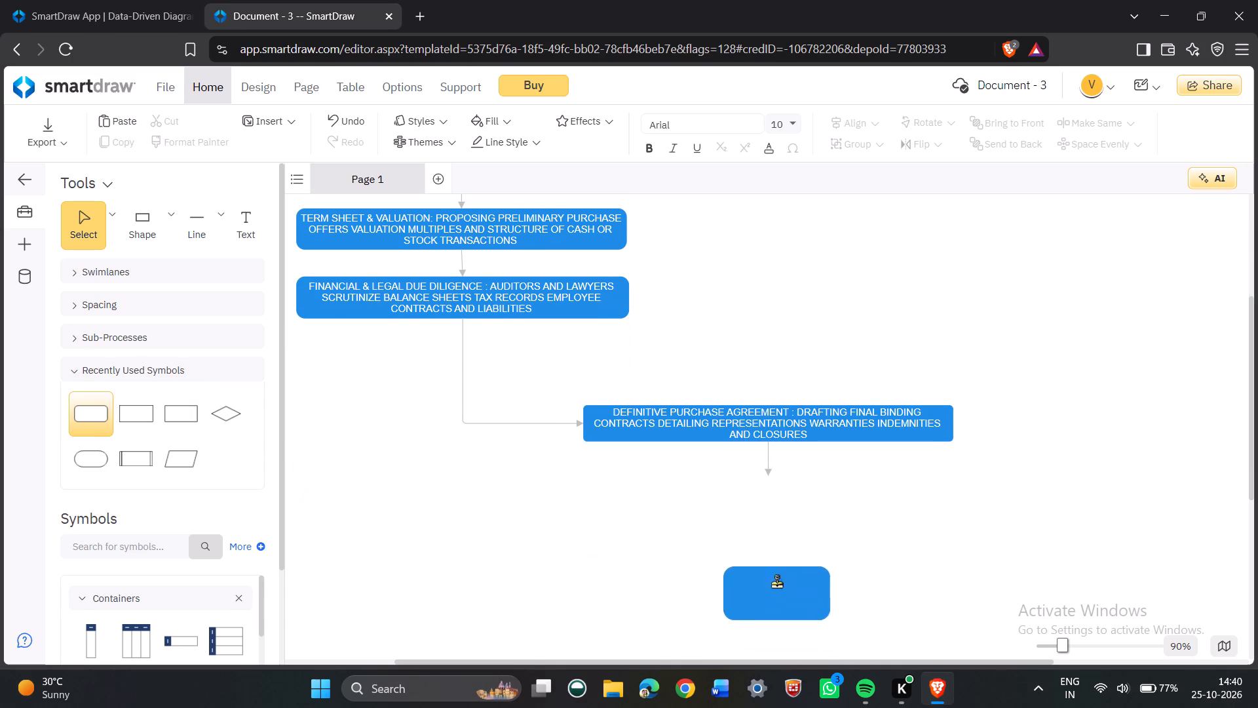
drag(776, 583, 771, 497)
drag(820, 505, 964, 502)
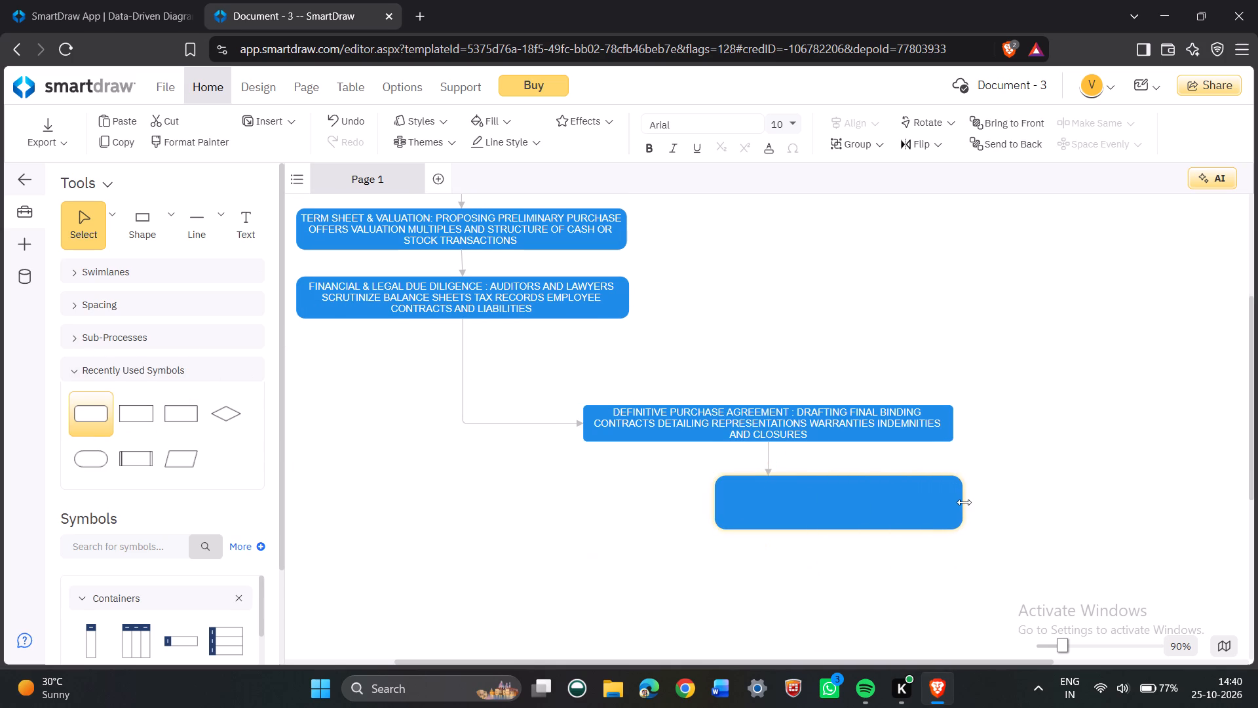
drag(964, 502, 949, 510)
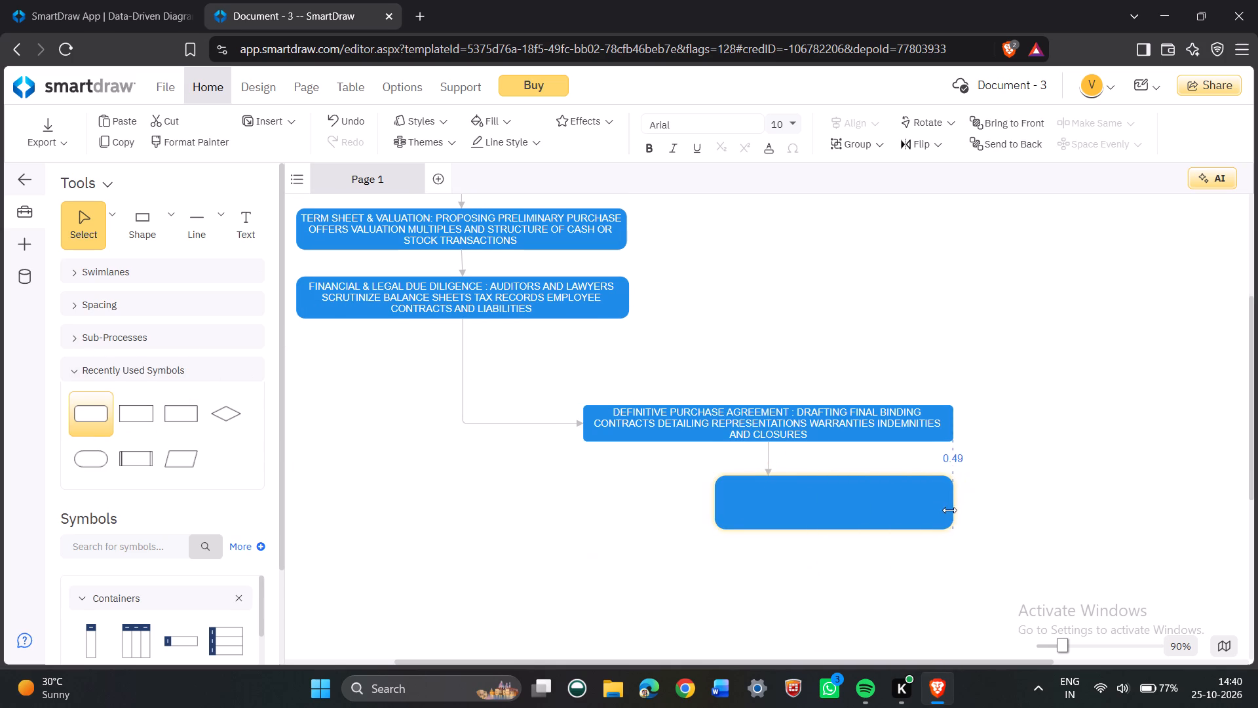
drag(949, 510, 955, 513)
drag(715, 503, 706, 503)
drag(706, 503, 582, 532)
Start the label of the new box below the purchase agreement box with "RAGULATORY & ANTITRUST FILINGS".
click(236, 214)
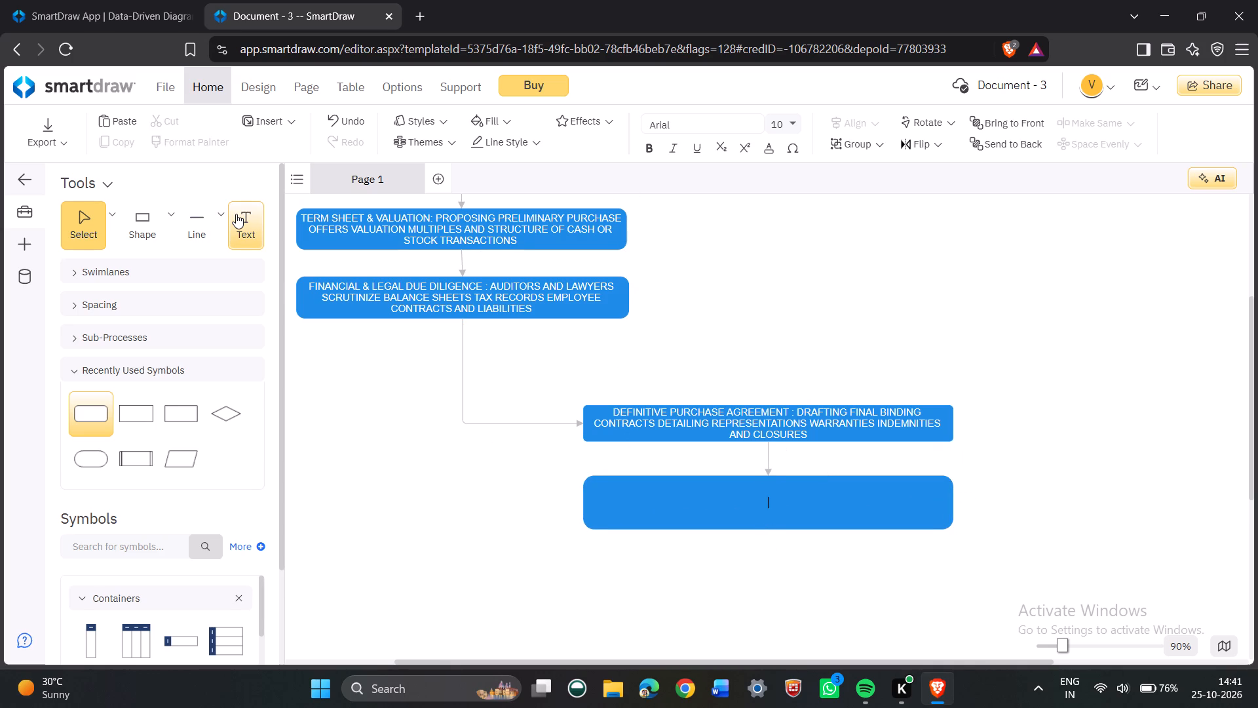
key(r)
key(a)
text(GUL)
key(a)
text(TORY)
key(space)
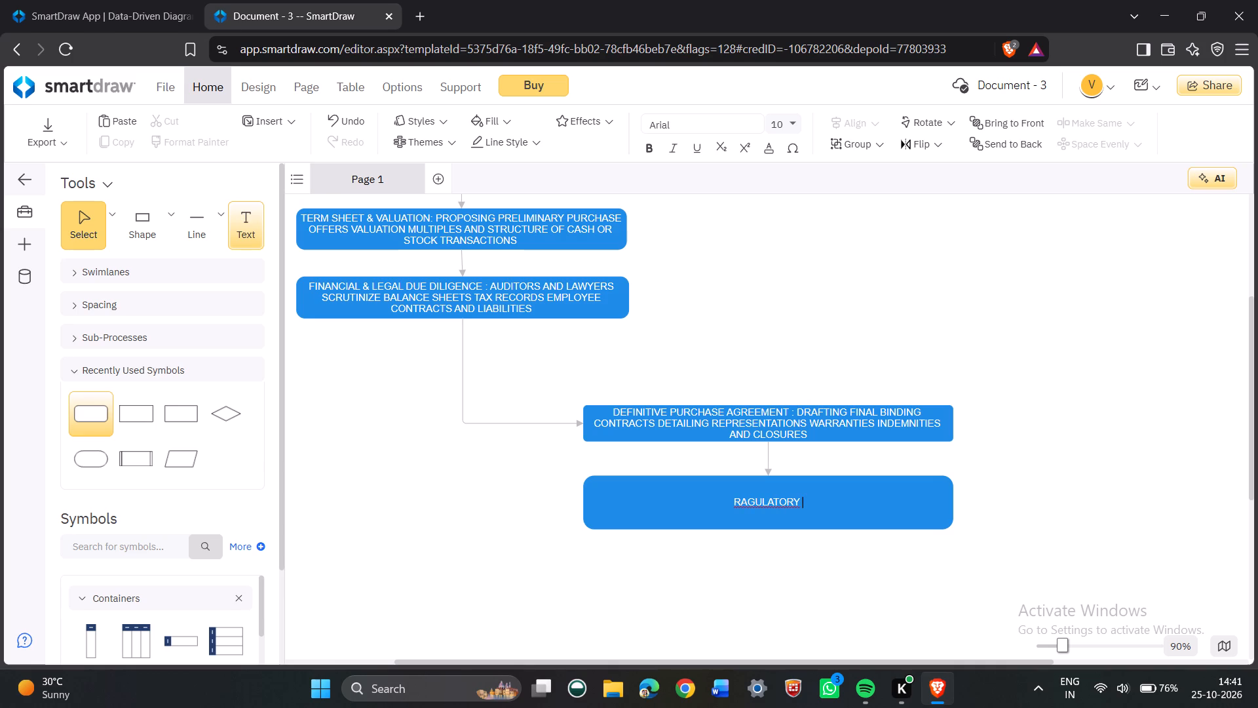
text(&)
key(space)
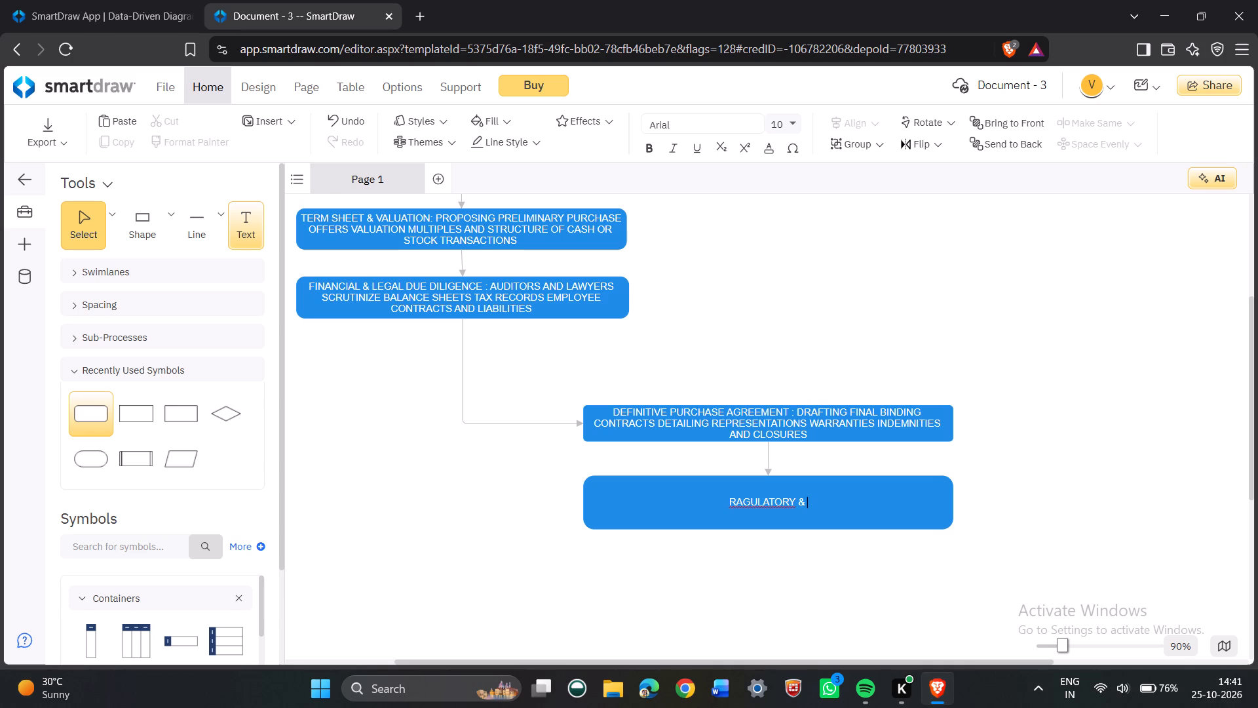
text(ANTI)
text(TRUST)
key(space)
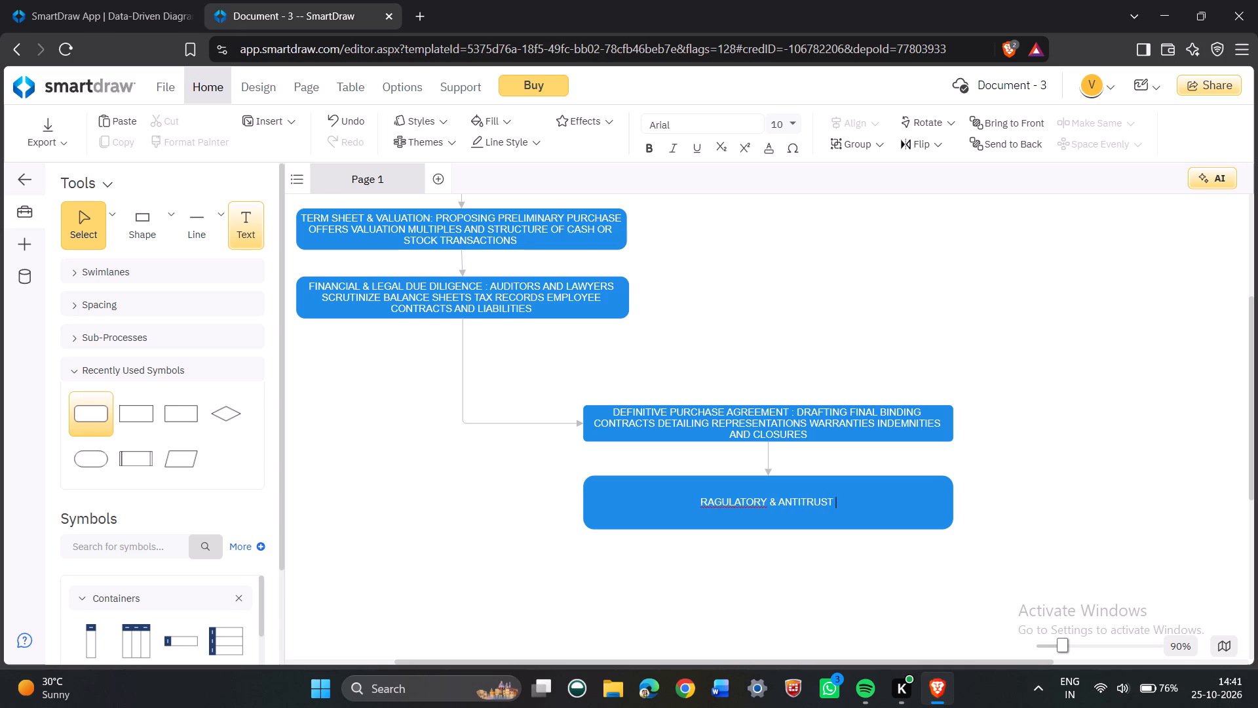
text(FIL)
text(INGS)
key(space)
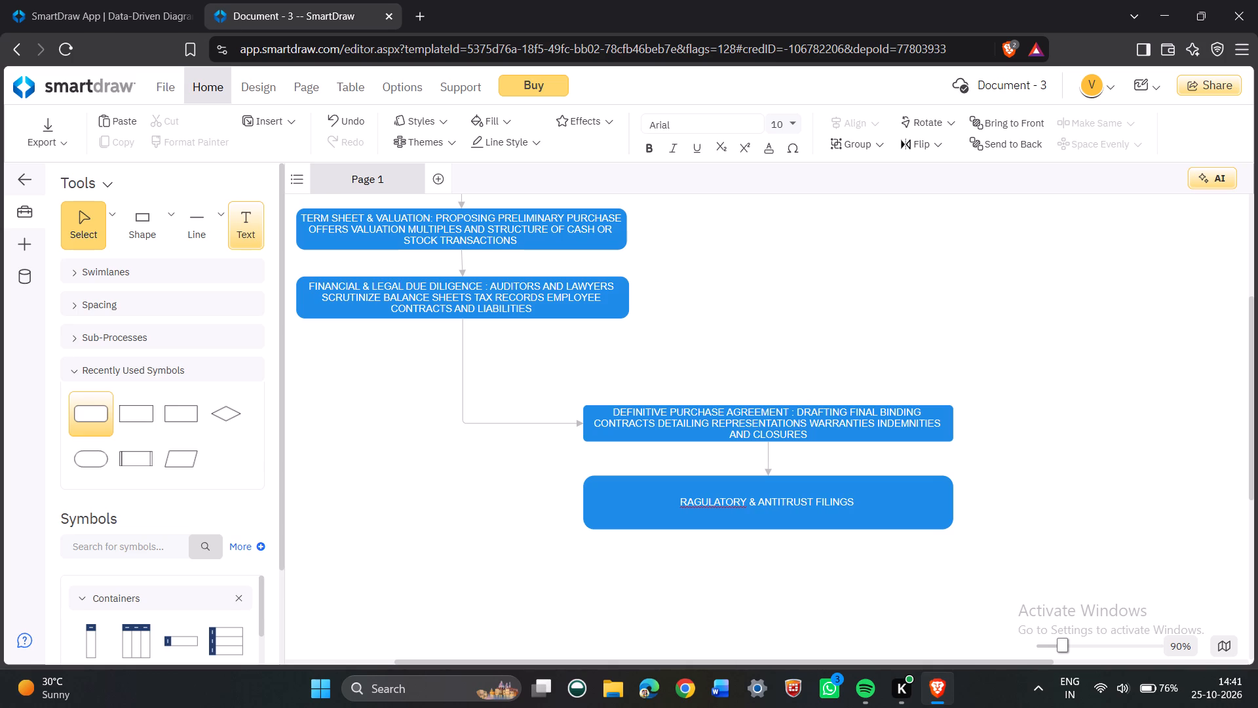
Continue the antitrust filings label with ": SUMBITTING ACQUISITION PAPERS TO".
text(: SUMB)
text(ITTING)
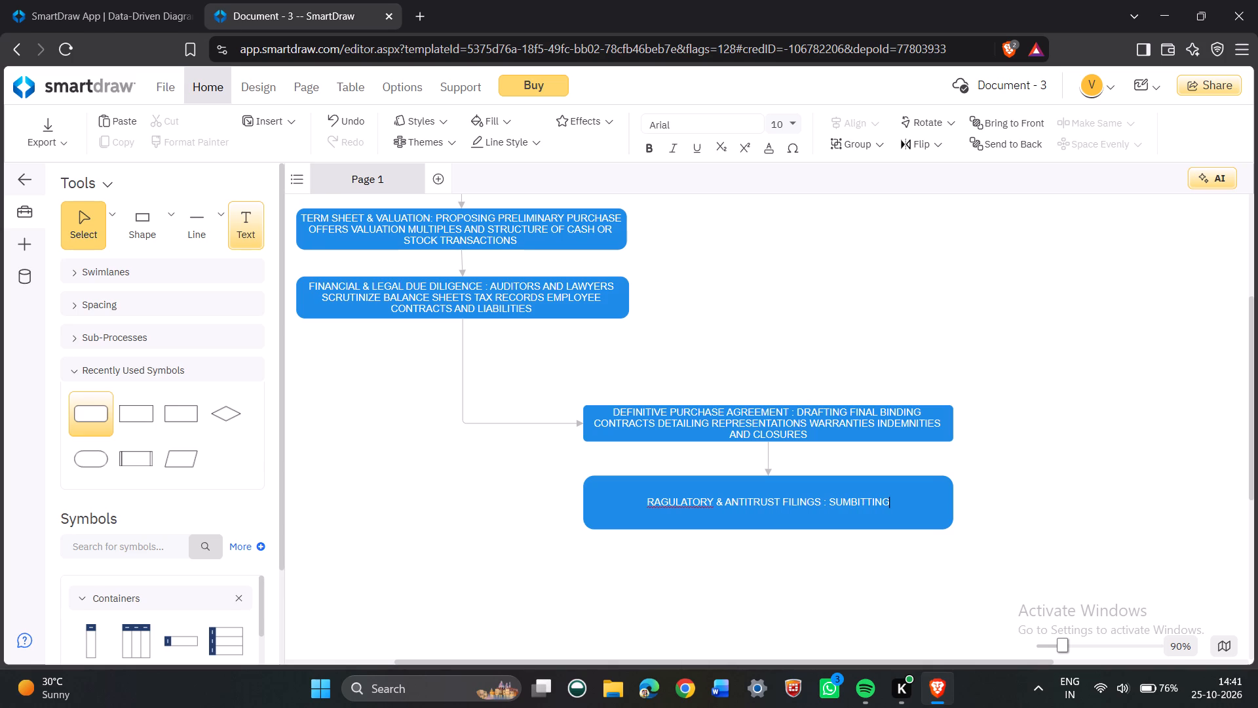
key(space)
key(a)
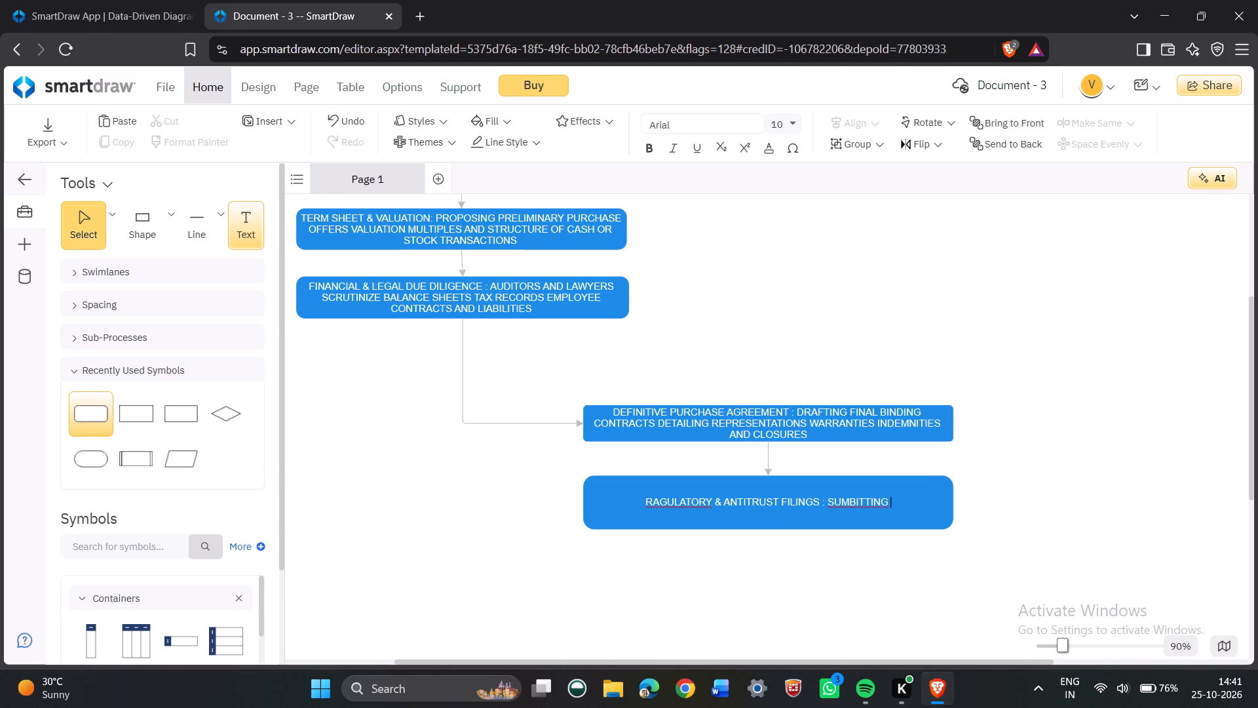
key(c)
text(QUI)
text(SI)
text(TION)
key(space)
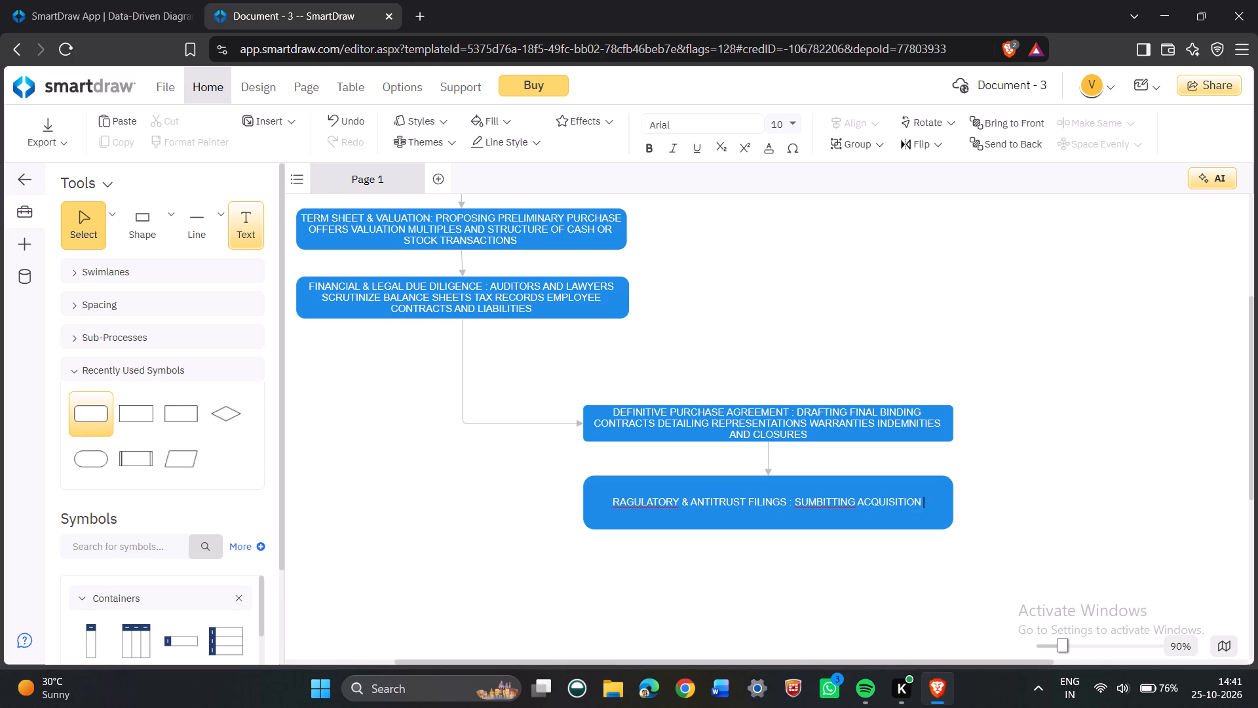
text(PAPERS TO)
key(space)
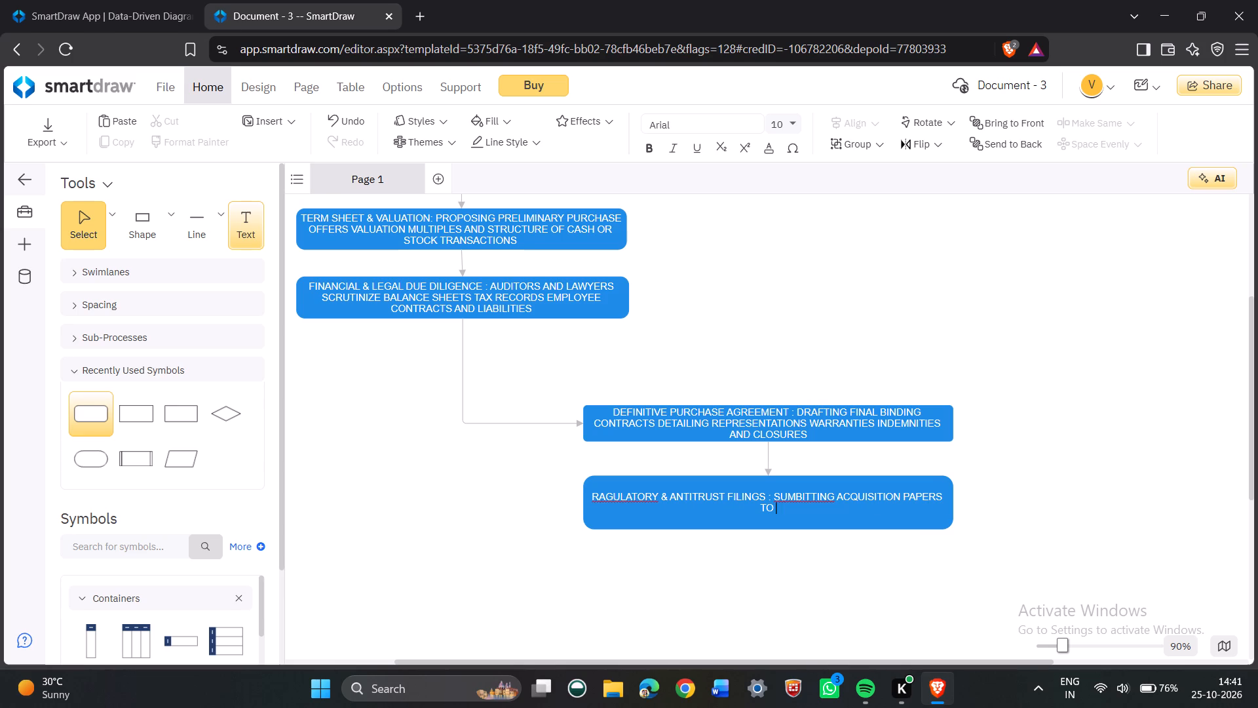
Continue the antitrust filings label with "COMPETITION COMMISSIONS AND GOVERMENT BODIES".
text(COMPE)
text(TITION)
key(space)
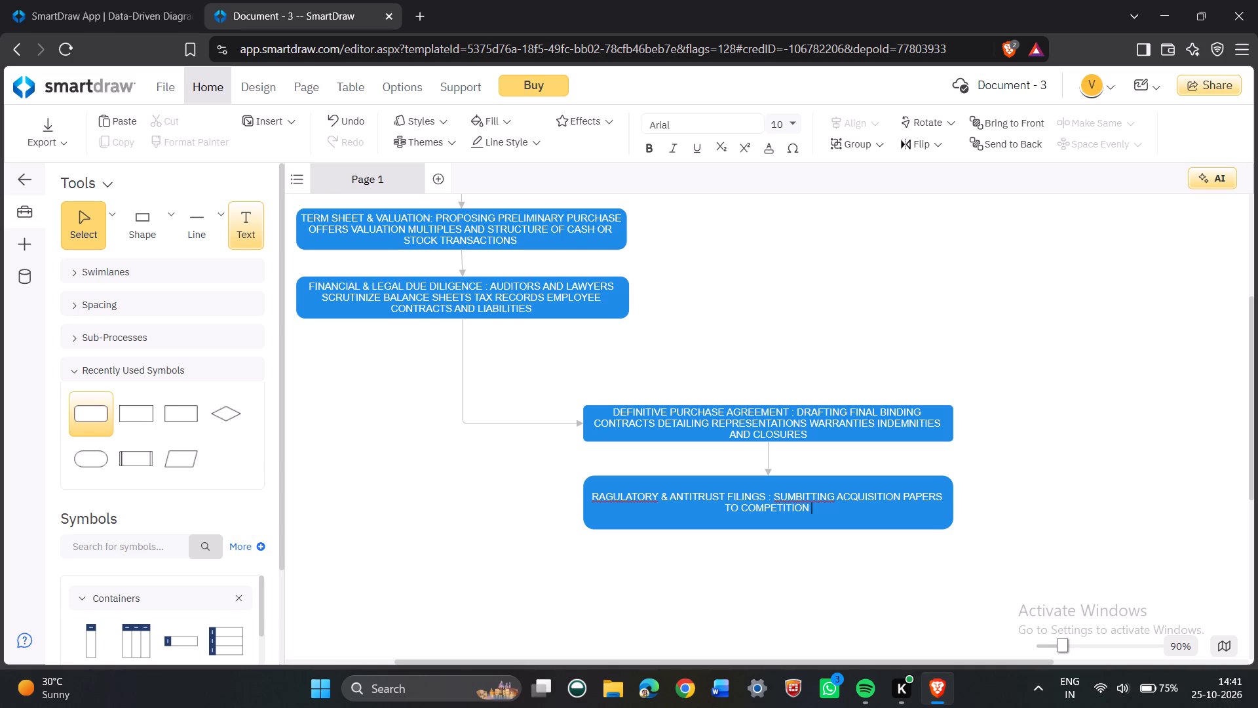
text(COM)
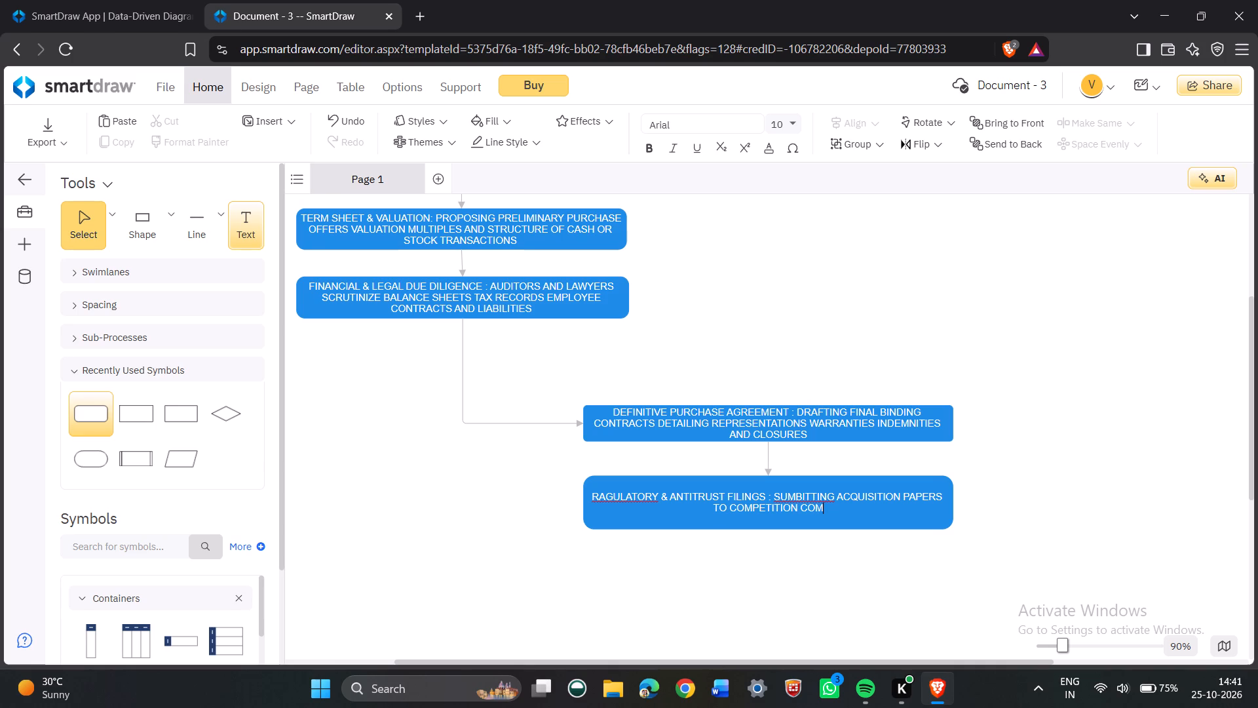
text(MI)
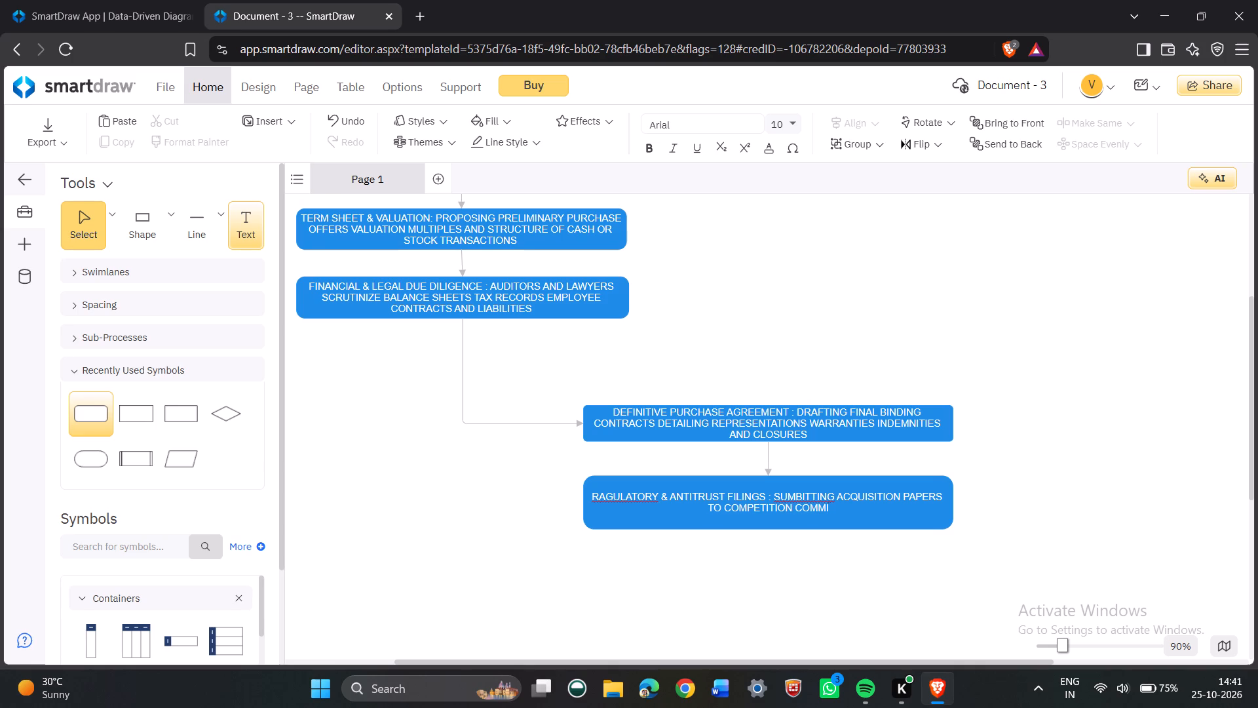
text(SSIONS AND GOVER)
key(space)
key(BackSpace)
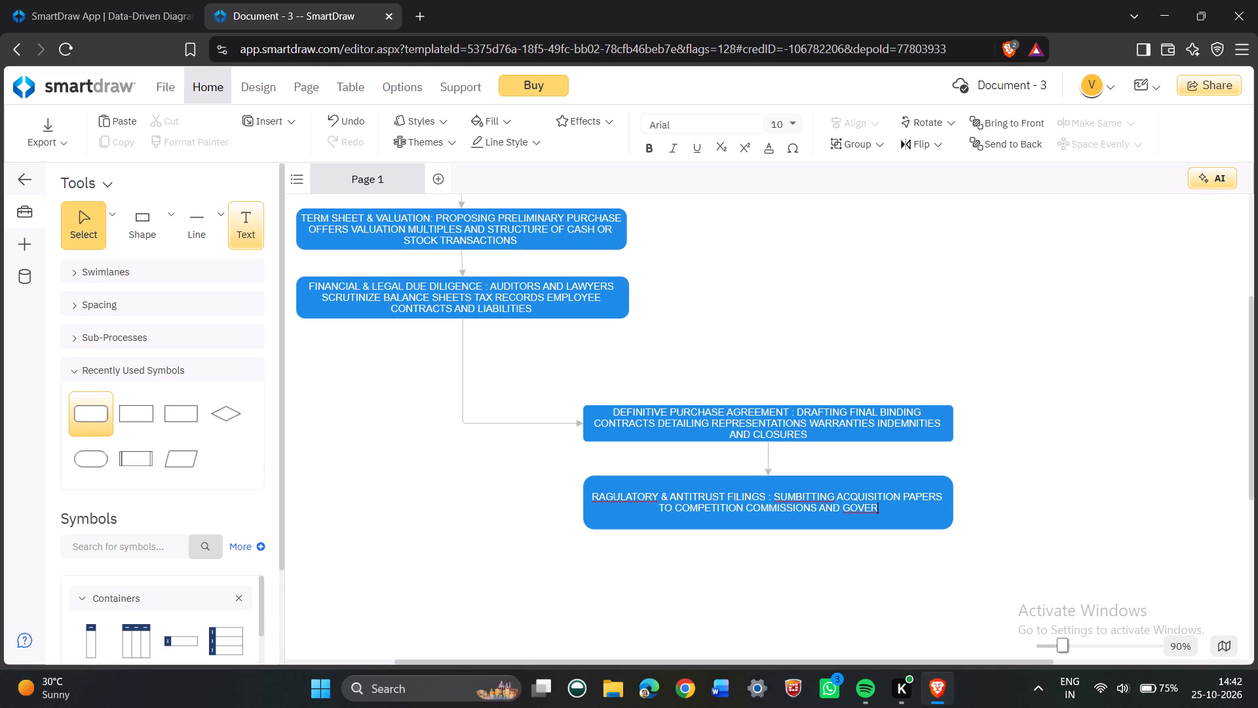
text(MENT)
key(space)
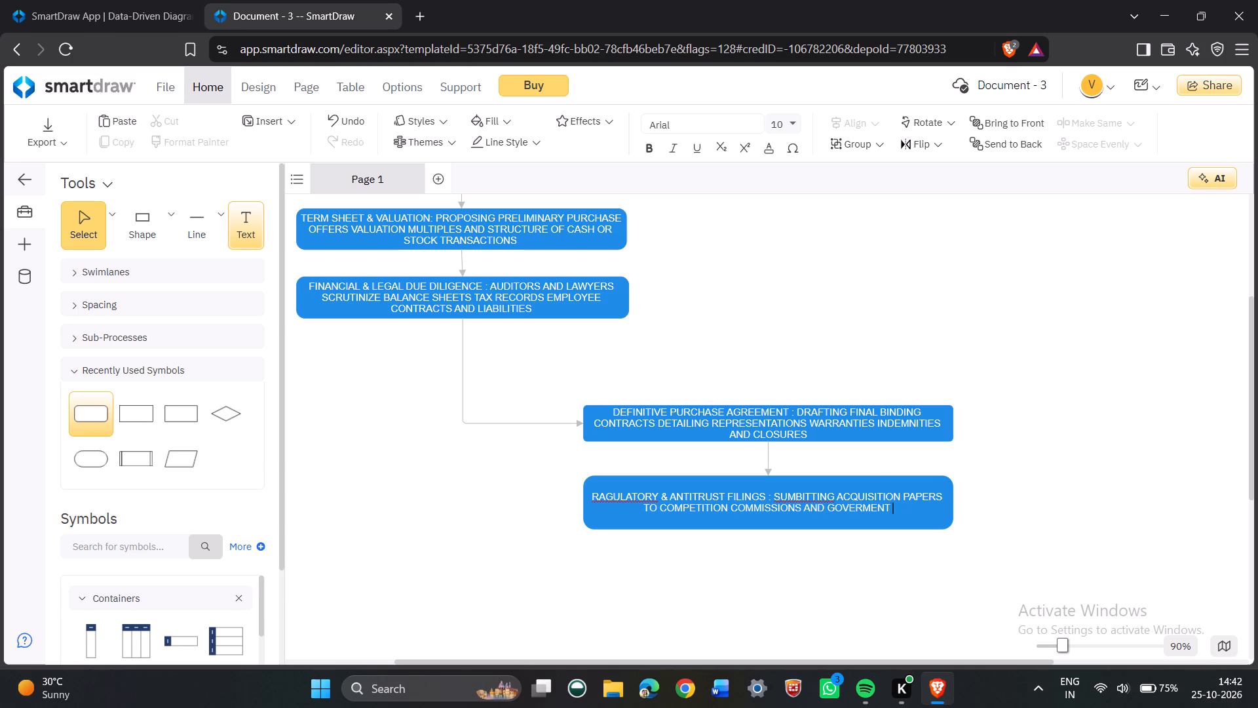
key(b)
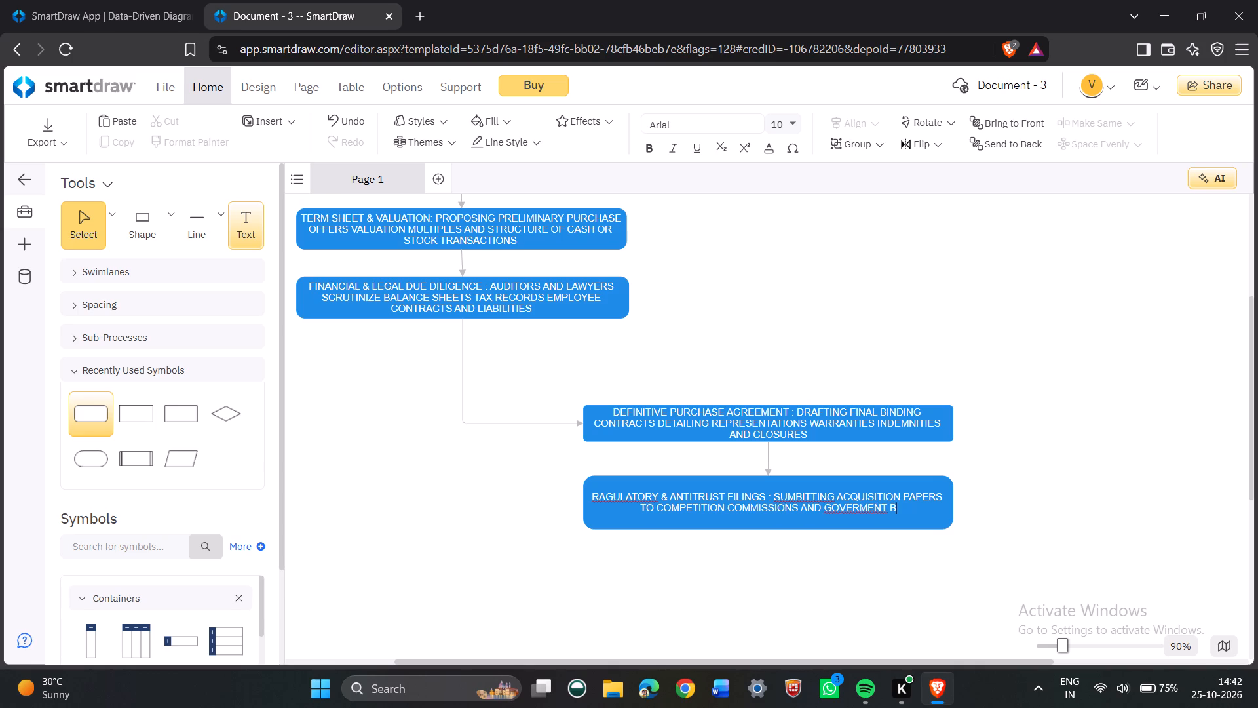
text(ODIES)
key(space)
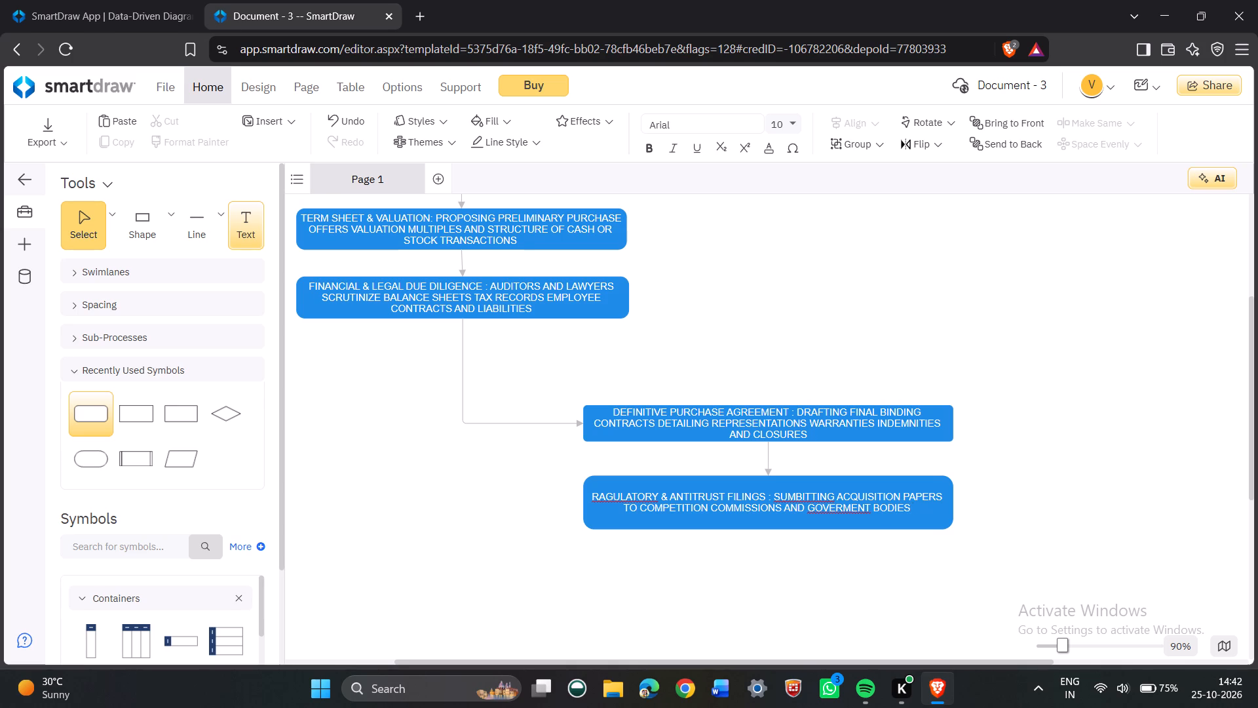
Finish the antitrust filings label with "FOR ATATUTORY CLEARANCE".
text(FOR)
key(space)
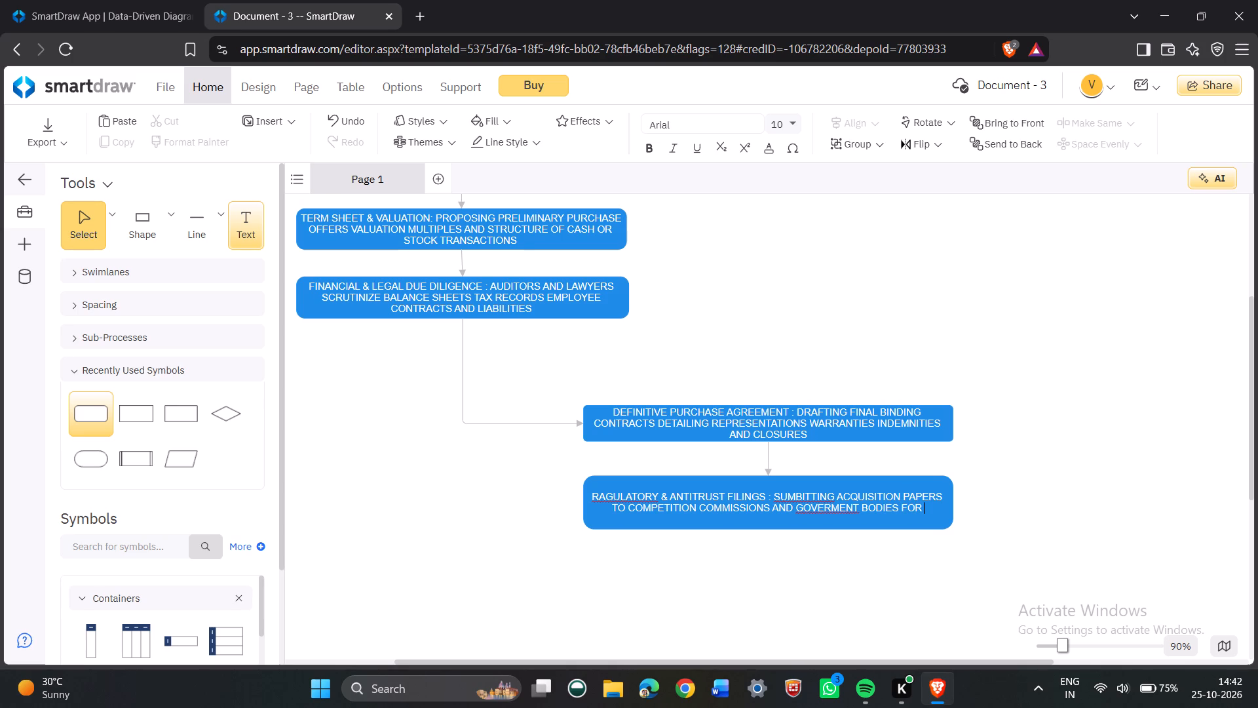
text(AT)
key(a)
text(TUTORY)
key(space)
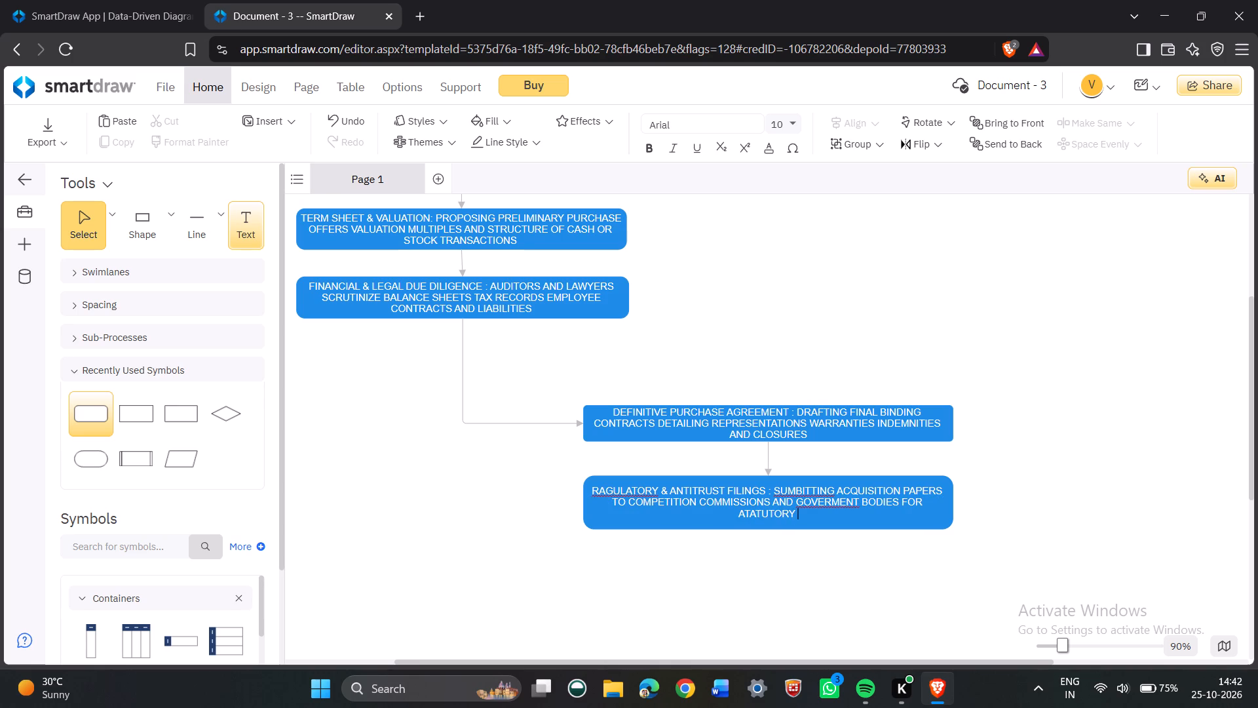
text(CL)
text(EAR)
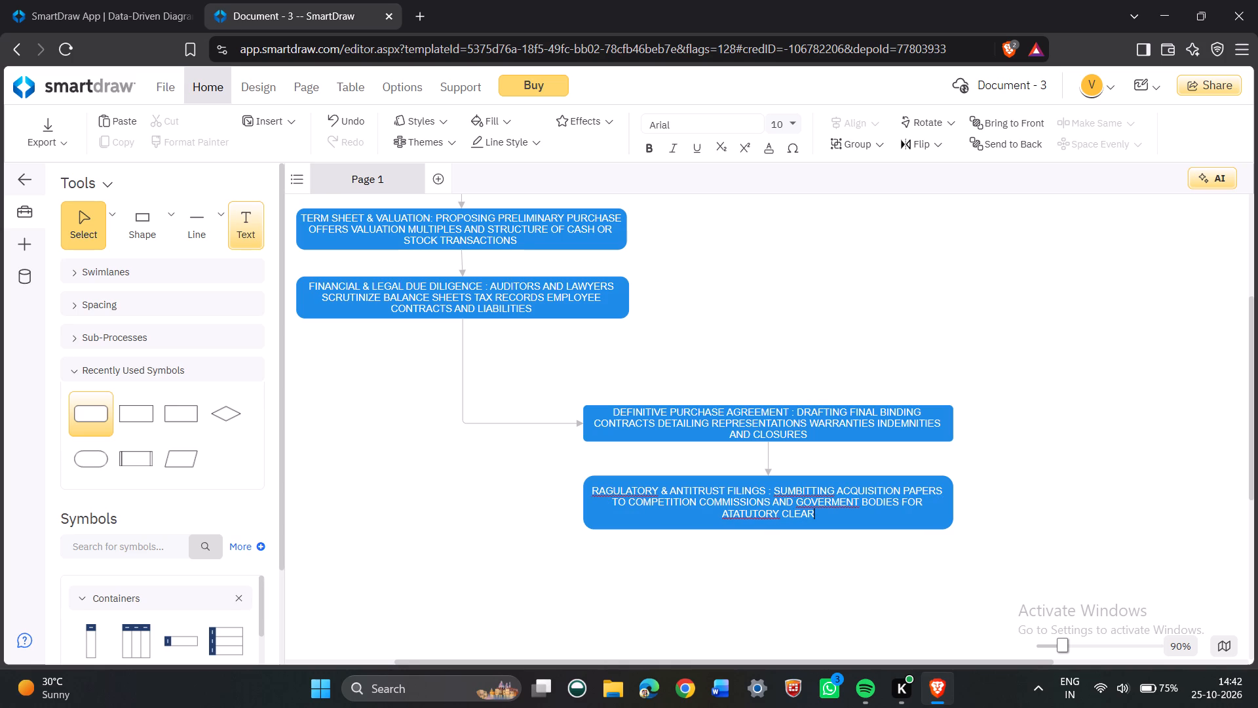
text(ANCE)
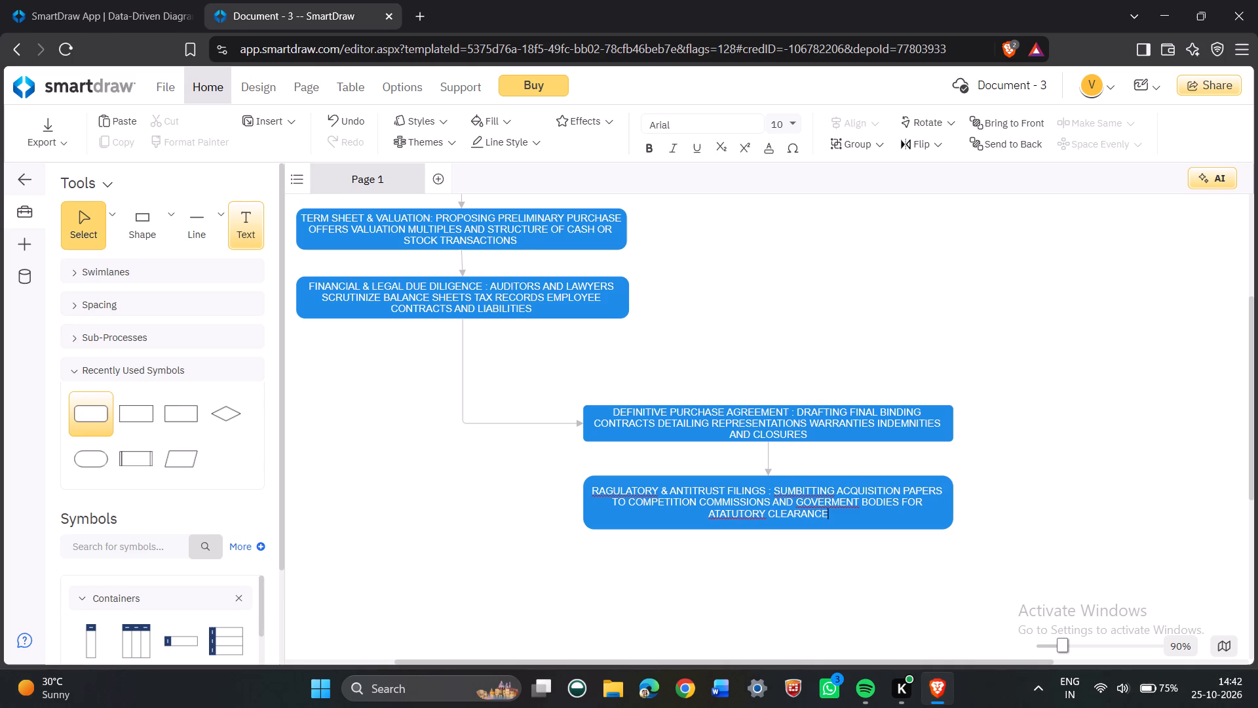
key(space)
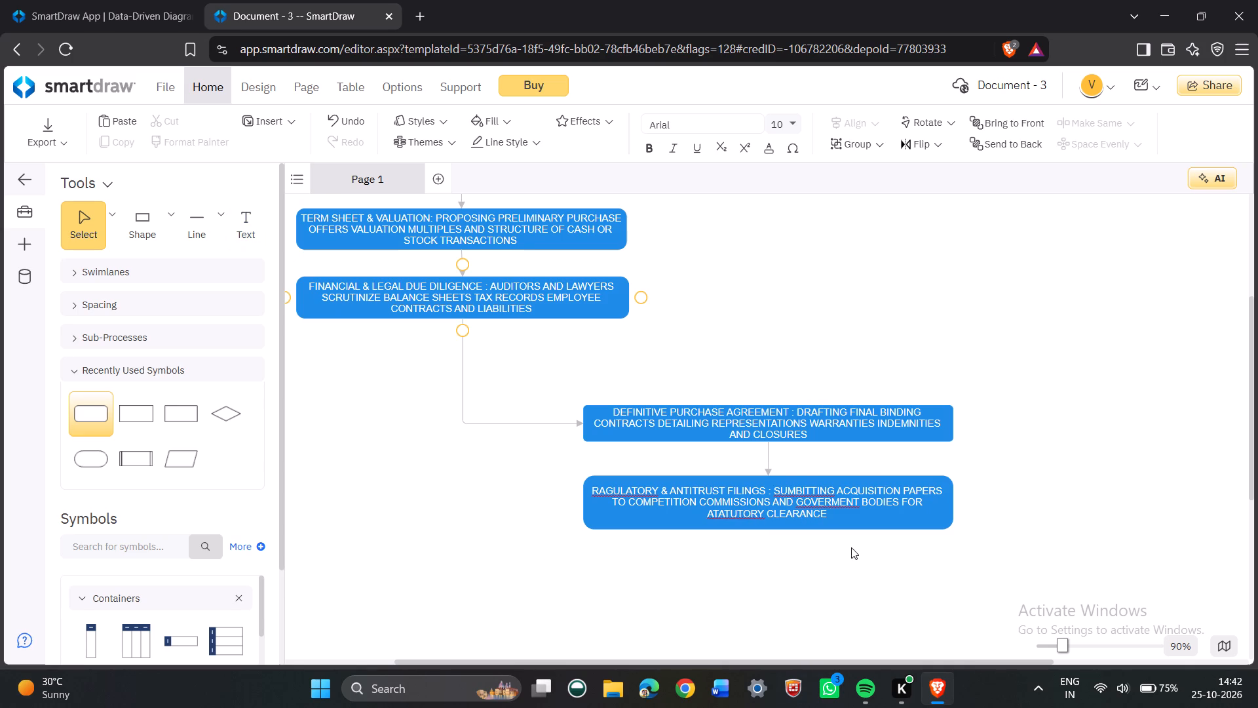
click(834, 560)
Reduce the antitrust filings box's height to fit its three-line label and shift it slightly up toward the purchase agreement box.
click(810, 503)
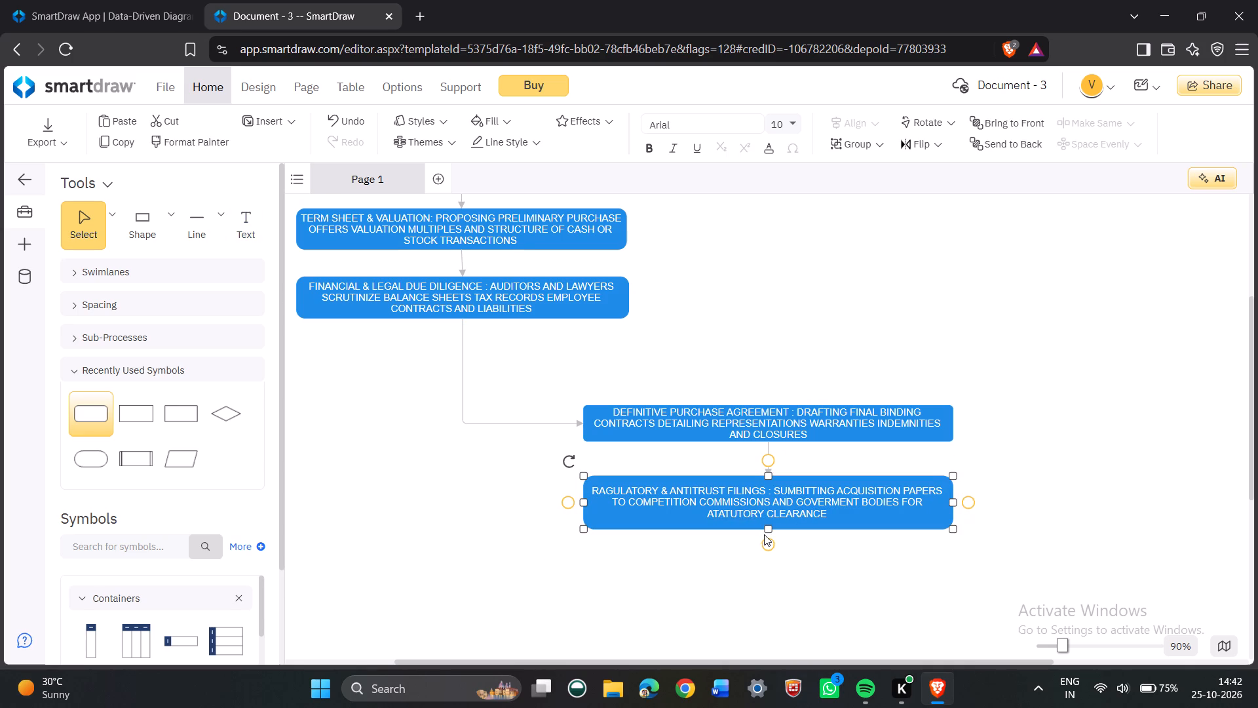
drag(767, 530, 767, 502)
click(748, 551)
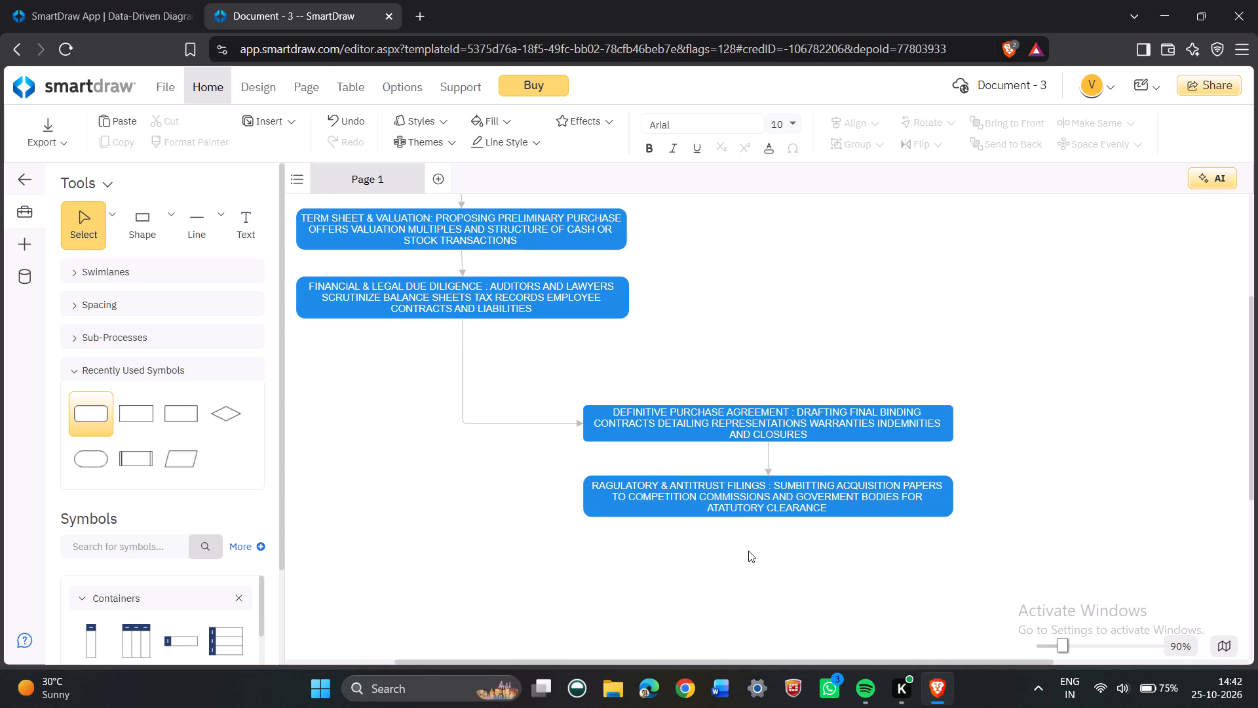
click(735, 511)
click(723, 546)
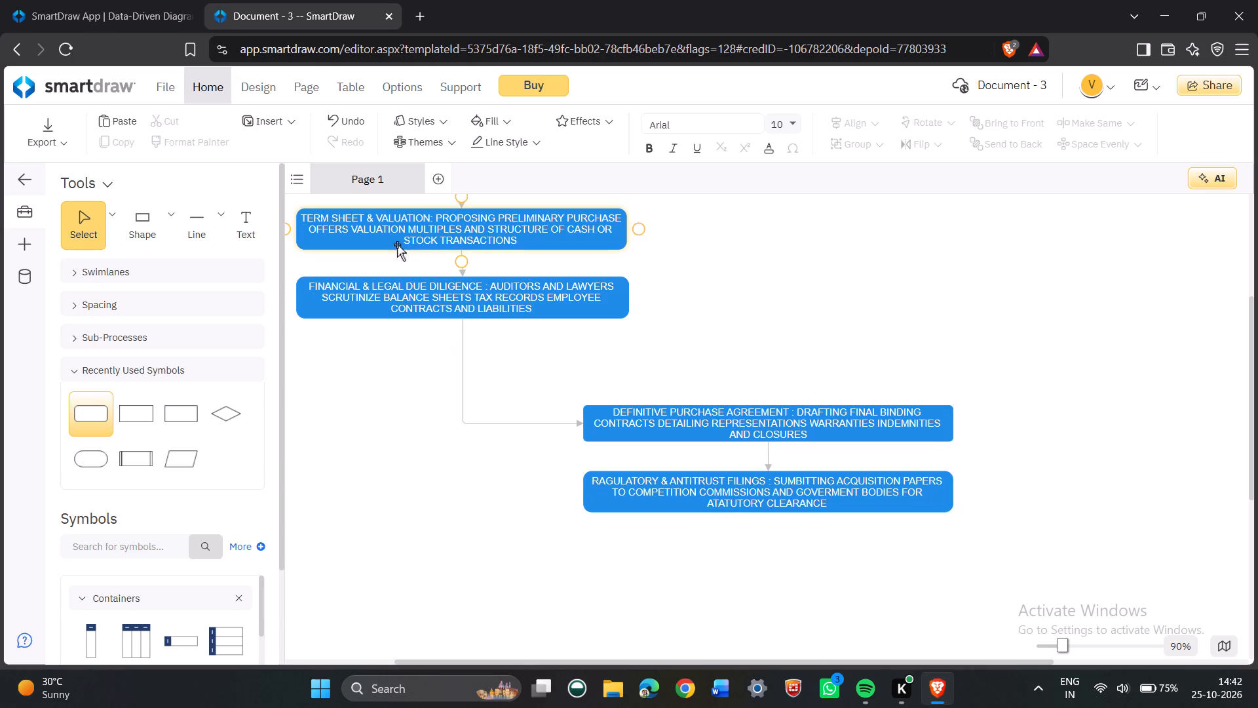
Draw a short straight arrow downward from the bottom centre of the antitrust filings box.
double_click(193, 225)
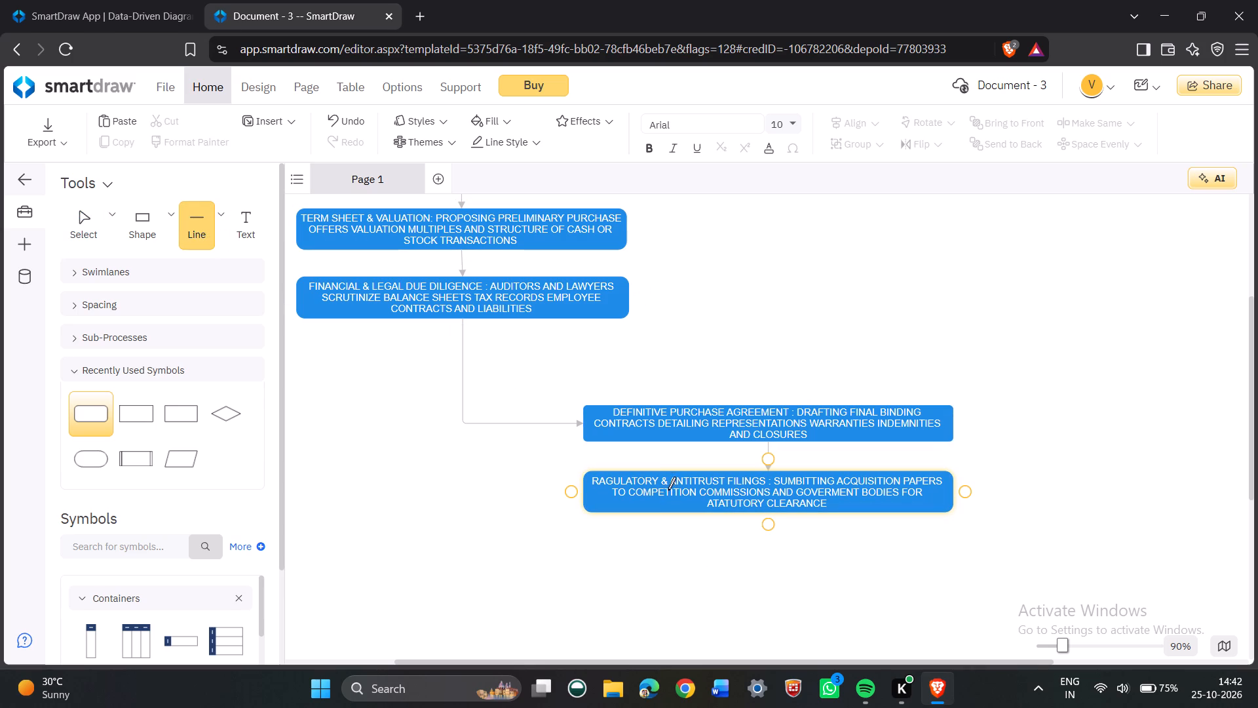
drag(770, 510, 779, 551)
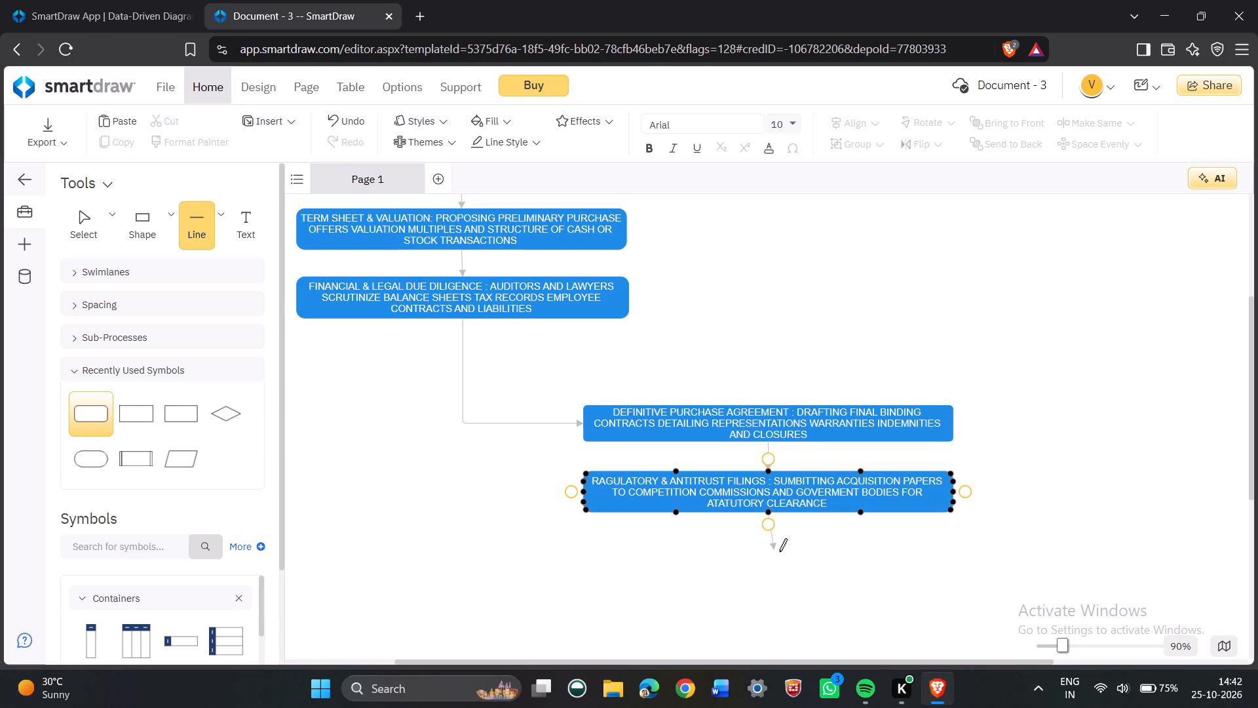
drag(779, 551, 769, 543)
click(768, 559)
Add a rectangle at the head of the new arrow and widen it on both sides to match the antitrust filings box.
drag(123, 237, 381, 277)
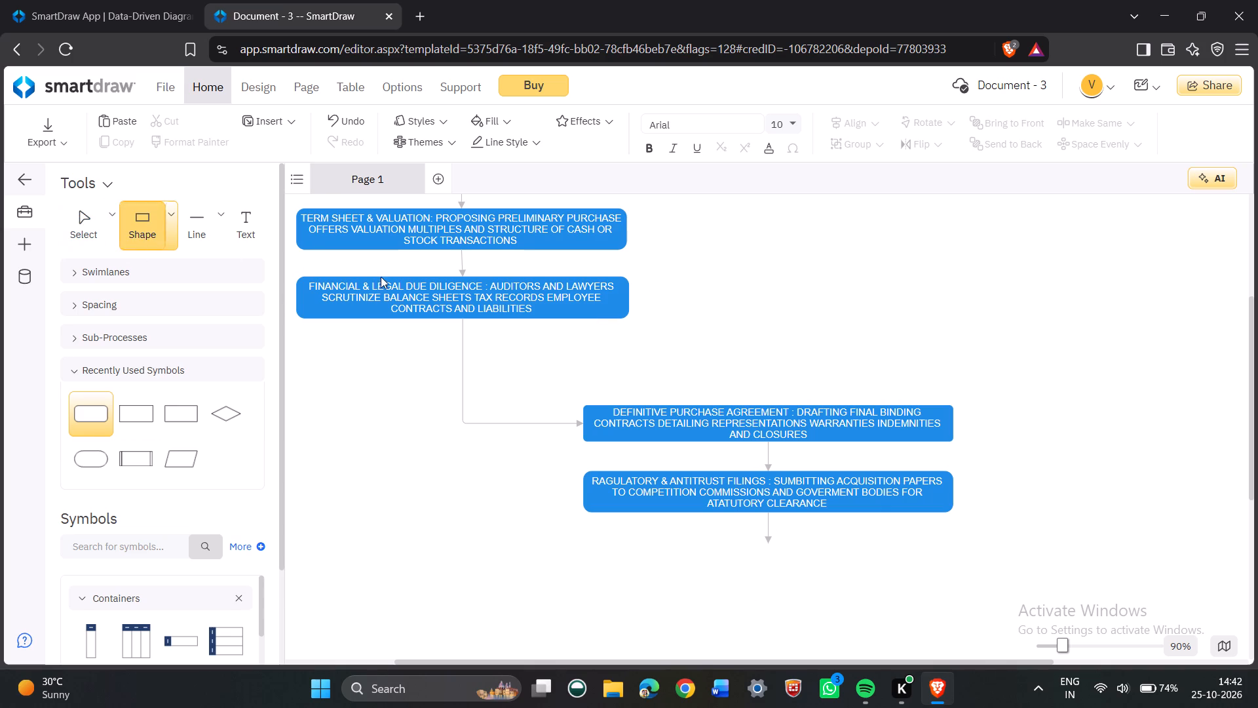
drag(381, 277, 766, 565)
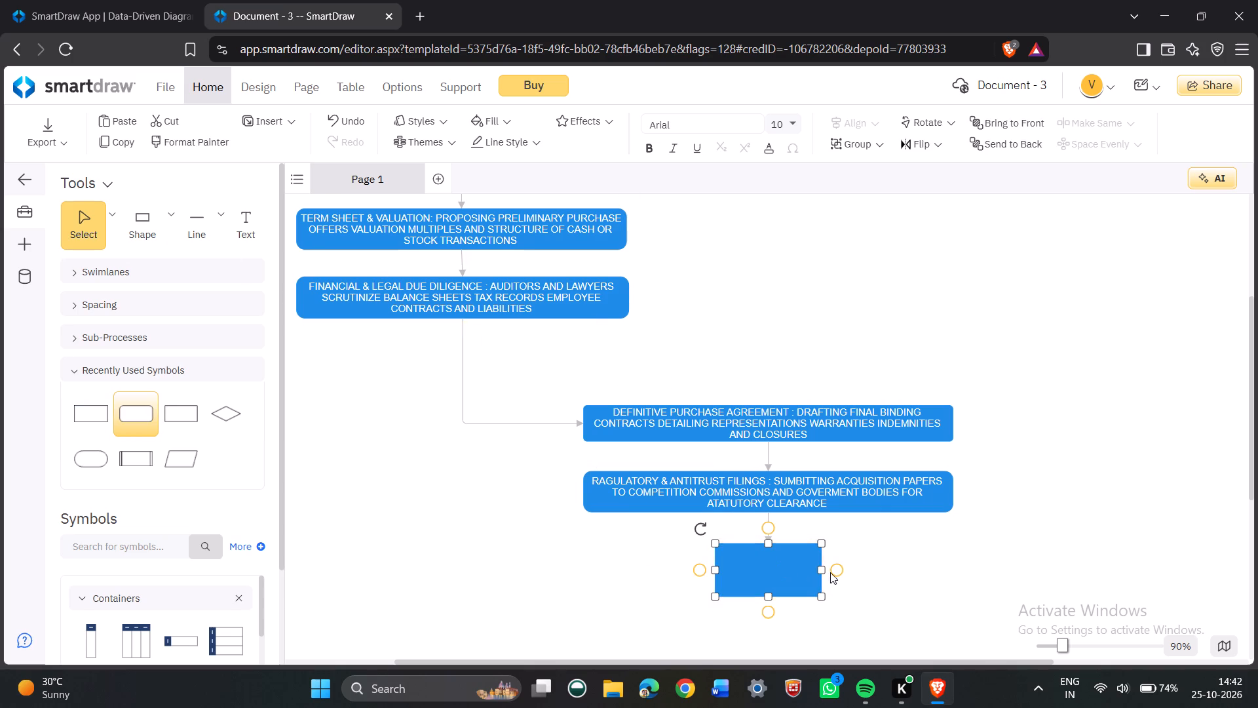
drag(821, 568, 955, 567)
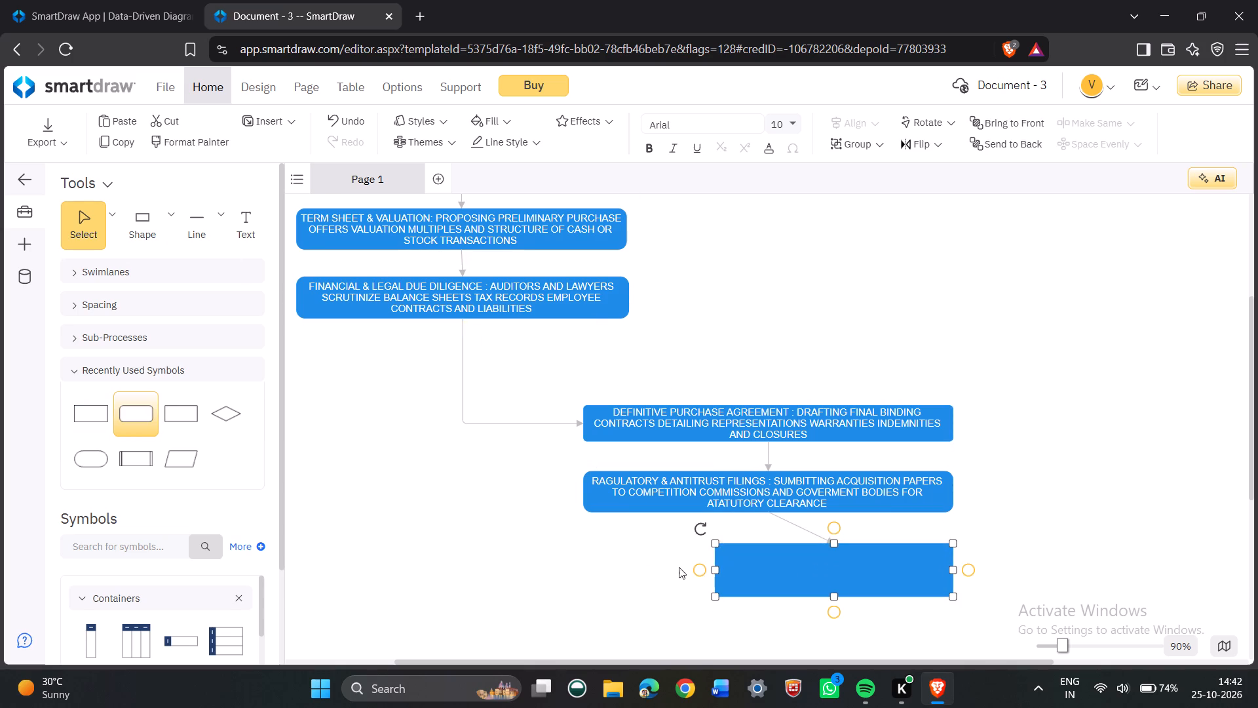
drag(714, 570, 593, 576)
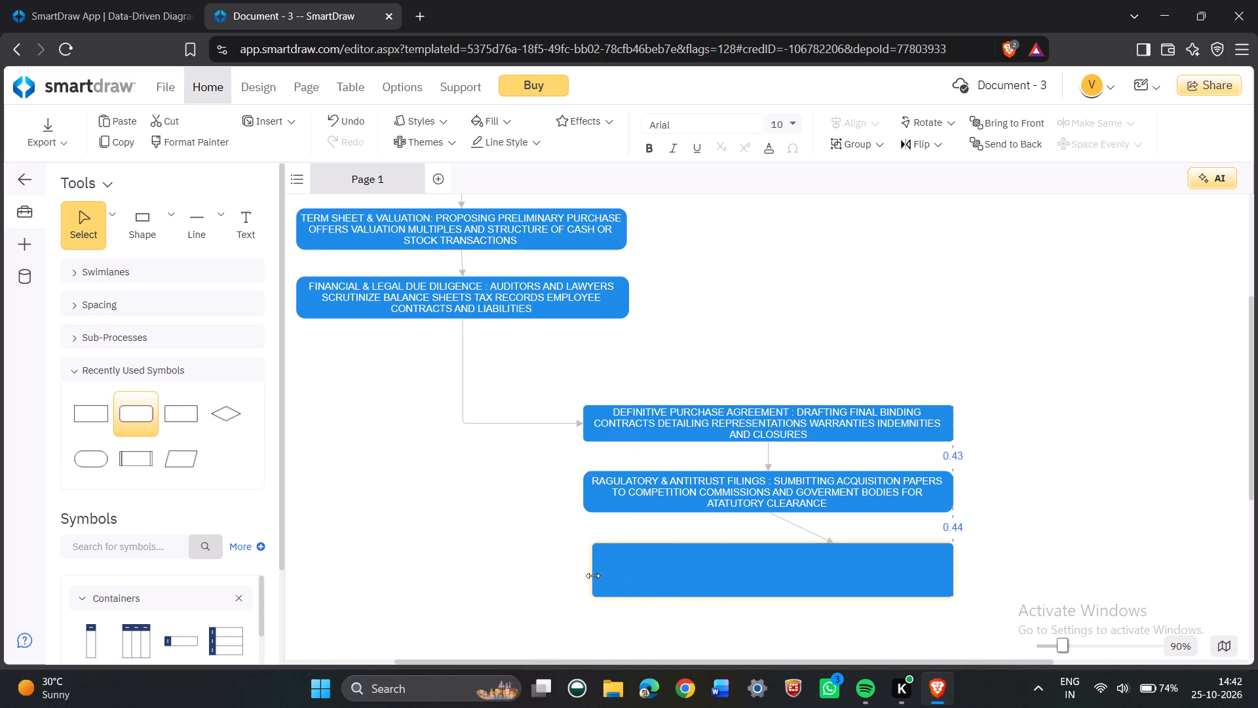
drag(593, 576, 585, 577)
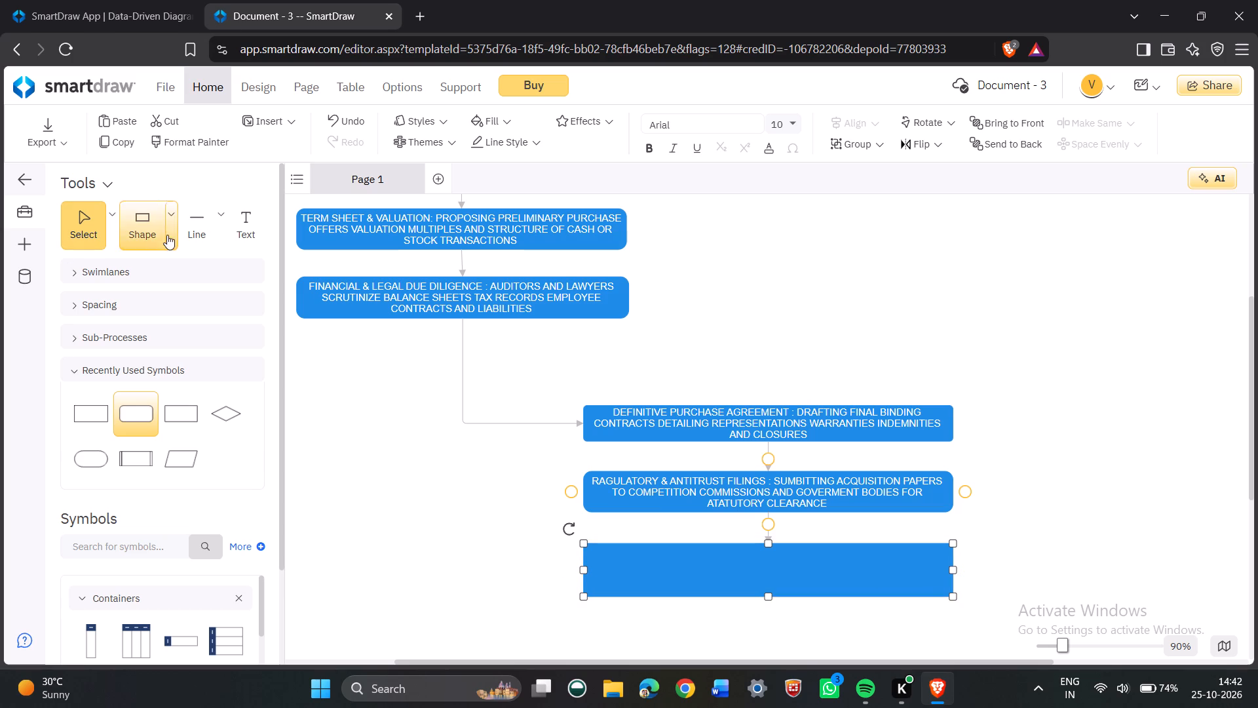
Label the new empty box below antitrust filings with the heading "SHAREHOLDER APPROVALS".
click(254, 232)
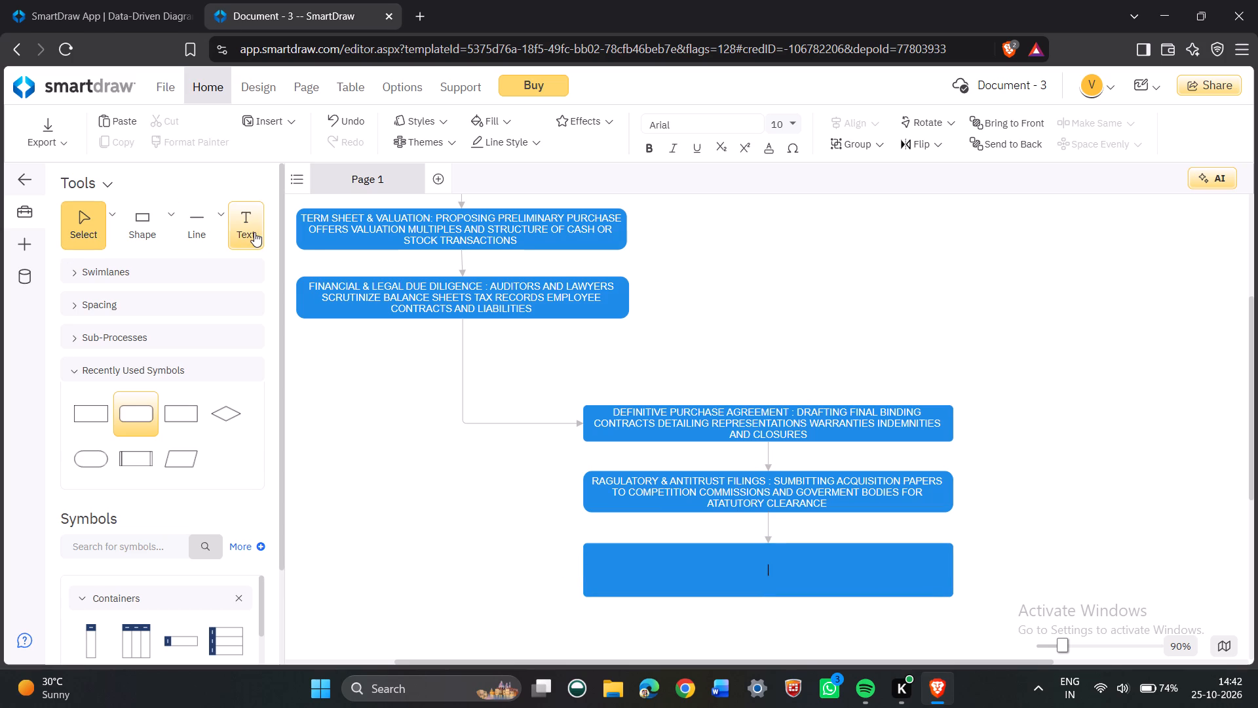
text(SHAR)
key(e)
text(HOLDER)
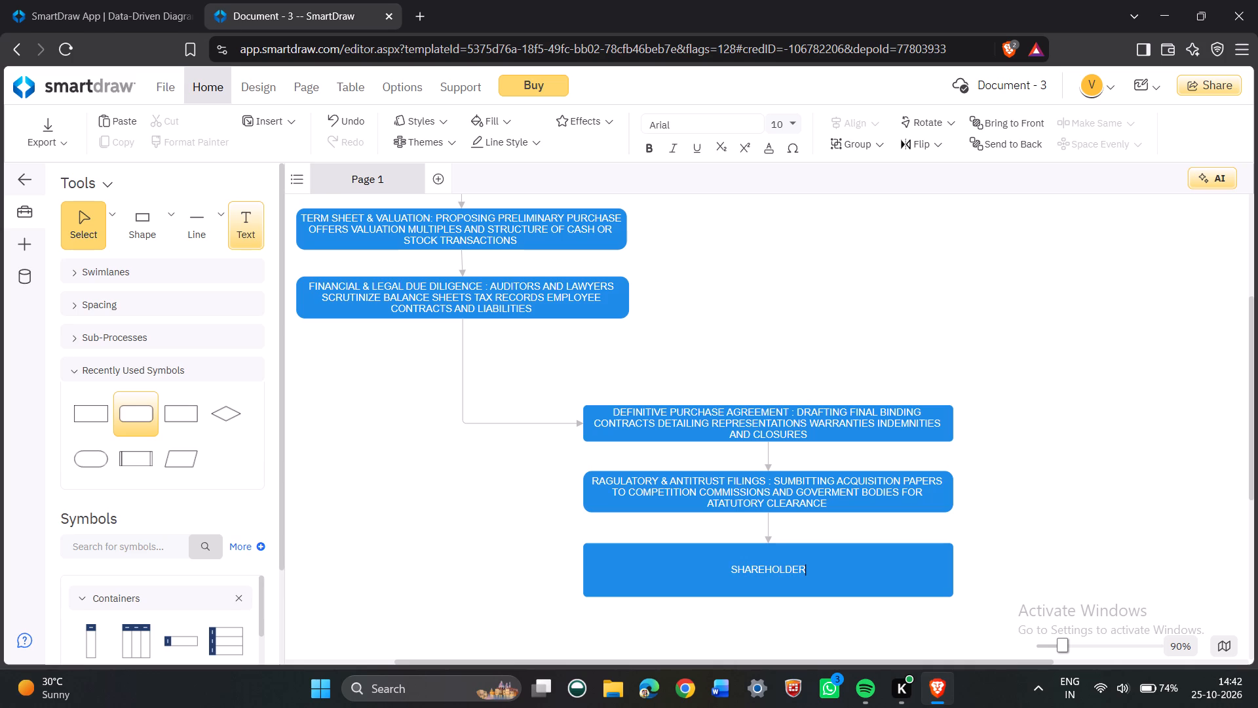
key(space)
text(APPRO)
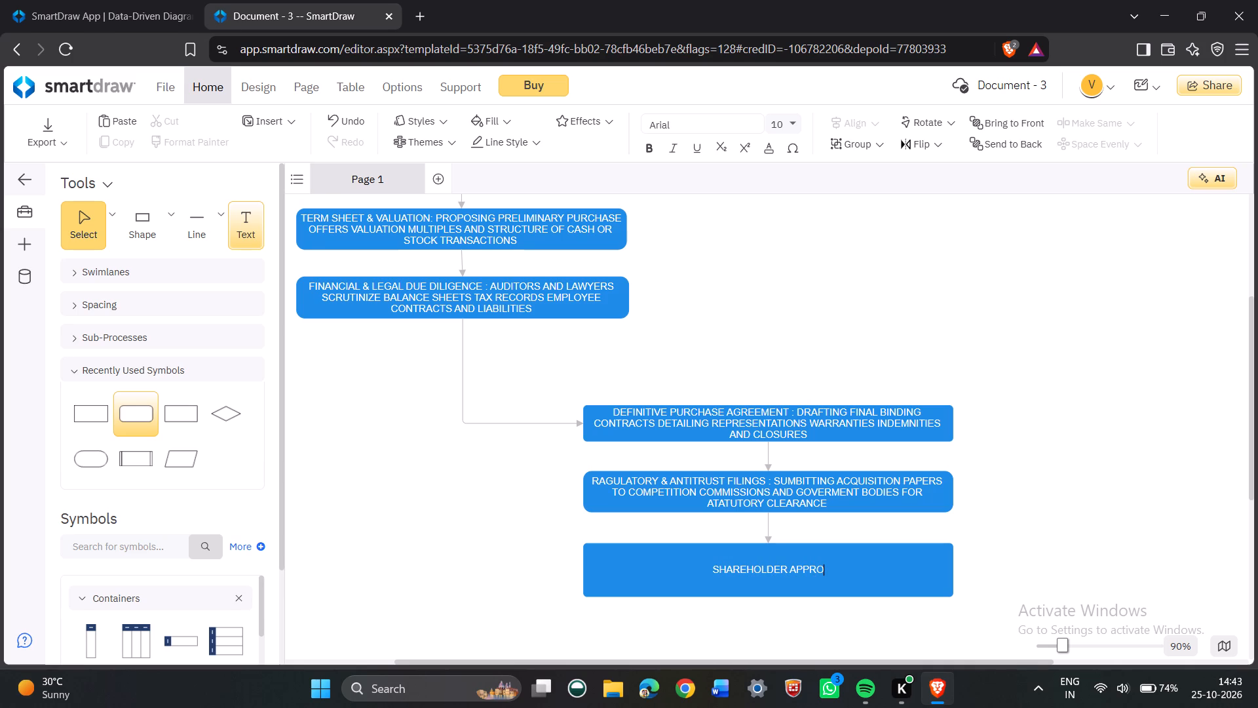
key(c)
key(BackSpace)
text(VALS)
key(space)
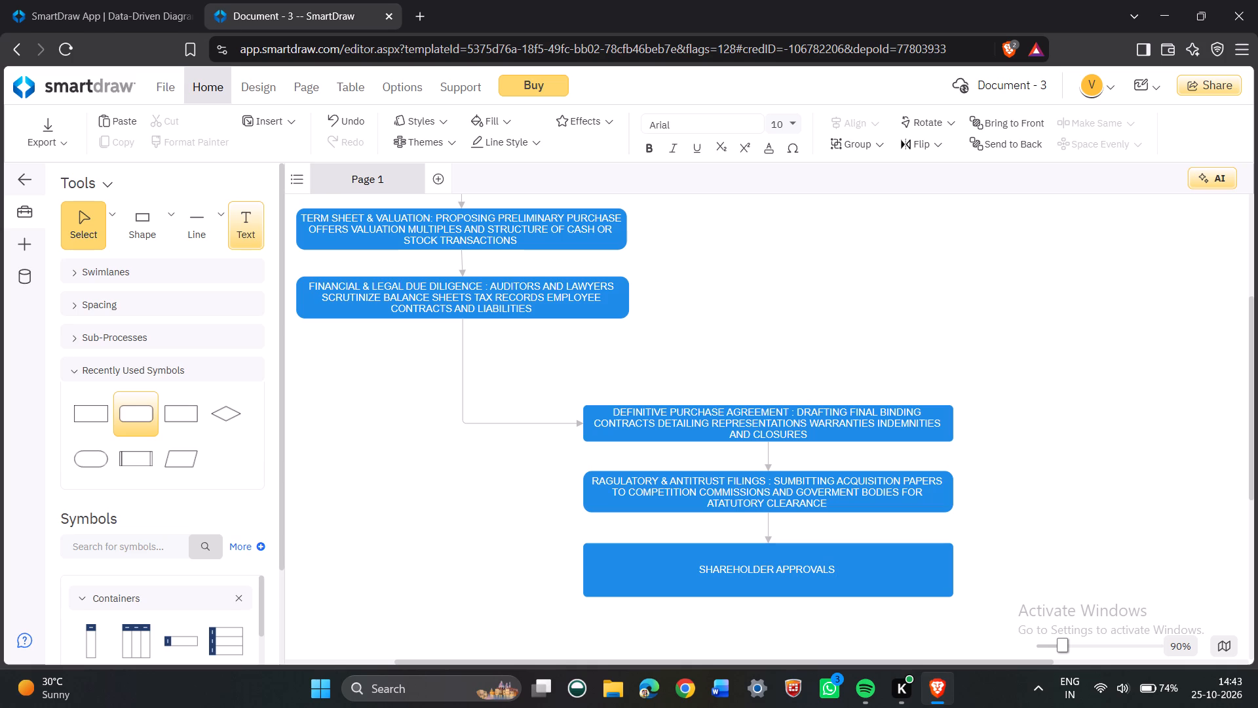
Continue the shareholder approvals label with ": BOARD OF DIRECTORS".
text(BOARD)
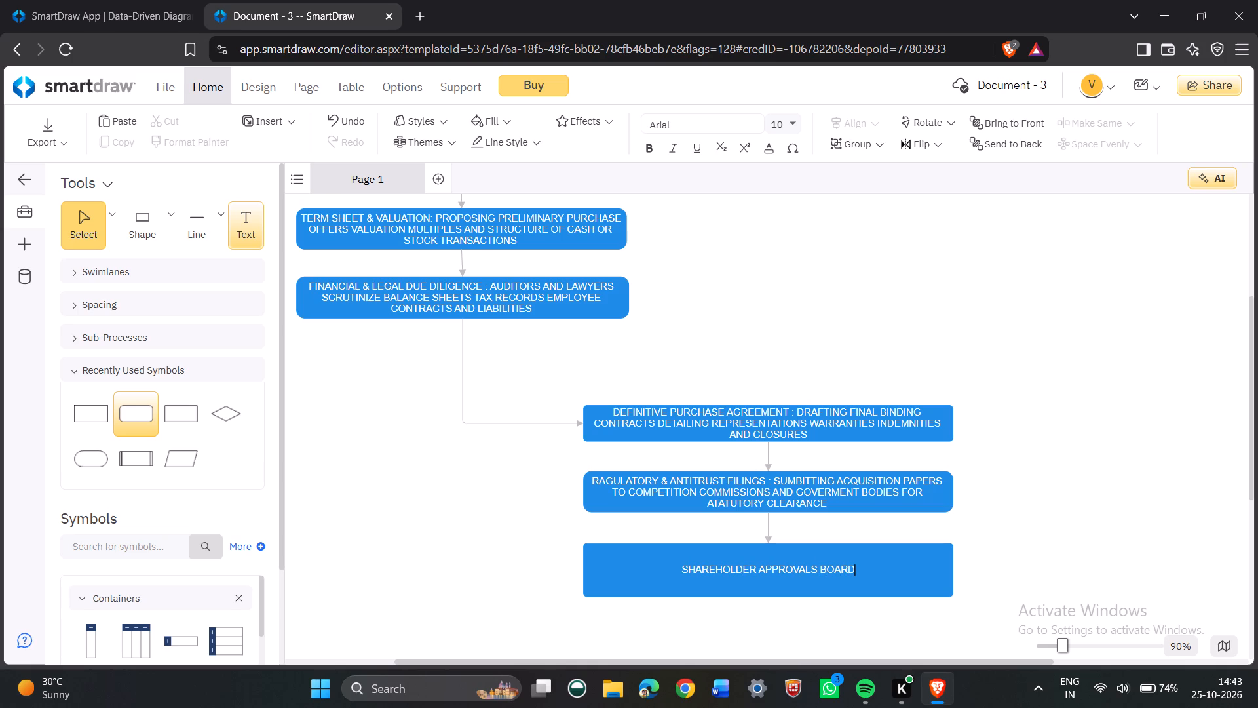
key(space)
text(OF)
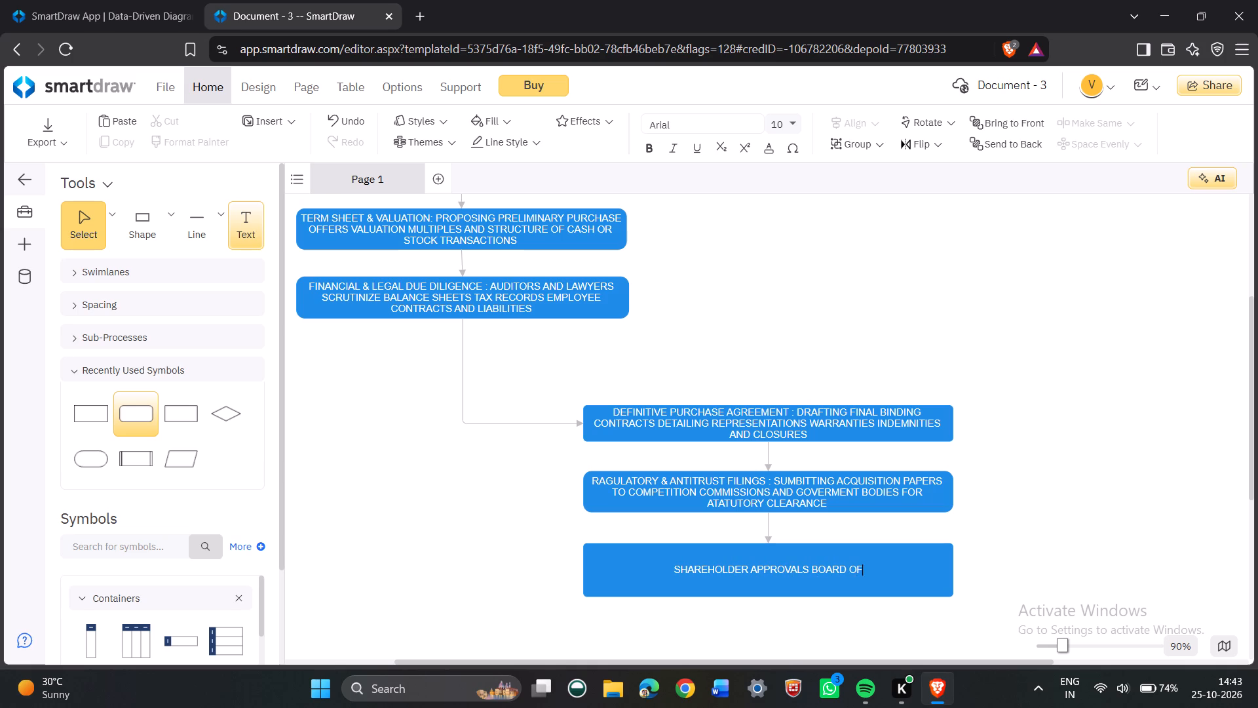
key(BackSpace)
key(BackSpace)
key(BackSpace)
key(BackSpace)
key(BackSpace)
key(BackSpace)
key(BackSpace)
key(BackSpace)
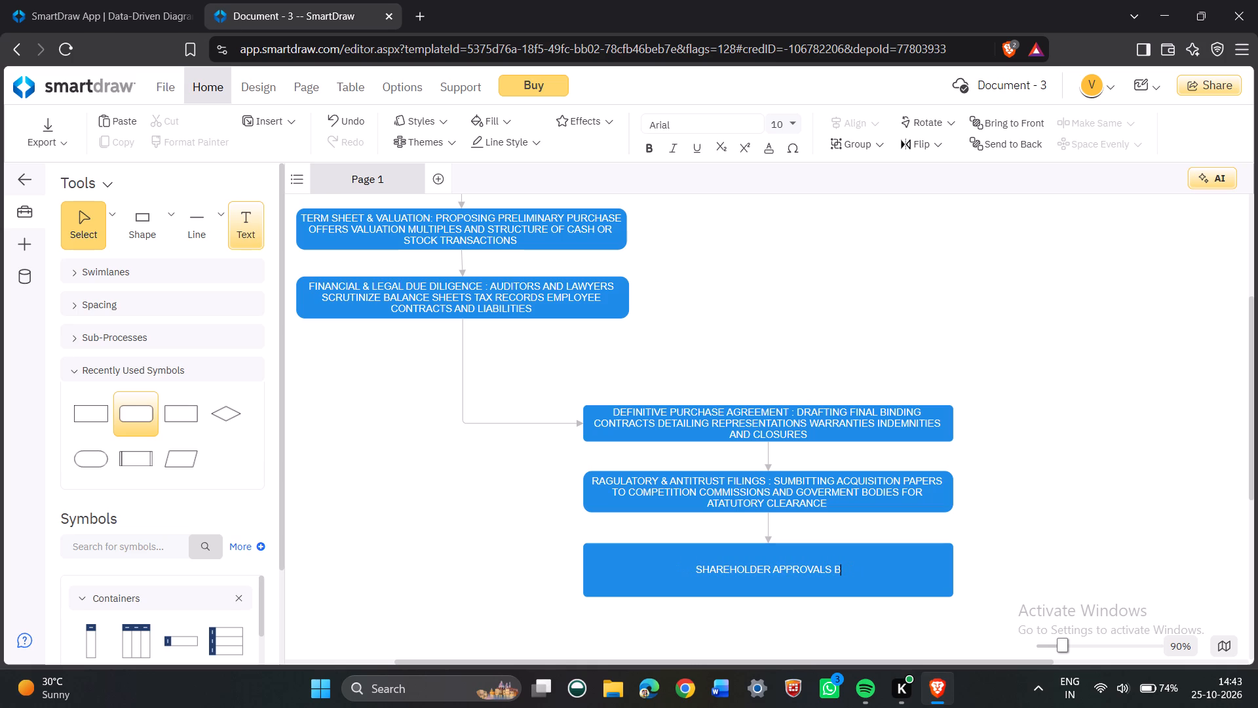
text(: BOARD O)
text(F)
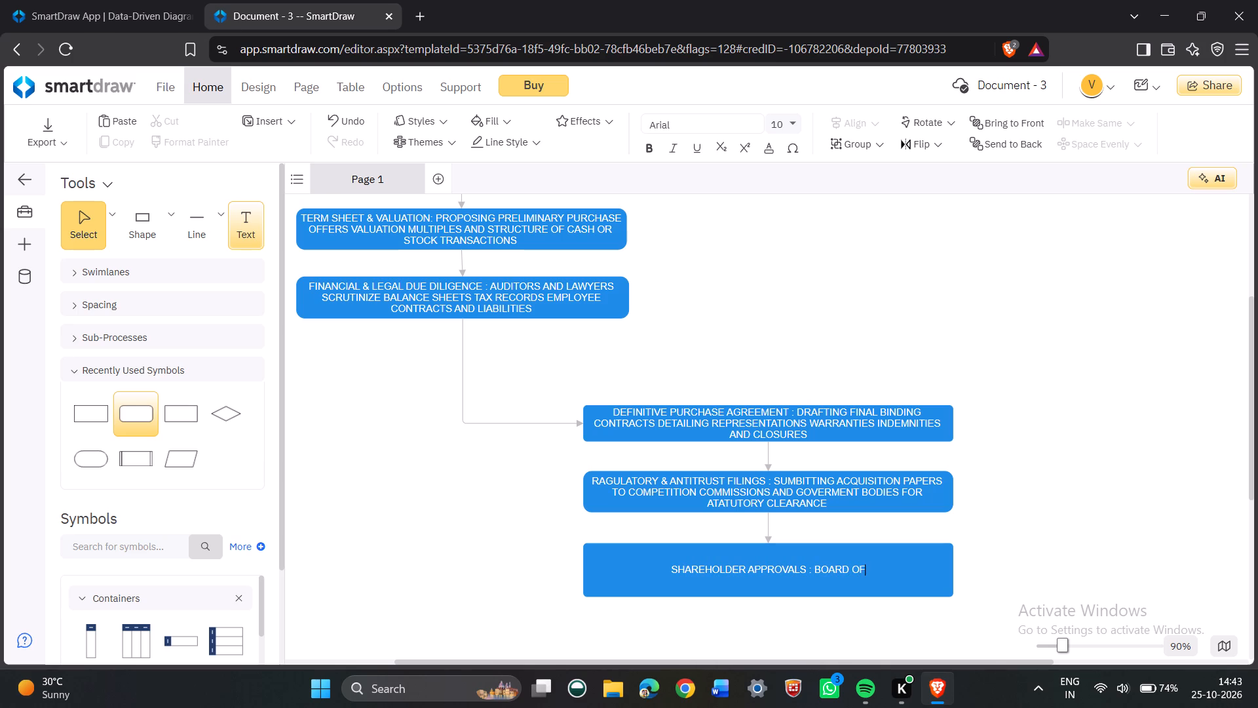
key(space)
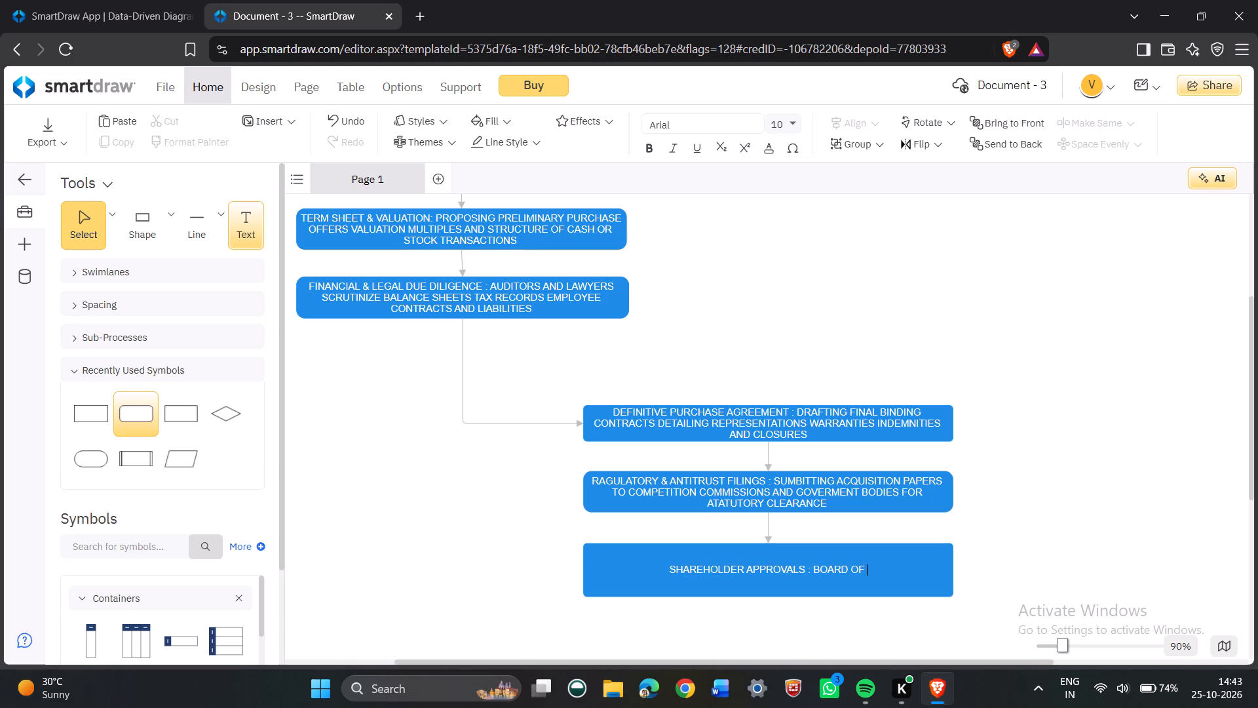
text(DIRECTORS)
key(space)
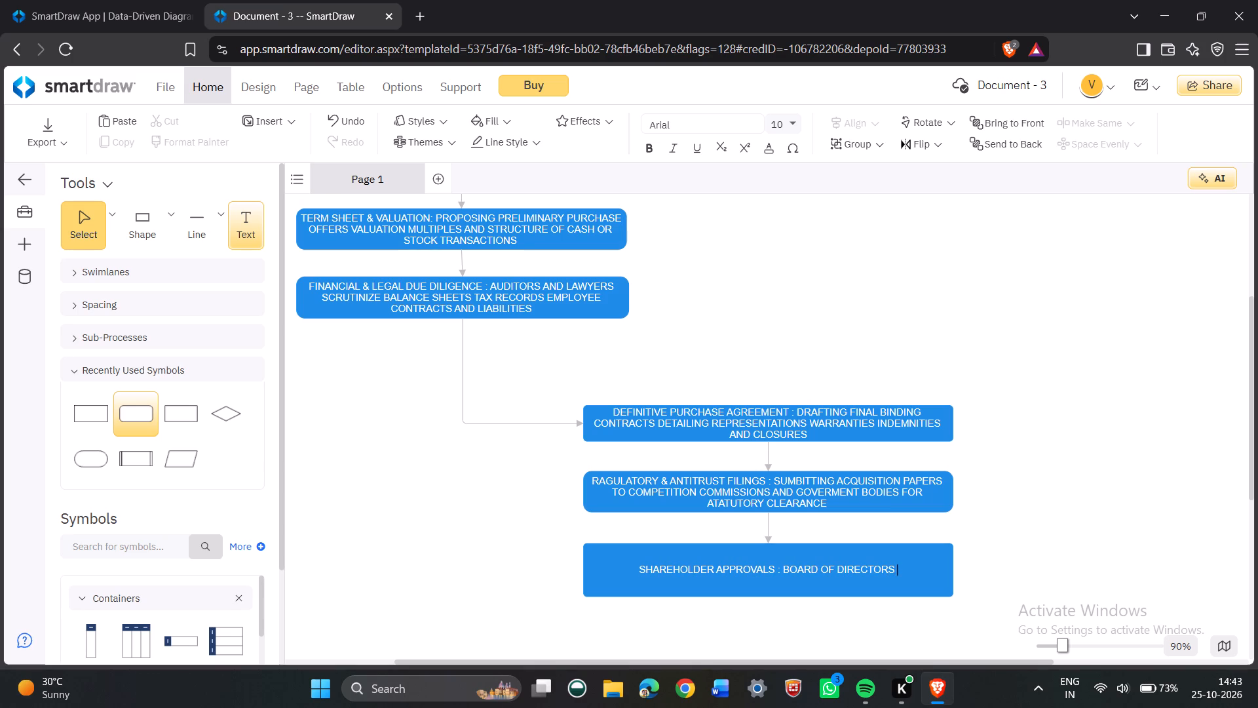
Extend the shareholder approvals label with "AND COMPANY SHAREHOLDERS VOTE AND PASS RESOLUTIONS".
text(AND)
key(space)
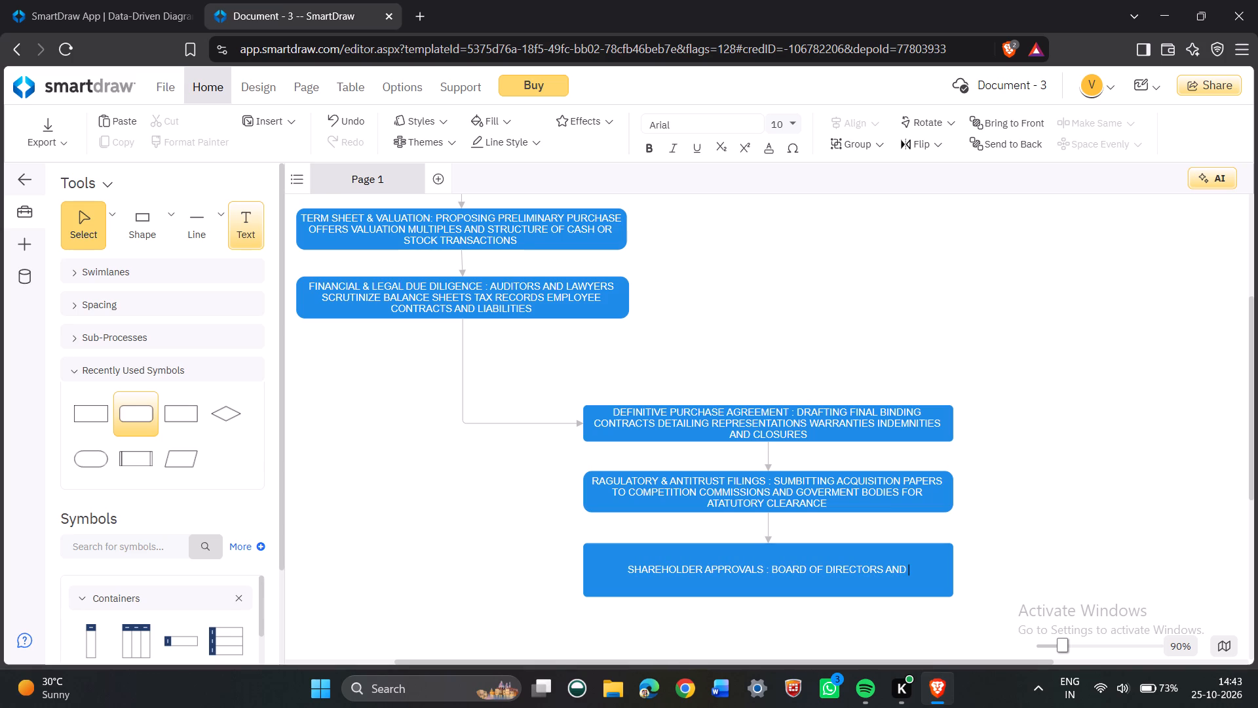
text(COMPANY)
key(space)
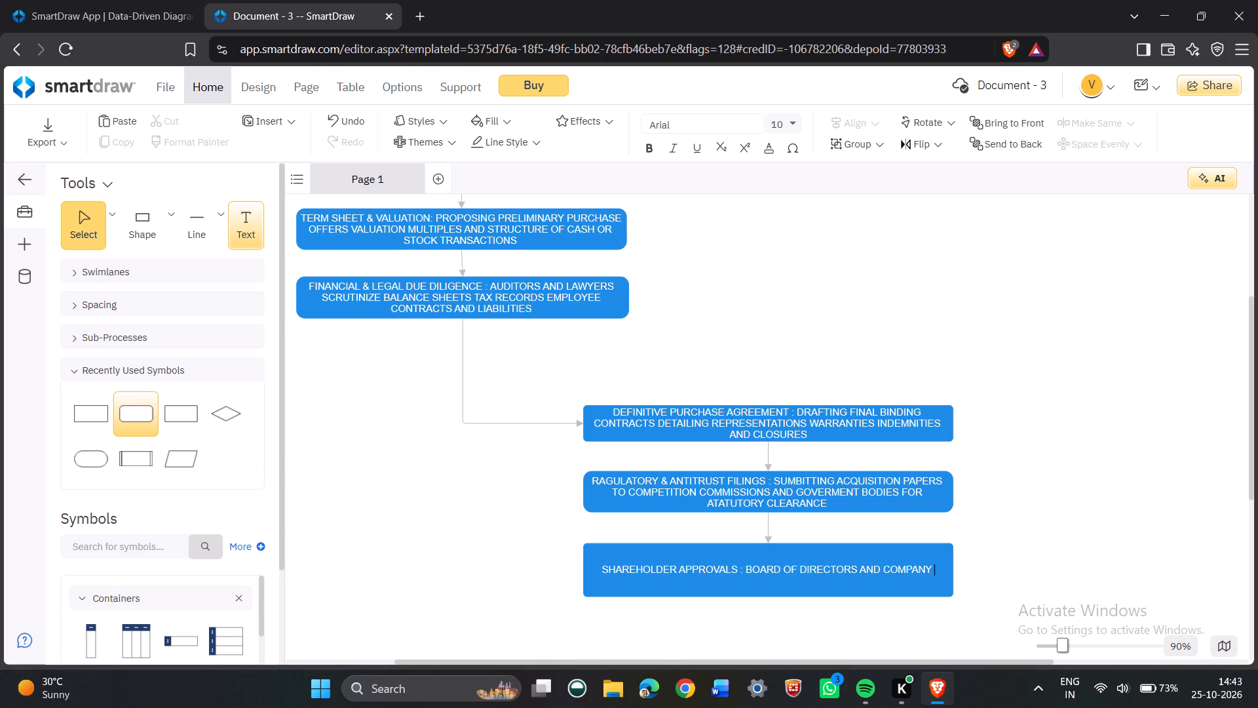
text(SHARE)
text(HOLDERS)
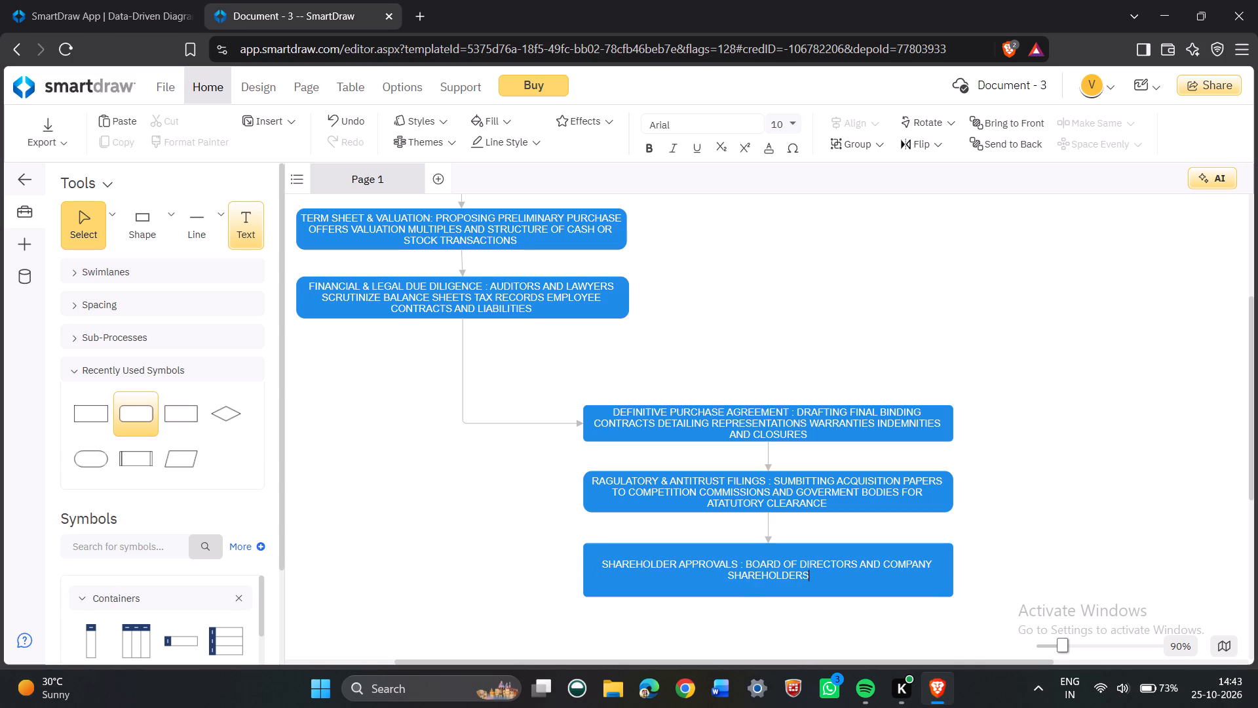
key(space)
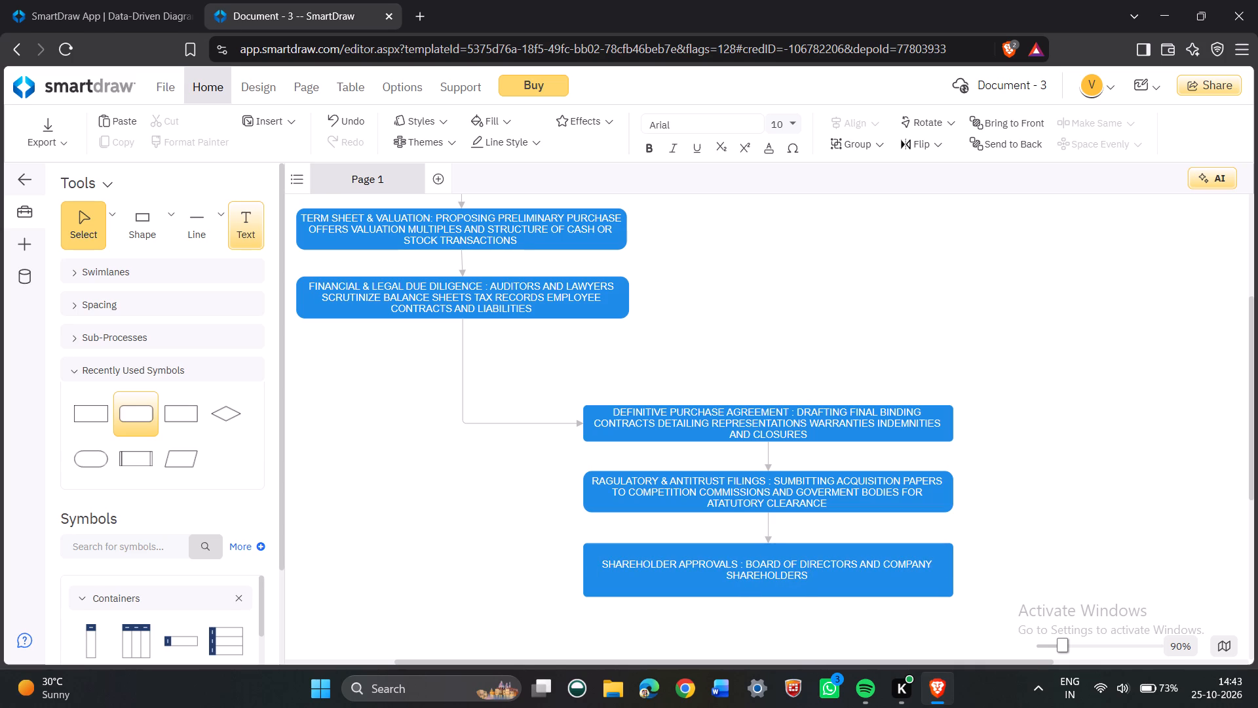
text(VOTE)
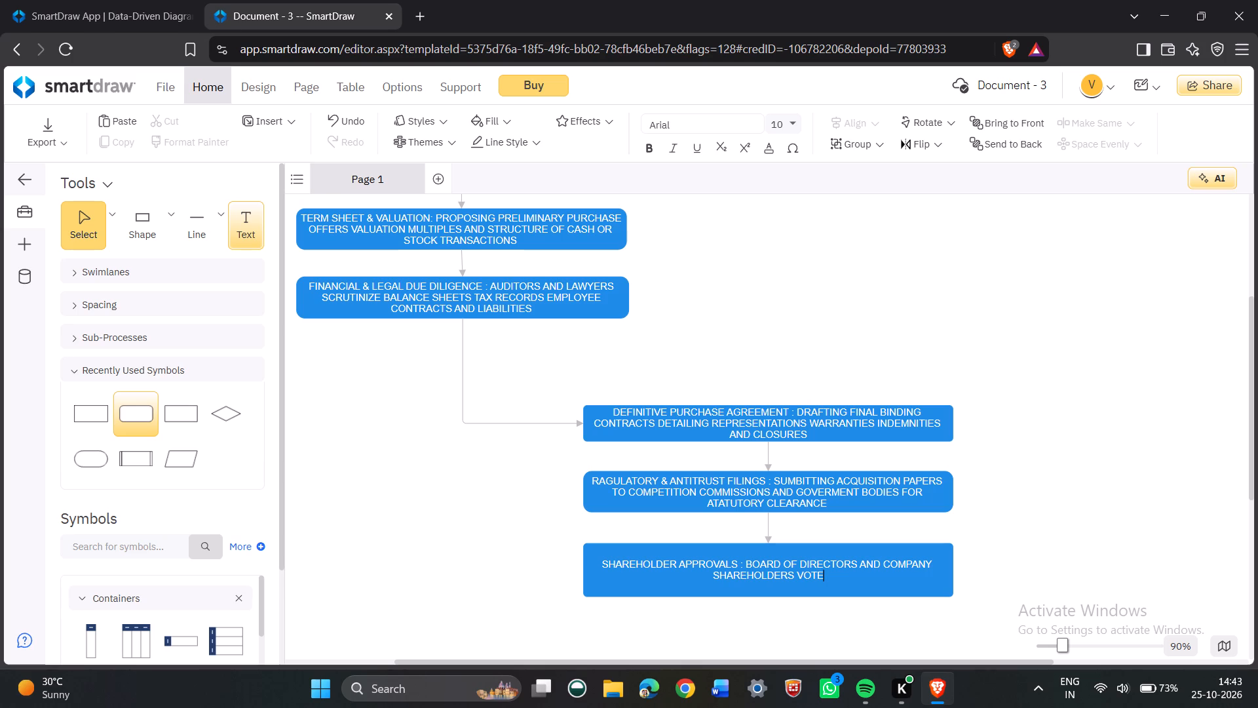
key(space)
text(AND PASS)
key(space)
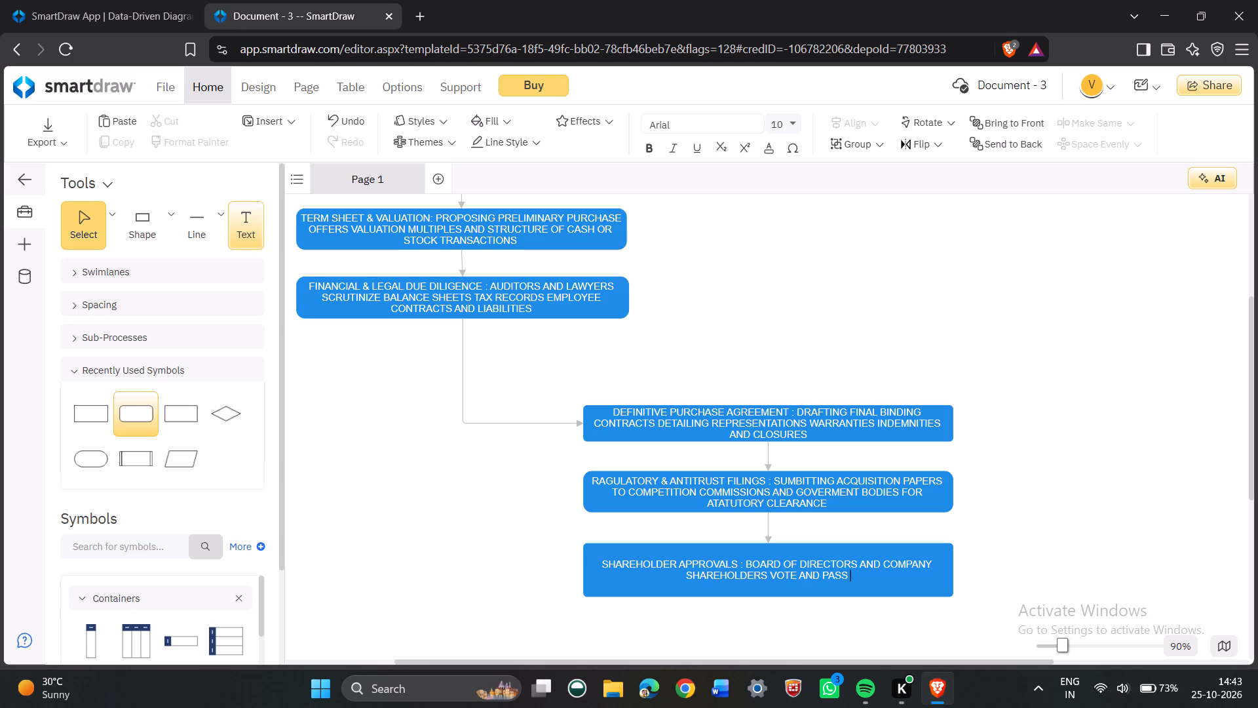
text(RESOL)
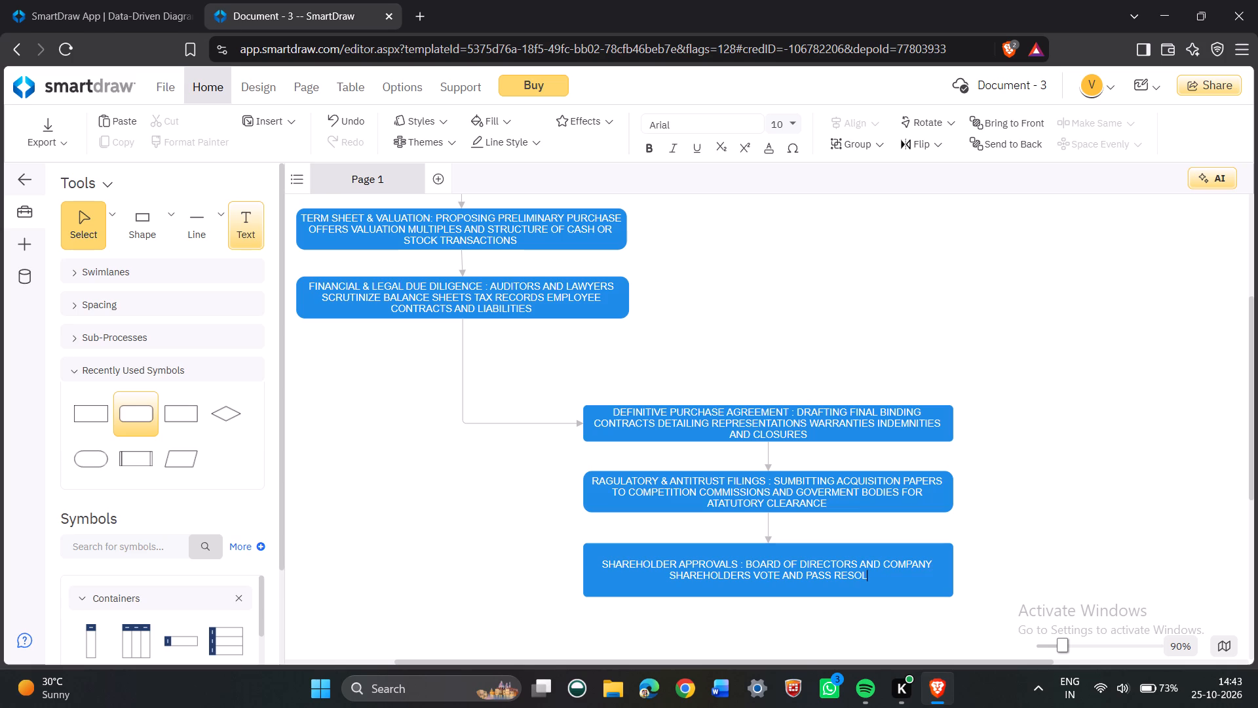
text(UTIONS)
key(space)
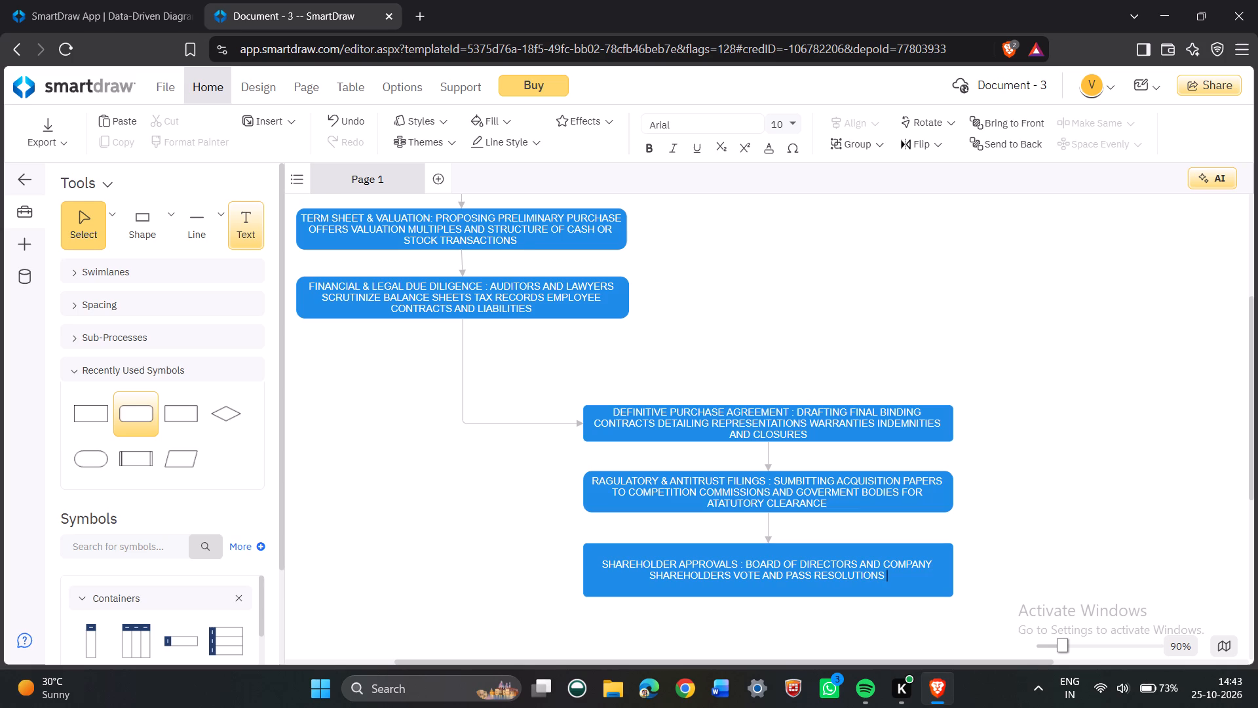
Finish the shareholder approvals label with "AUTHORIZING THE MARGER TRANSACTION".
text(AUTHO)
key(r)
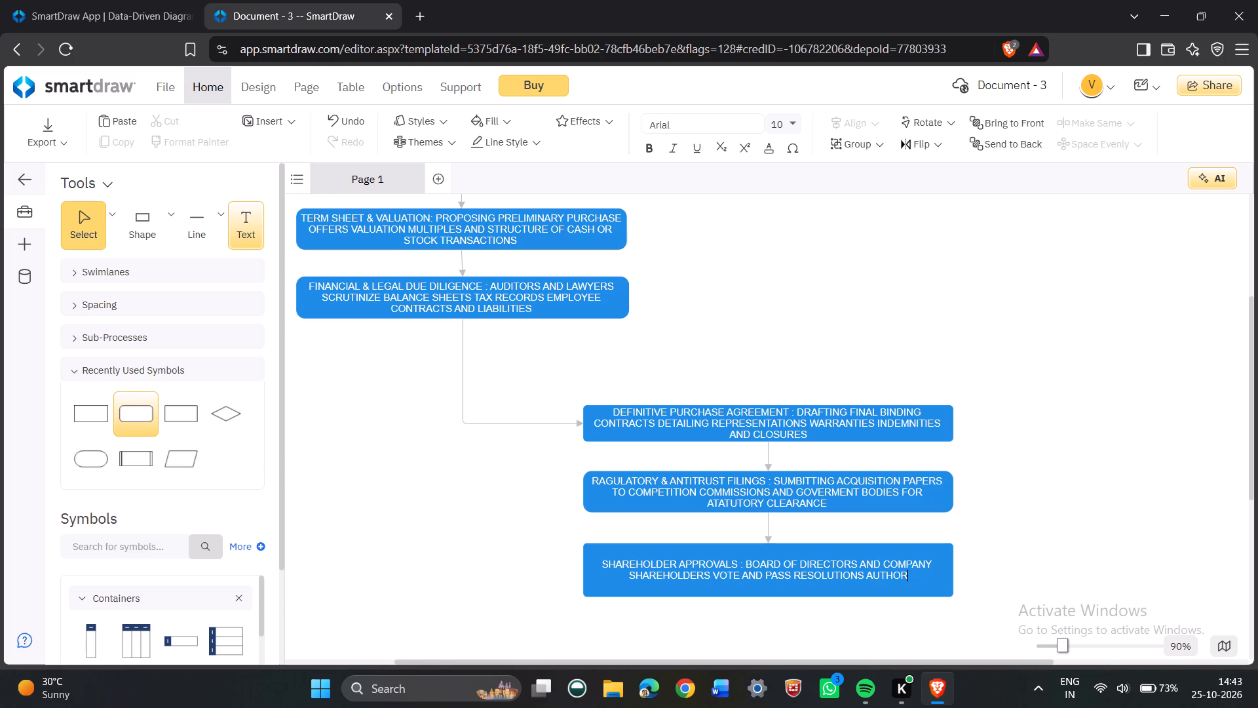
key(i)
text(ZING)
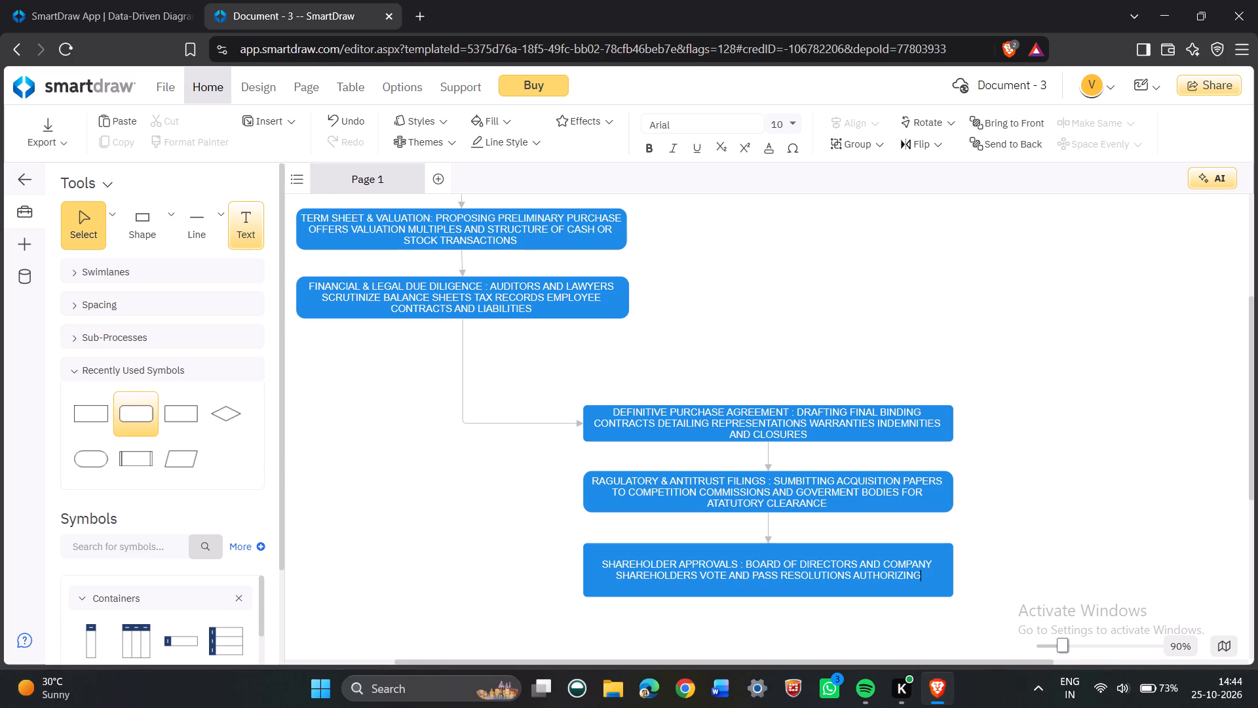
key(space)
text(THE MA)
text(RGER)
key(space)
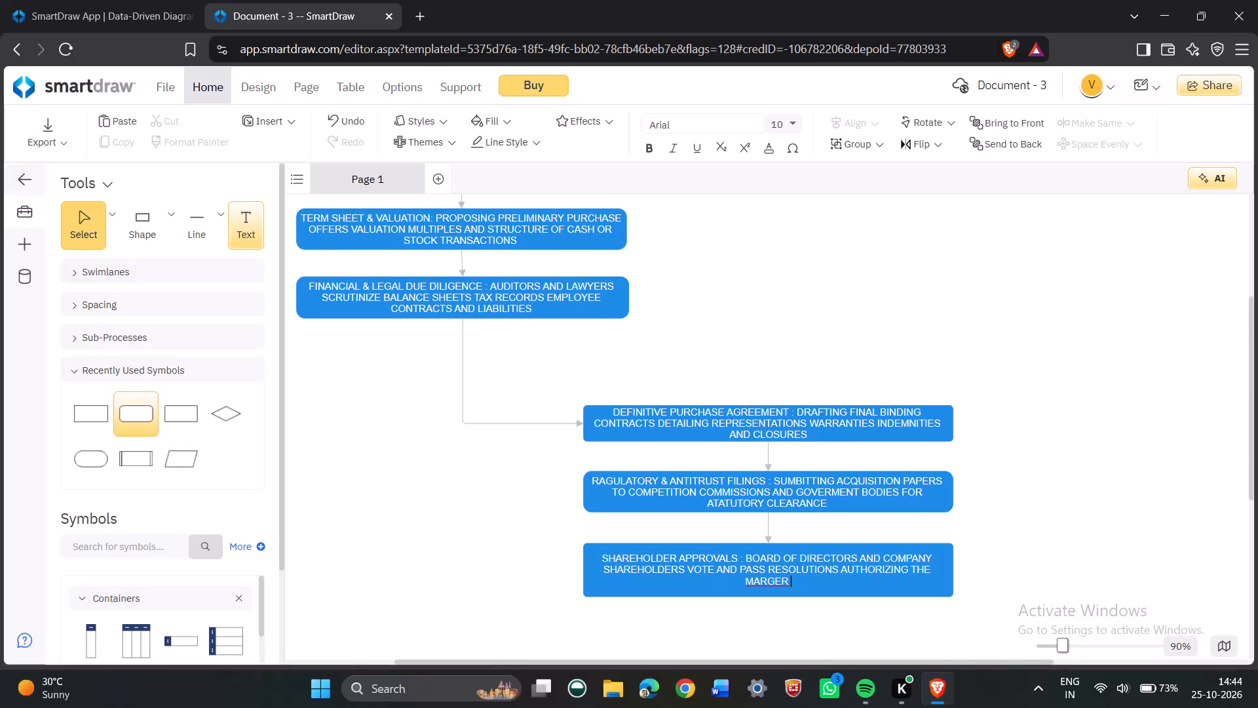
text(TRAN)
text(SACTION)
key(space)
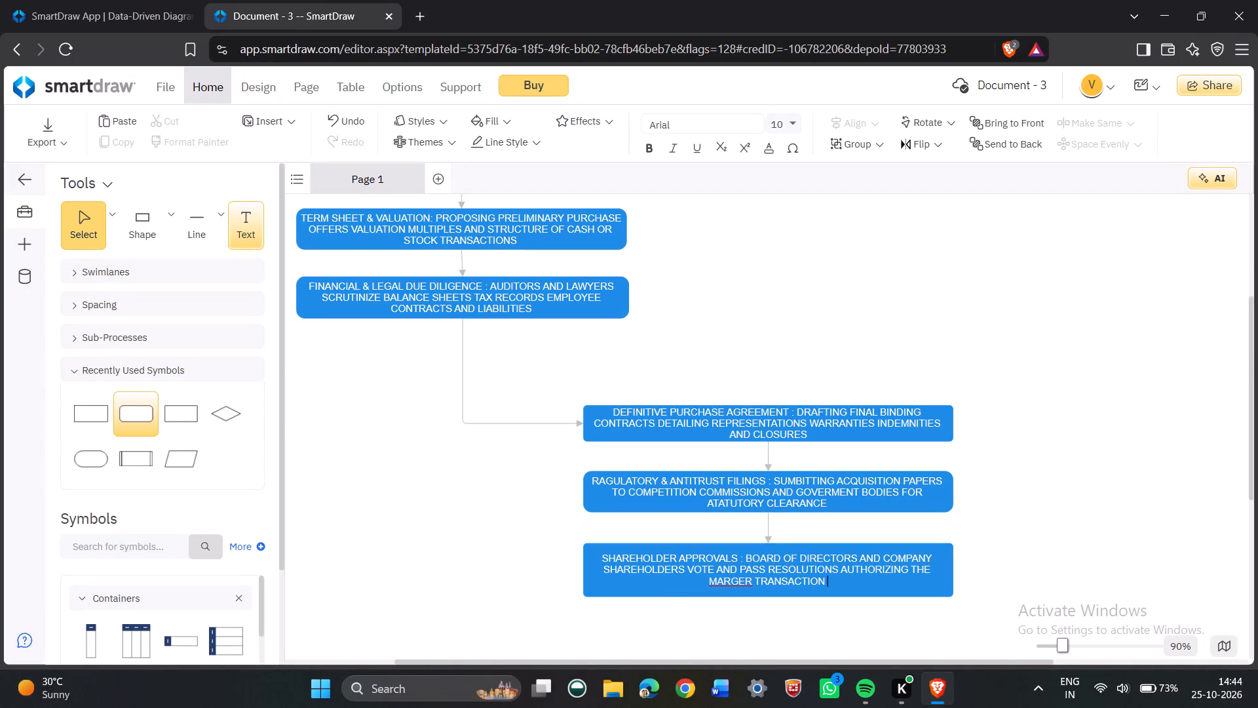
key(BackSpace)
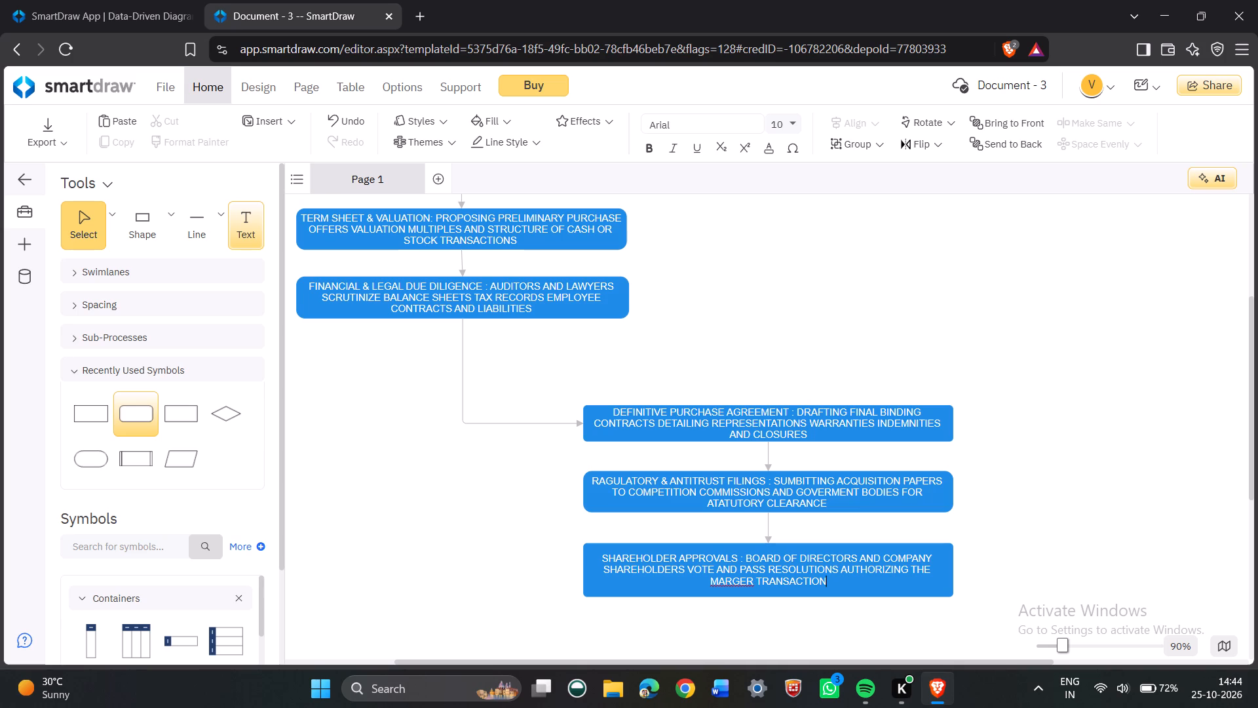
click(385, 494)
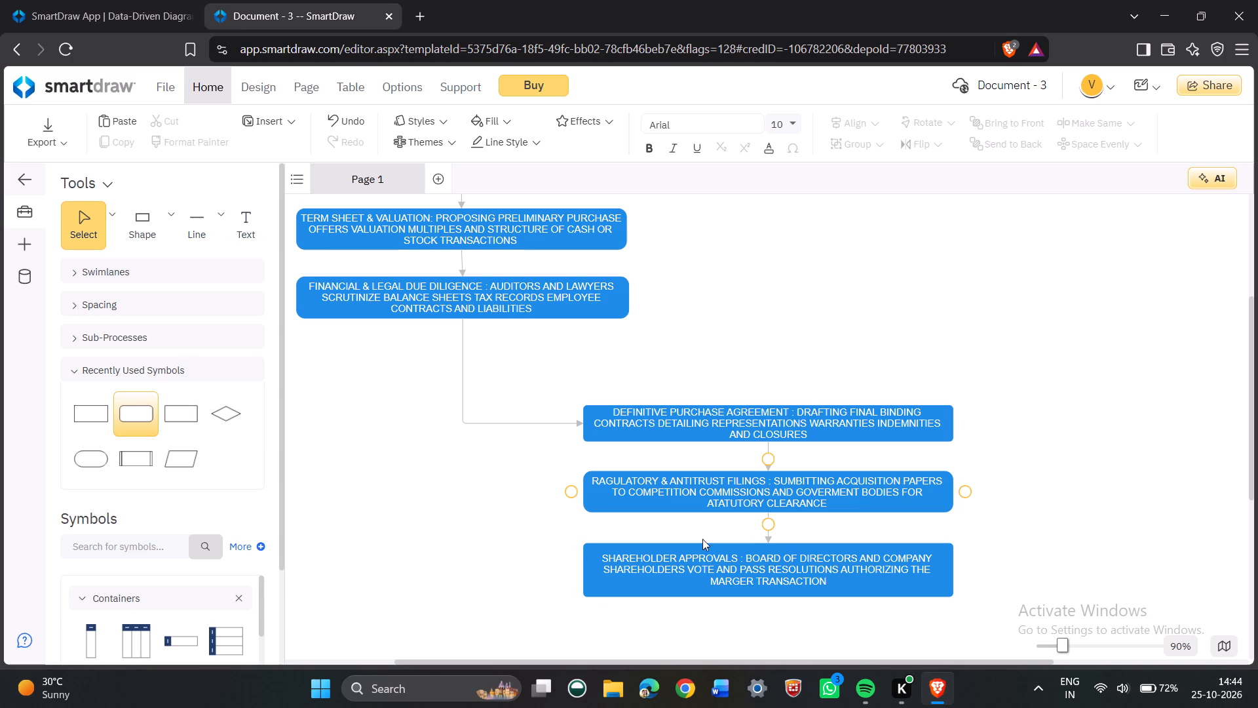
Reduce the shareholder approvals box's height from its bottom edge to fit the three-line label.
click(722, 568)
scroll(727, 553, down, 2)
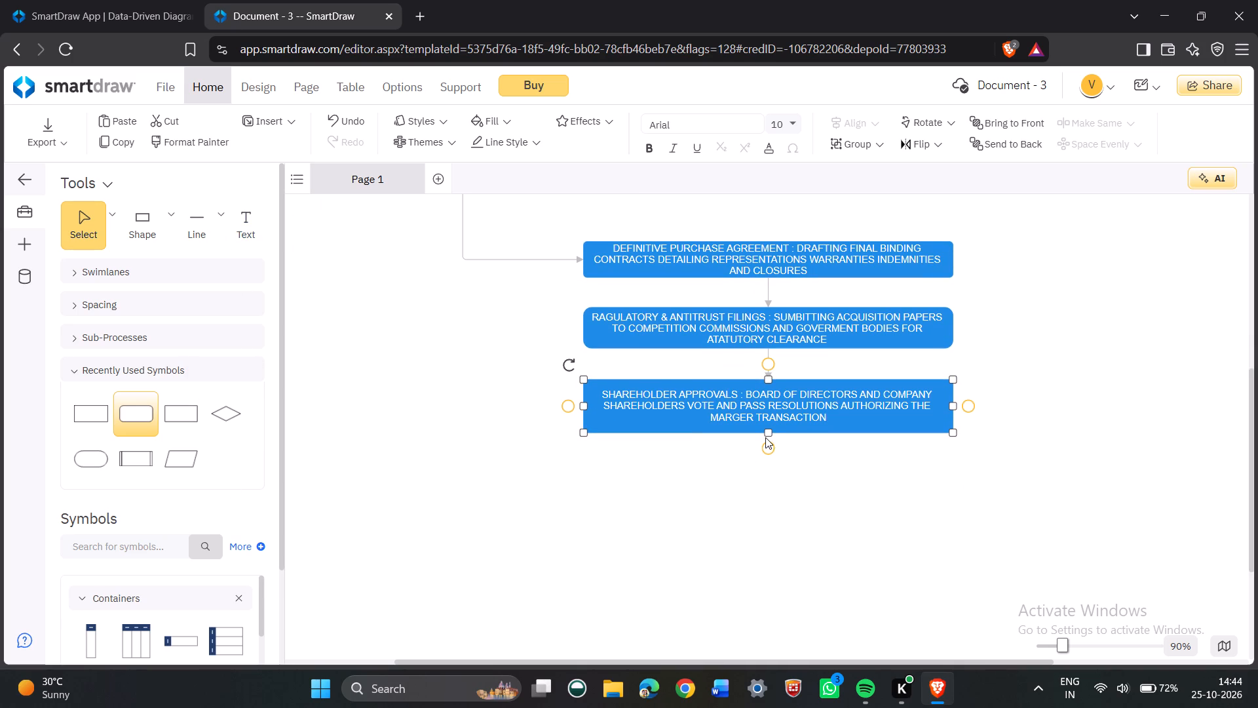
drag(765, 434, 767, 411)
Draw a segmented arrow from the bottom centre of the shareholder approvals box, running down and turning left to below the box's left edge.
scroll(665, 465, up, 7)
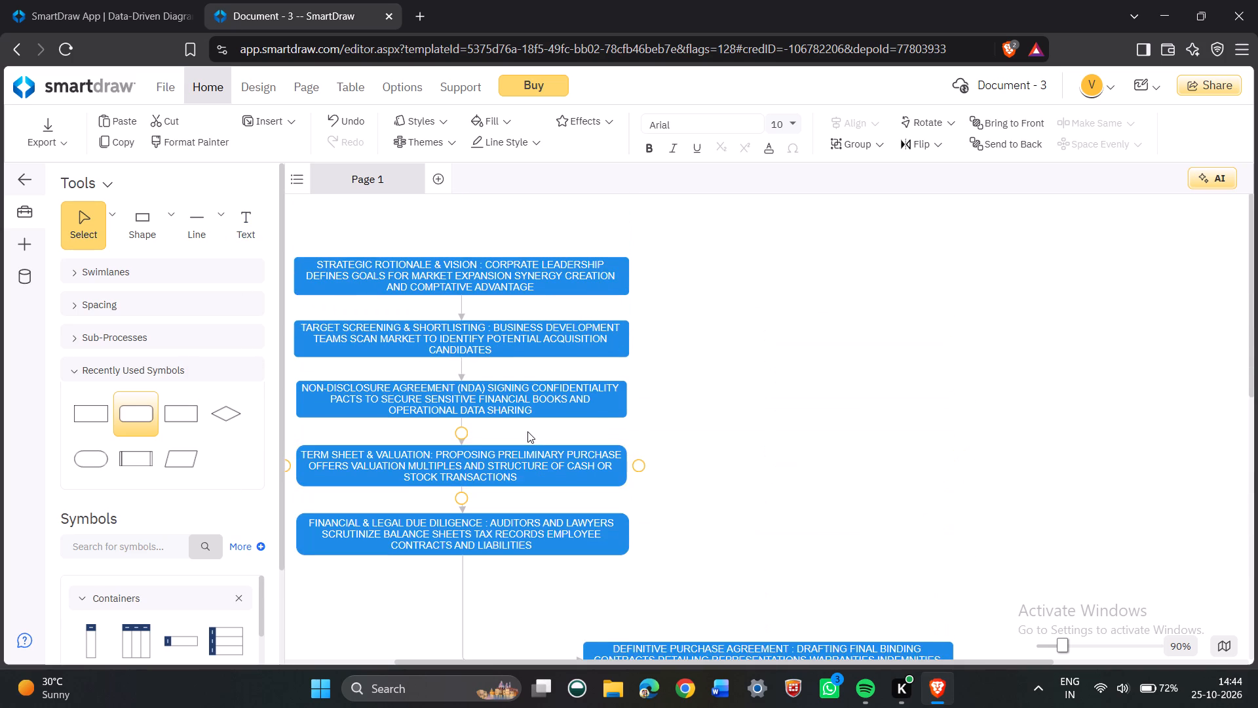
scroll(527, 431, down, 3)
scroll(687, 524, down, 4)
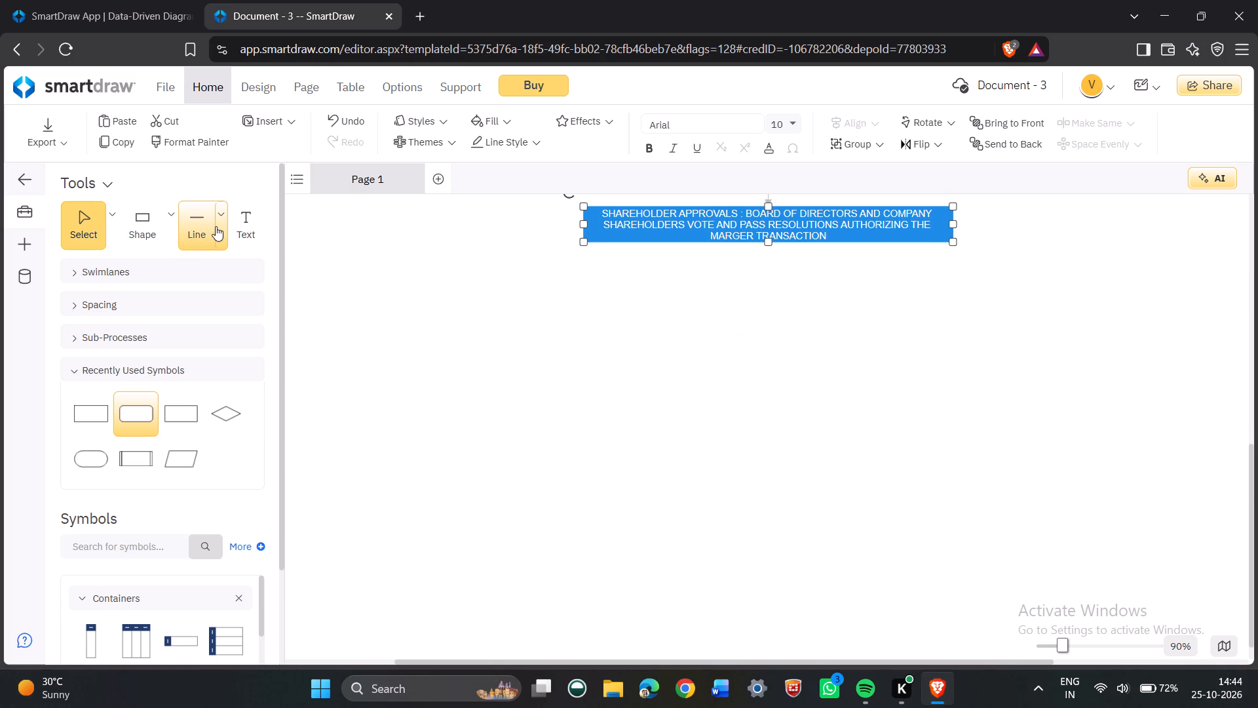
drag(218, 226, 239, 227)
click(246, 218)
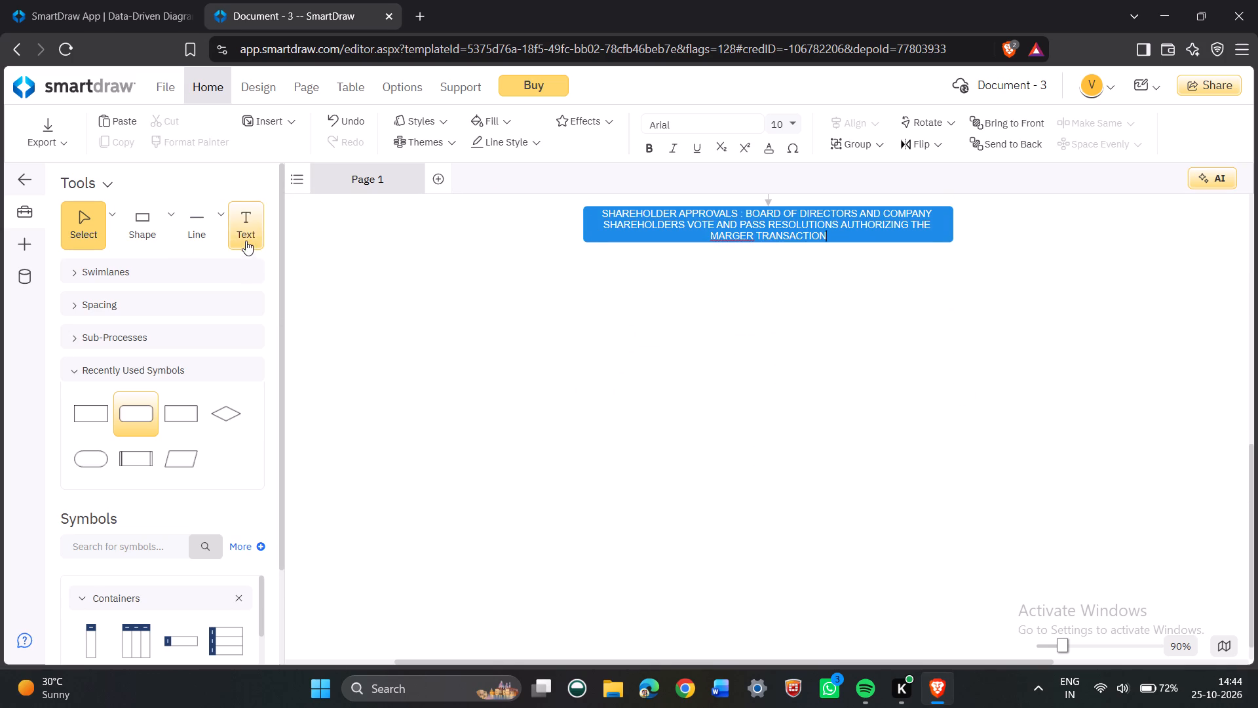
click(215, 228)
click(242, 334)
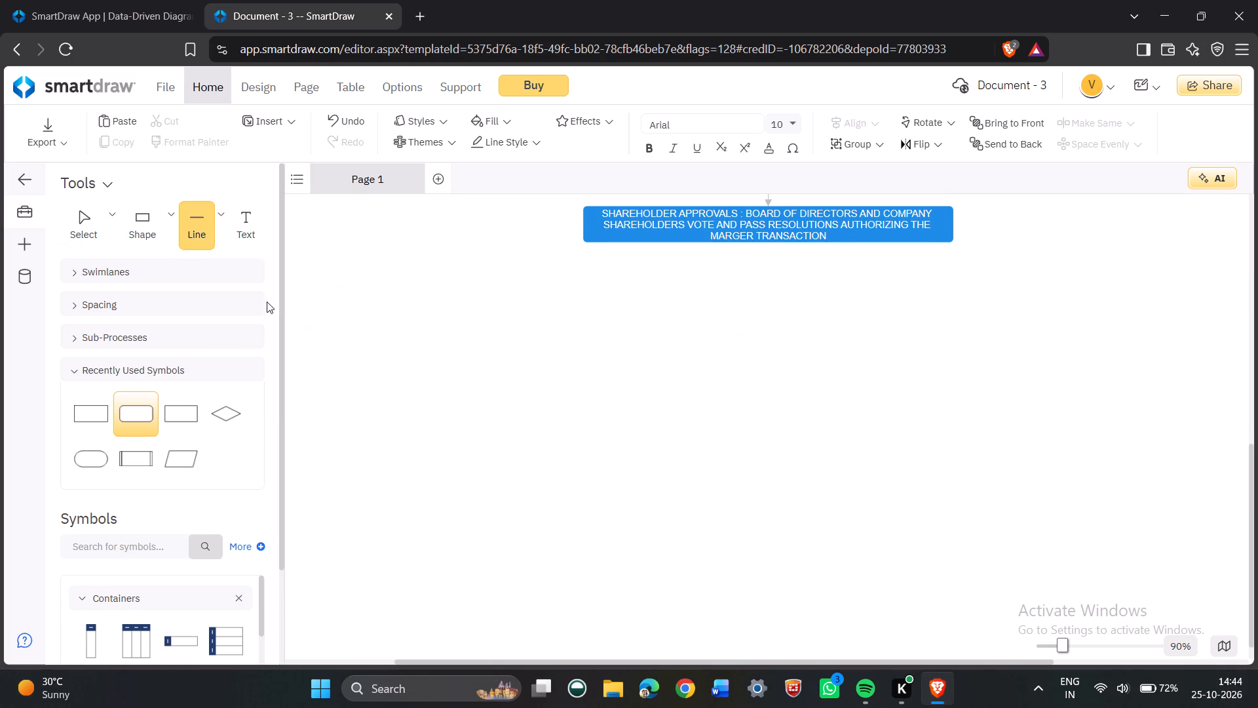
drag(767, 240, 765, 306)
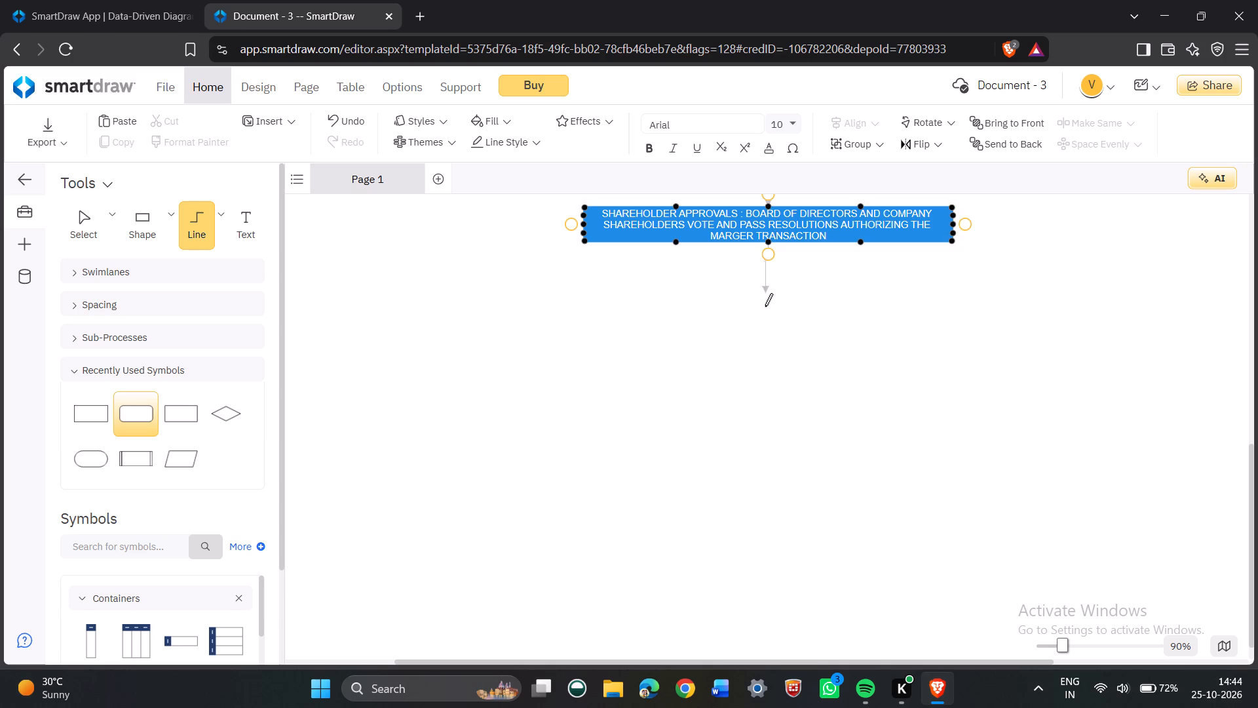
drag(765, 306, 567, 368)
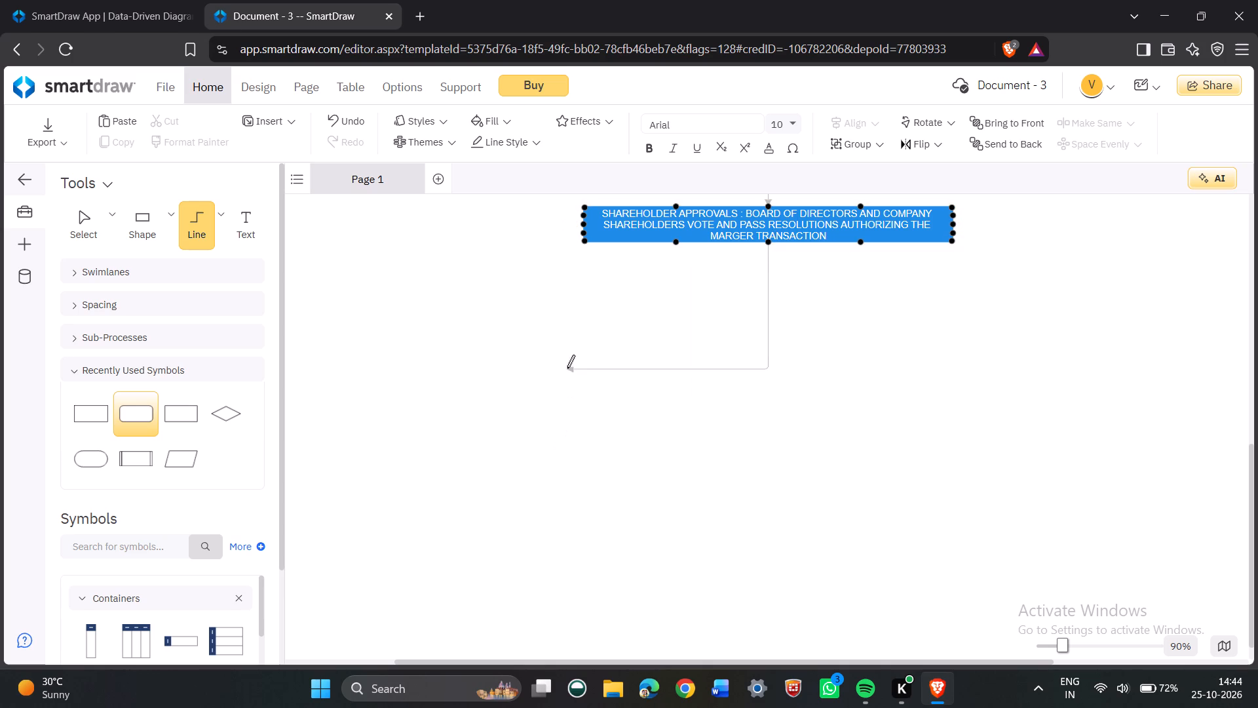
drag(567, 368, 581, 378)
click(558, 455)
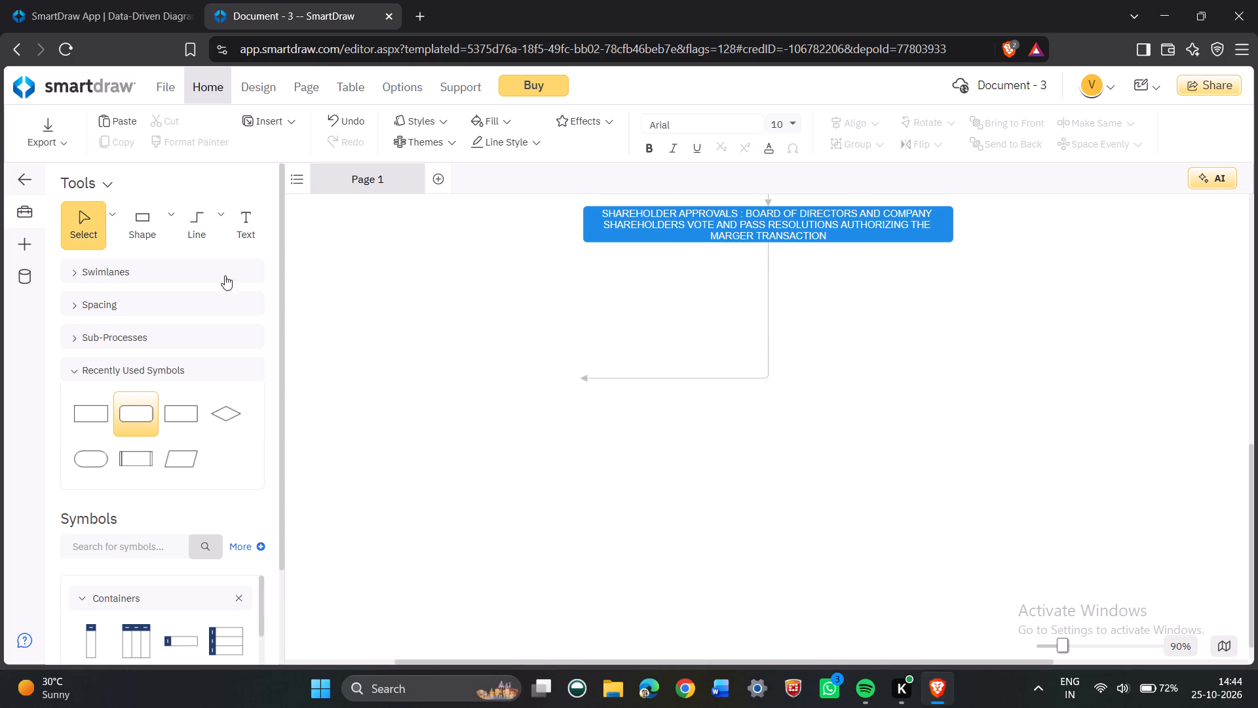
Add a rectangle at the head of the segmented arrow and widen it to the left.
drag(126, 224, 536, 373)
drag(472, 376, 286, 401)
Start the label of the new box below the shareholder approvals box with "FINANCIAL CLOSING & FUNDS TRANSFER :".
click(232, 221)
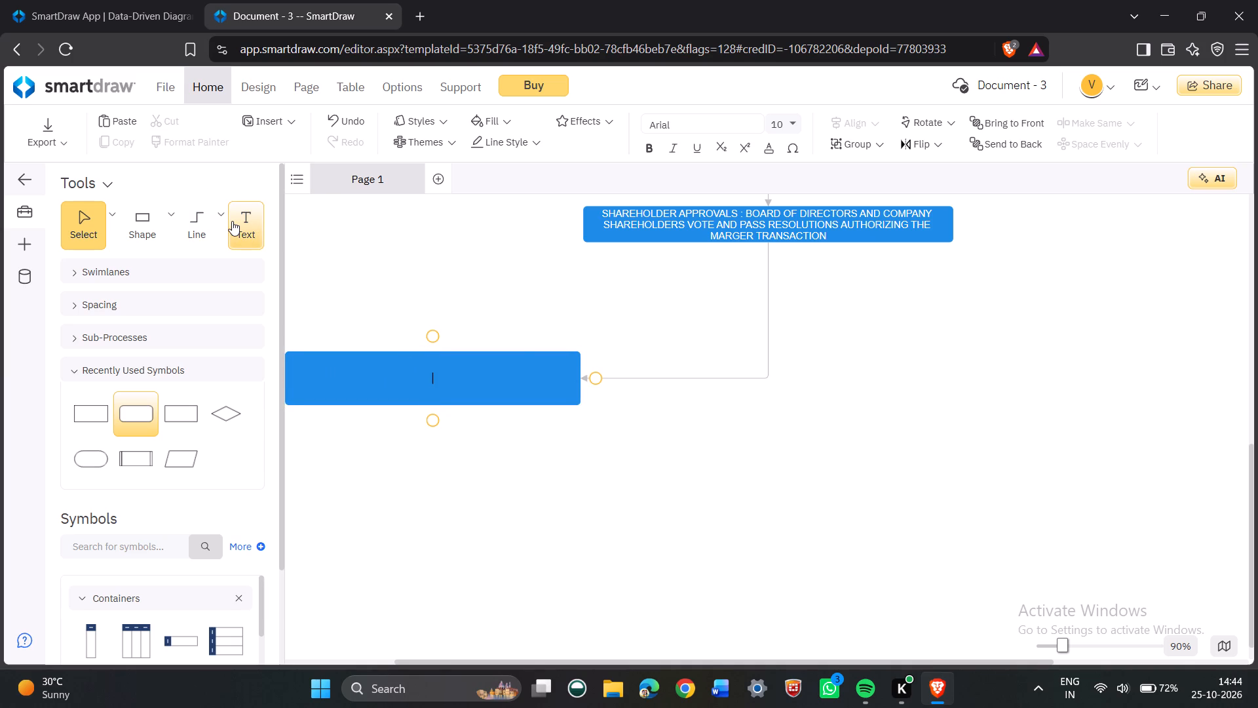
text(FINANCIAL)
key(space)
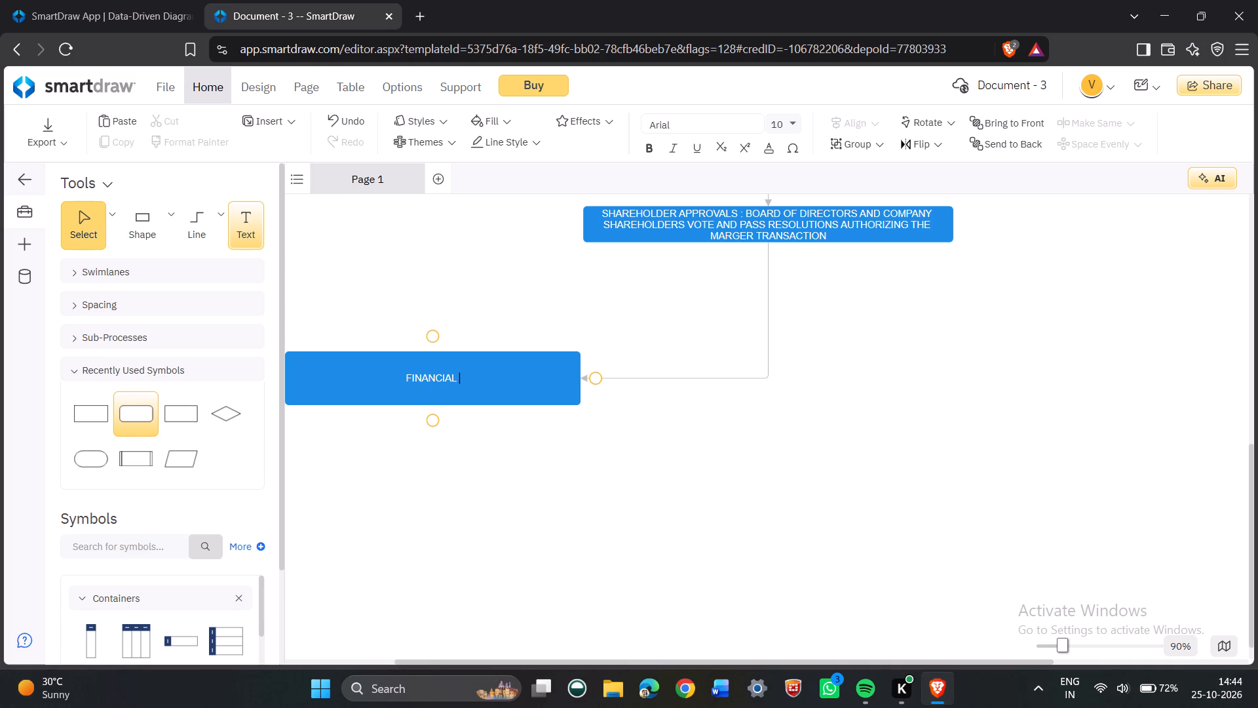
text(CLOSING)
key(space)
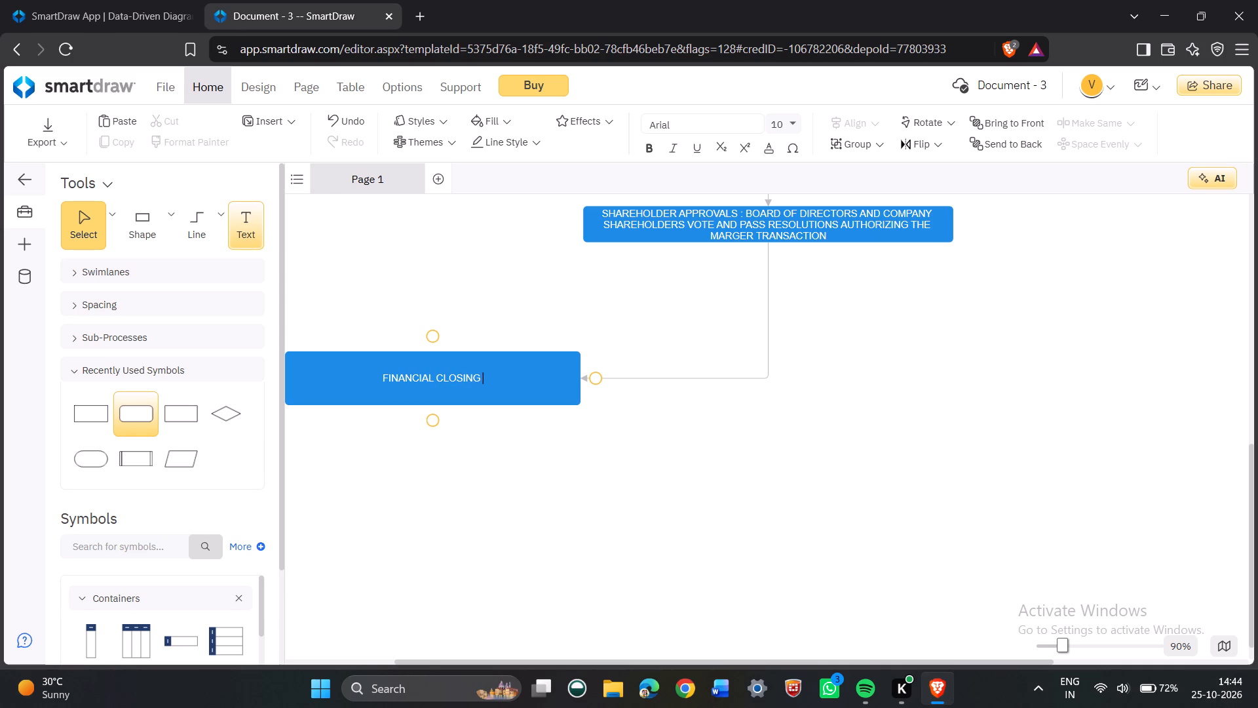
text(& FUND)
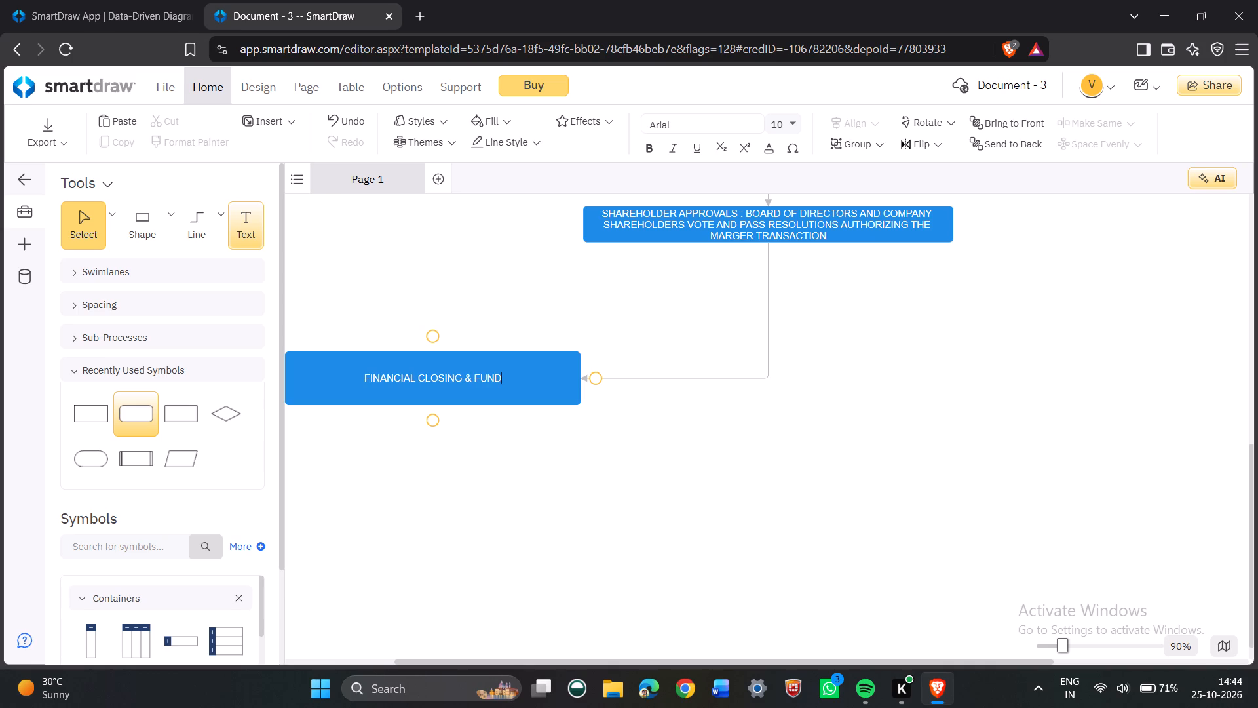
text(S)
key(space)
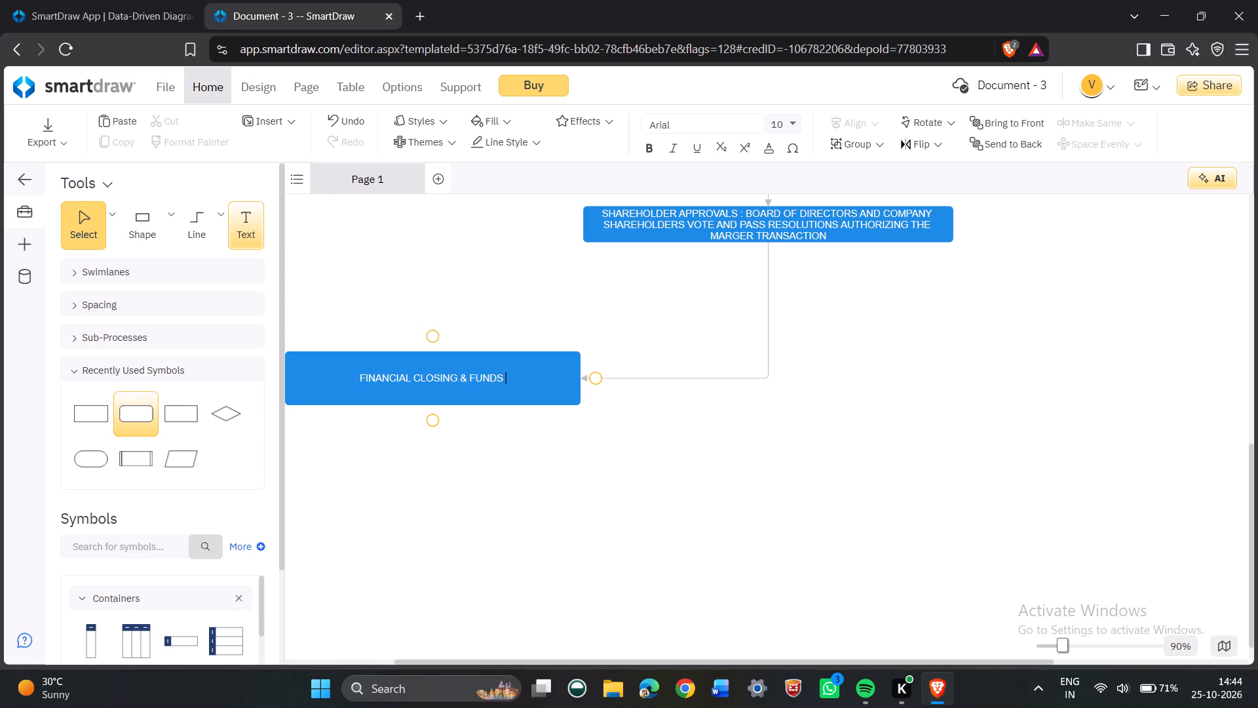
text(:)
key(space)
key(BackSpace)
key(BackSpace)
text(TRANSFER)
key(space)
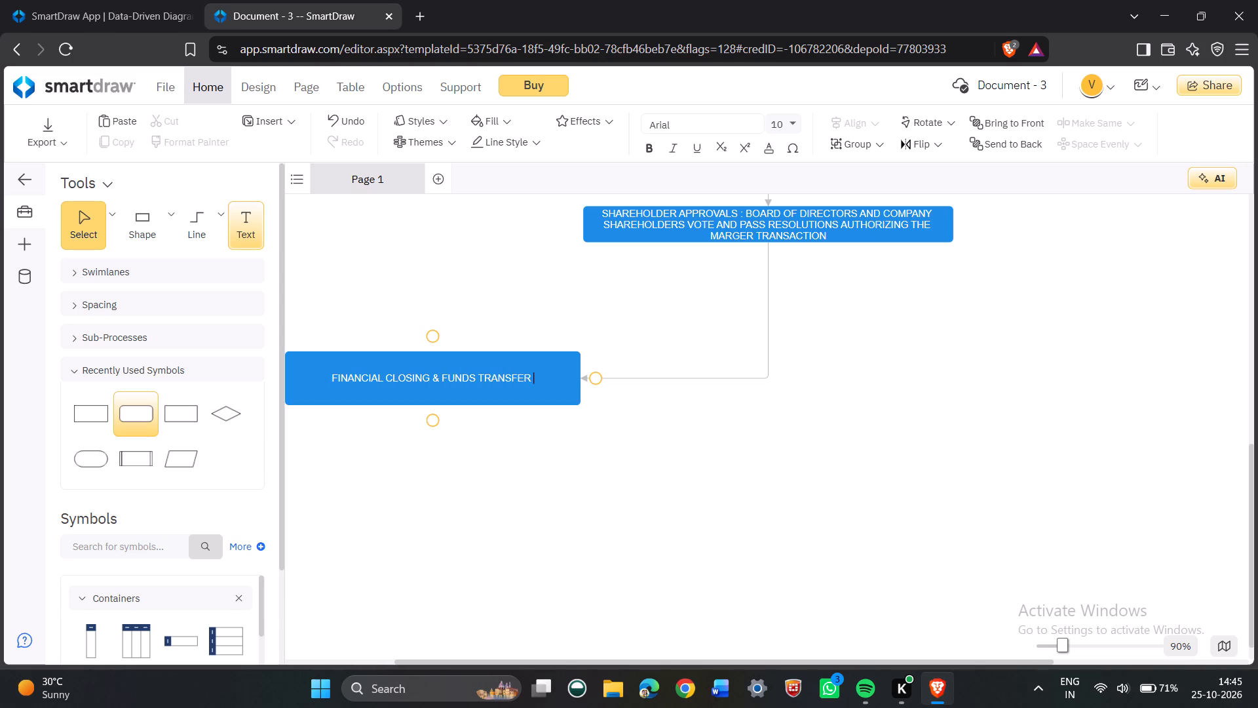
text(:)
key(space)
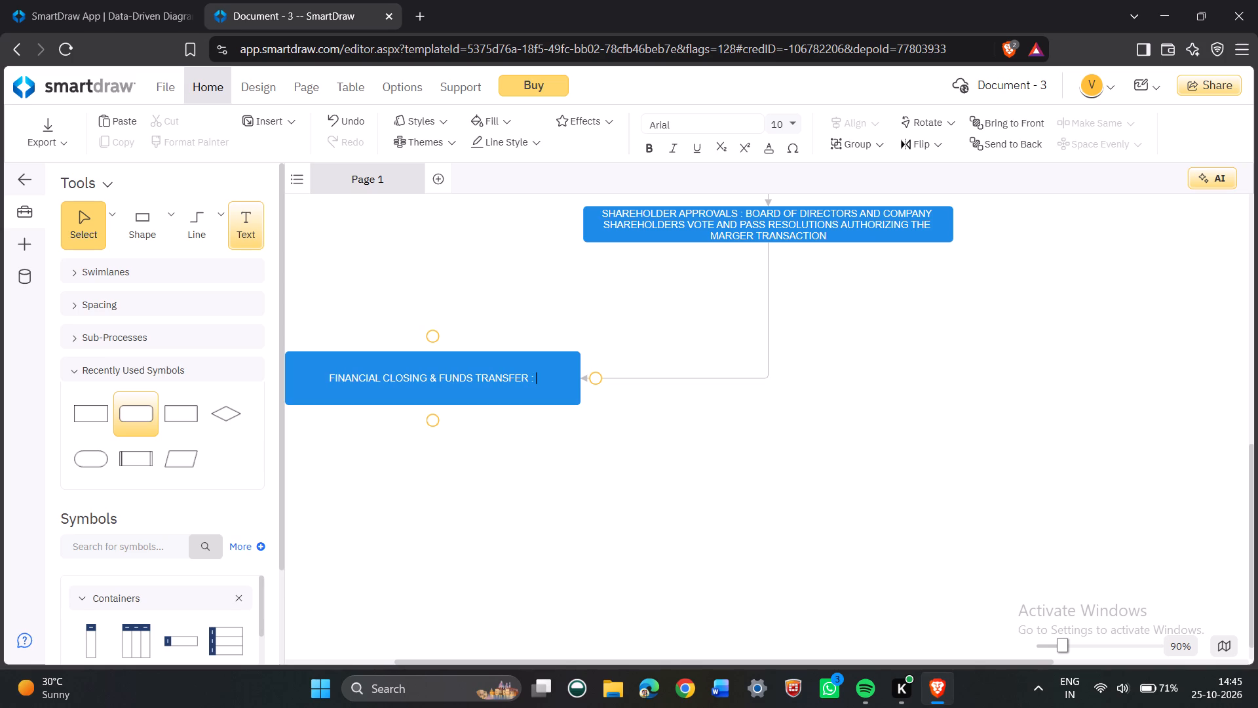
Continue the financial closing label with "EXECUTING WIRE PAYMENTS ISSUING STOCK SWAPS".
text(EC)
key(BackSpace)
text(XECU)
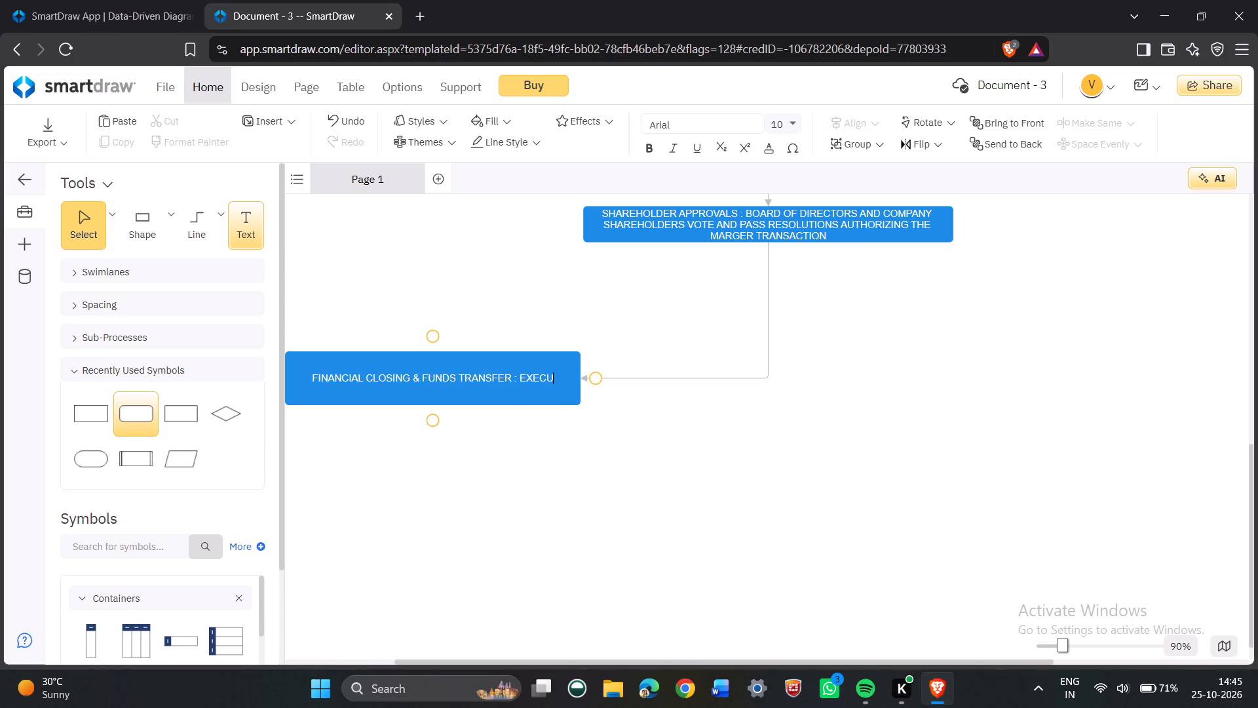
text(TING)
key(space)
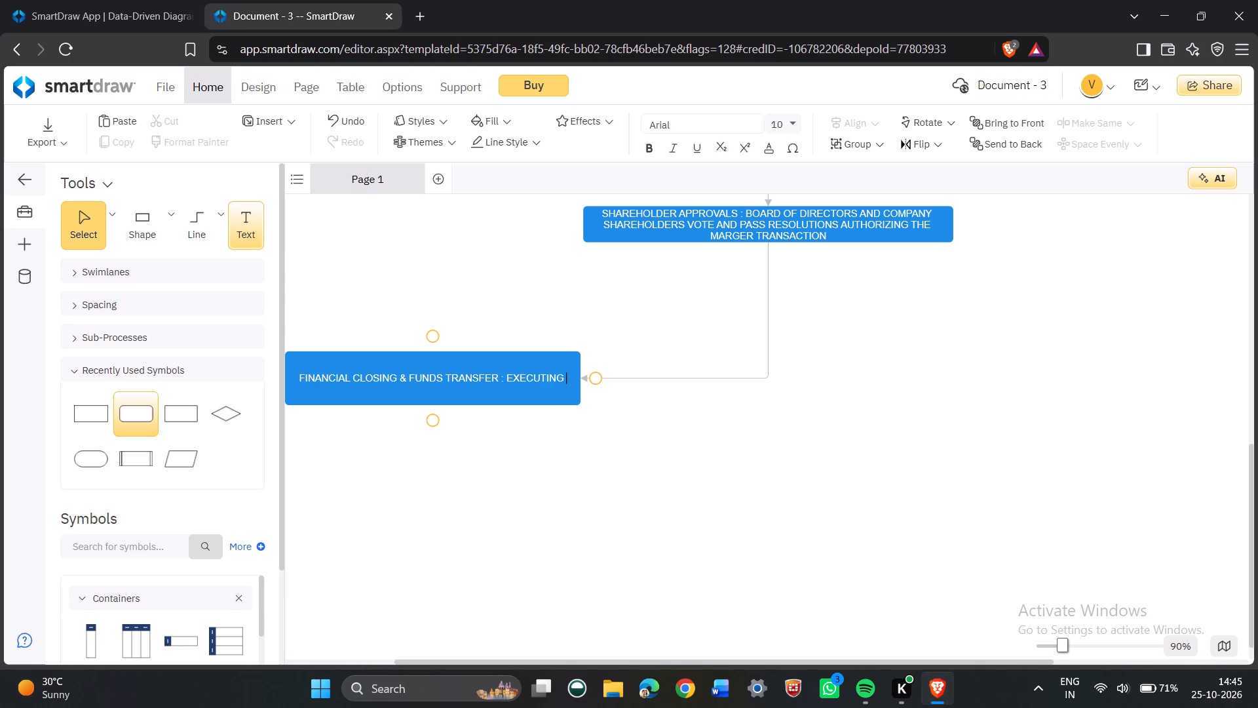
text(WIRE)
key(space)
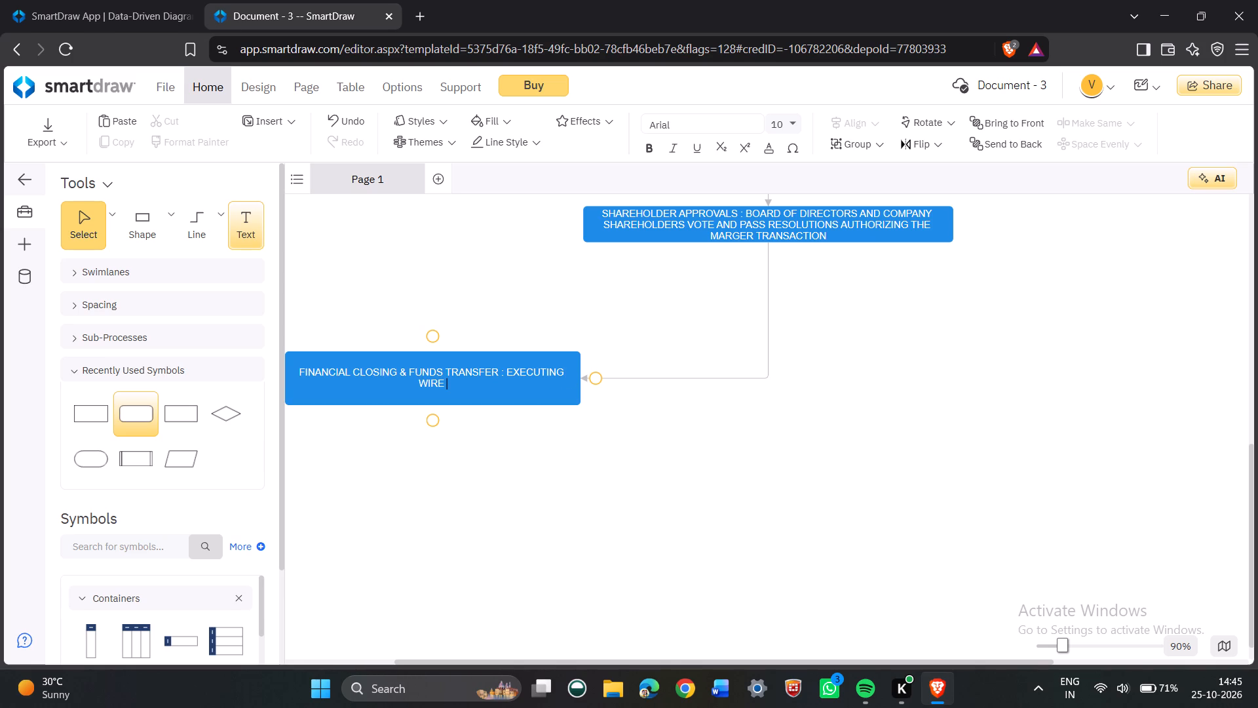
text(PAYMENTS)
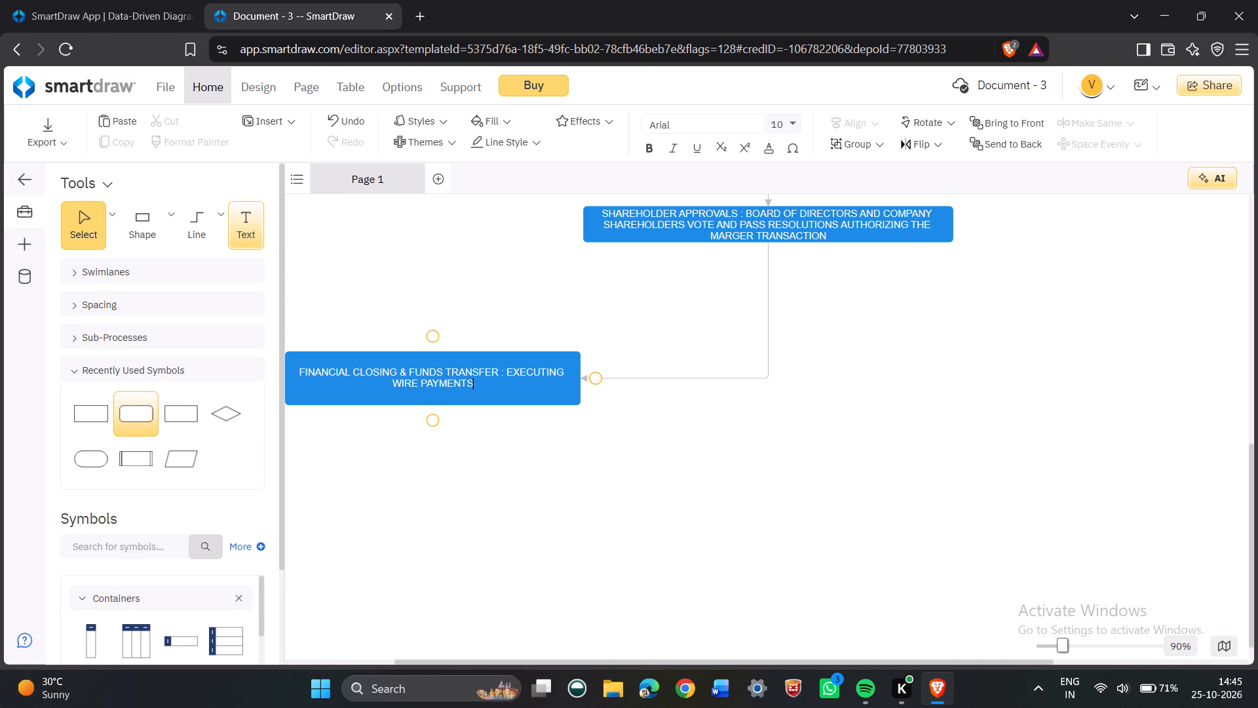
key(space)
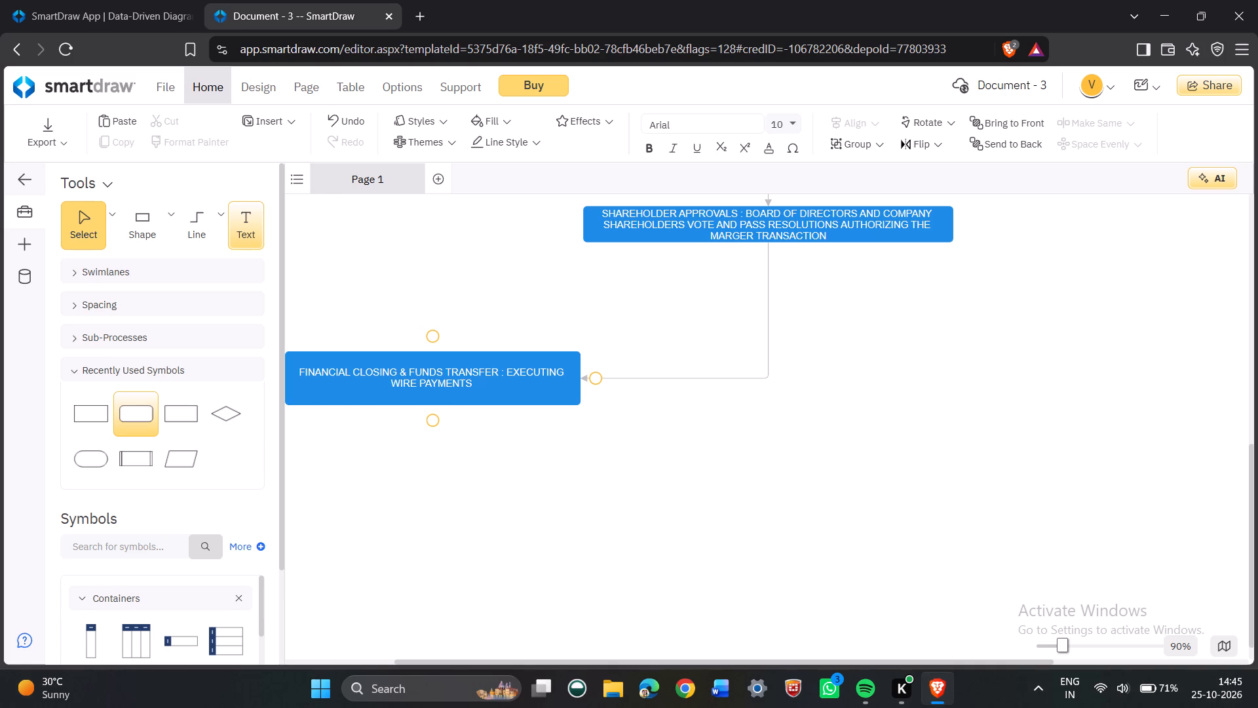
text(ISS)
text(UING)
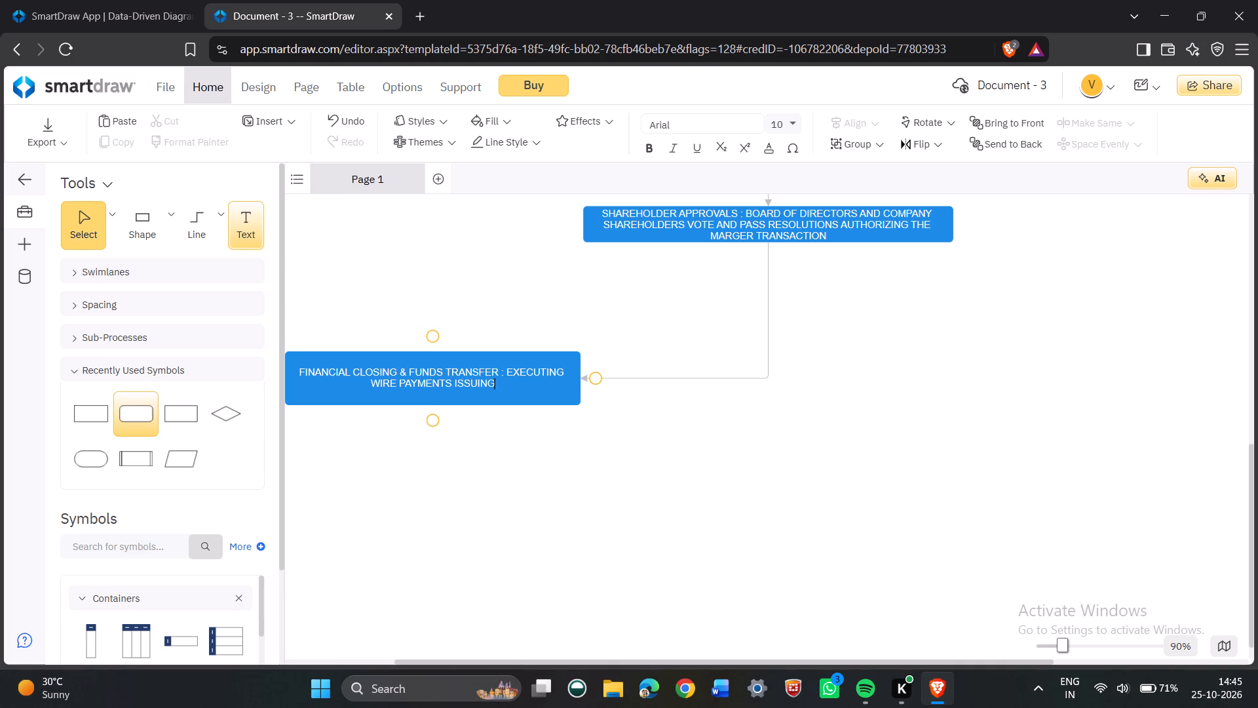
key(space)
text(STOCK)
key(space)
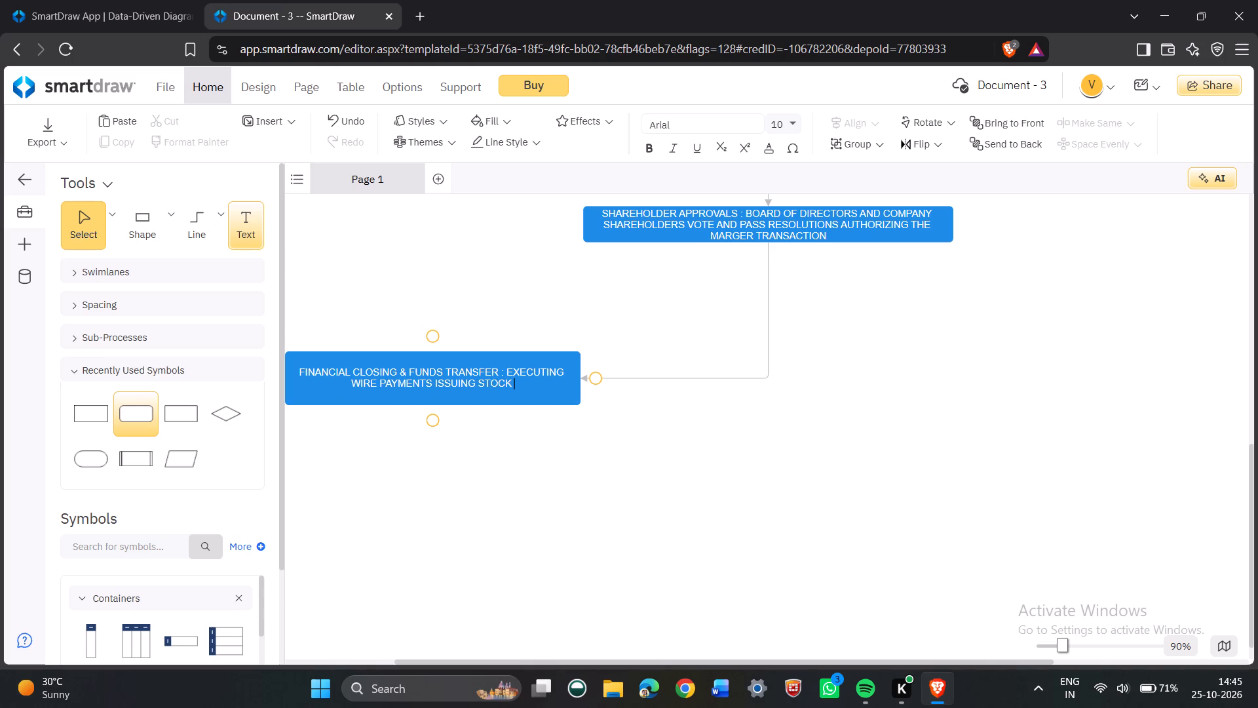
text(SWAP)
key(s)
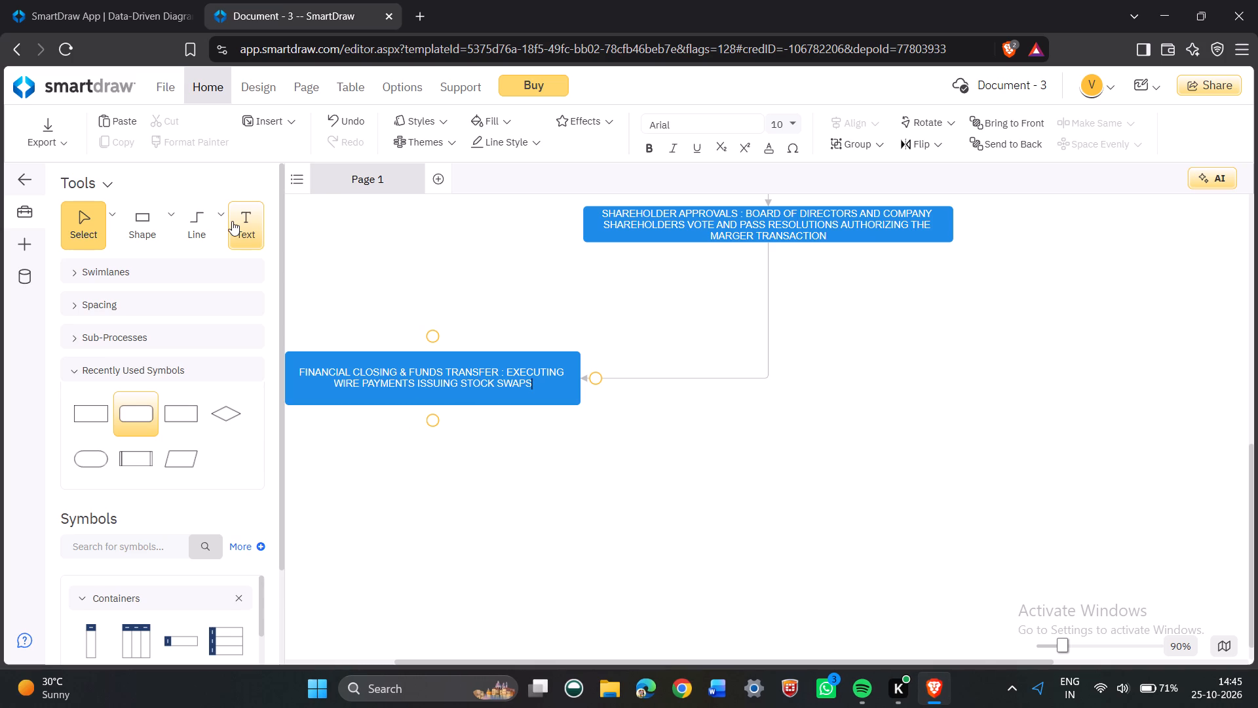
Finish the financial closing label with "AND OFFICIALLY TRANSFERRING OWNERSHIP TITLES".
key(space)
text(AND OFFICIALLY)
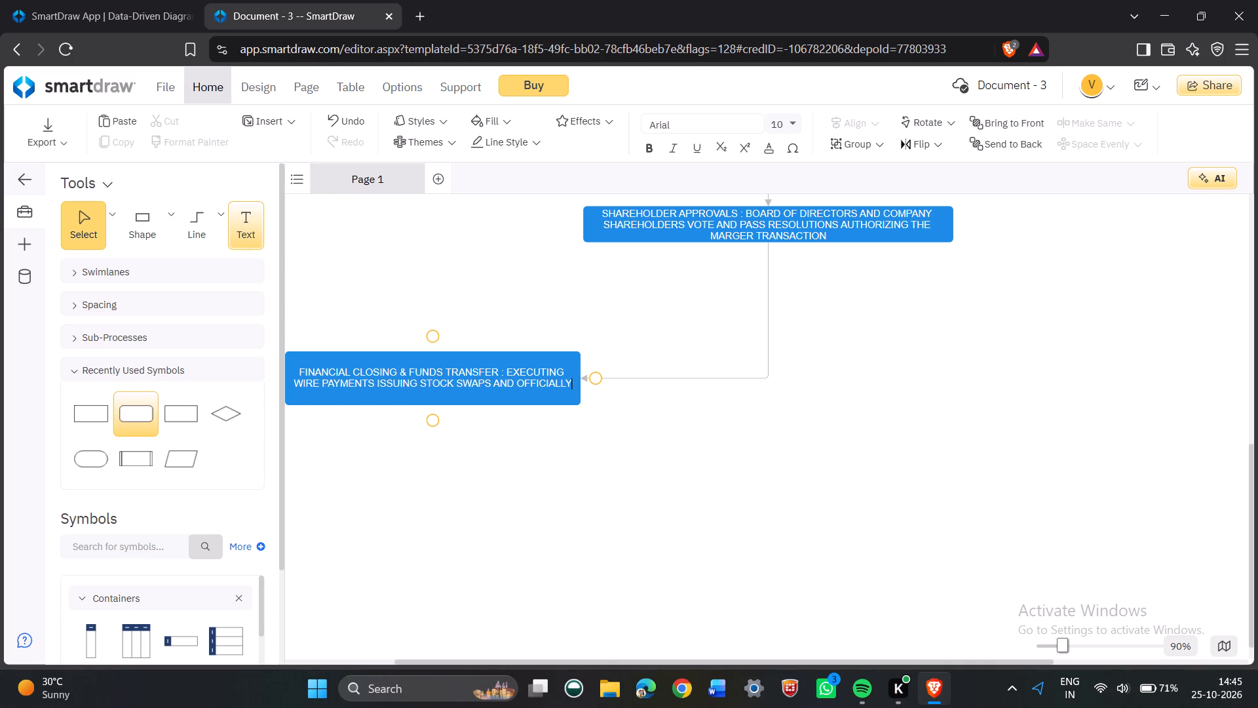
key(space)
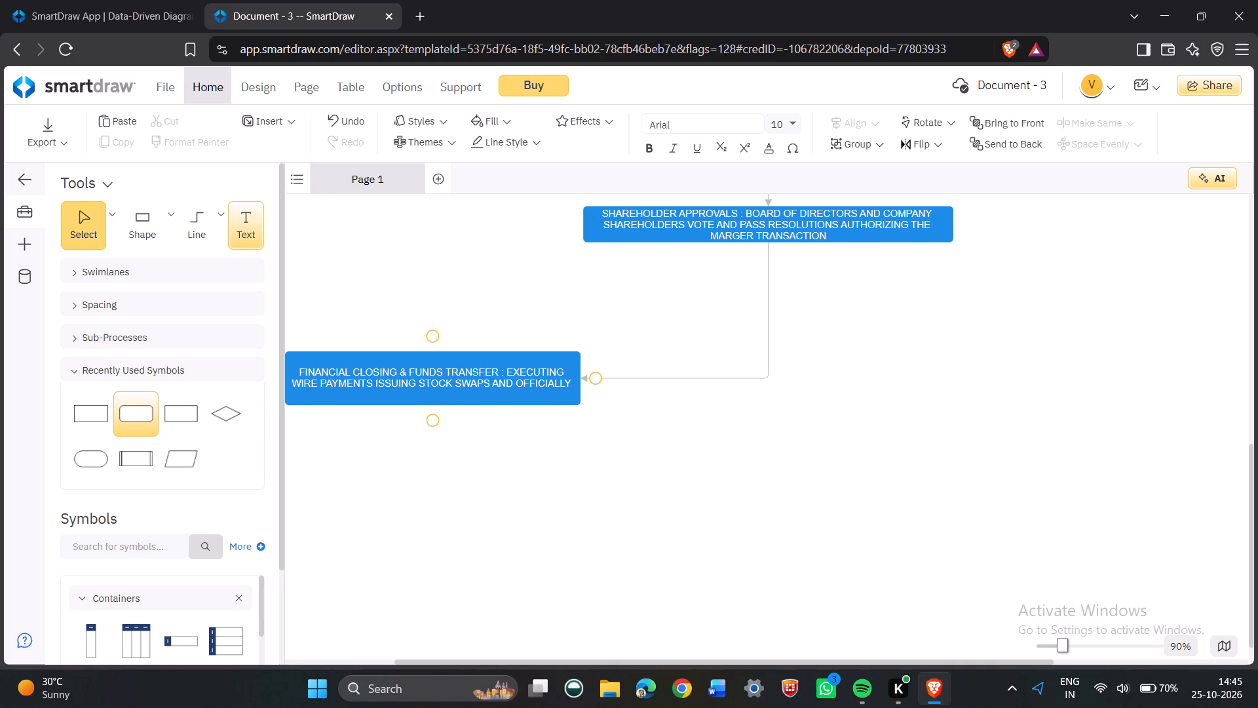
key(a)
key(BackSpace)
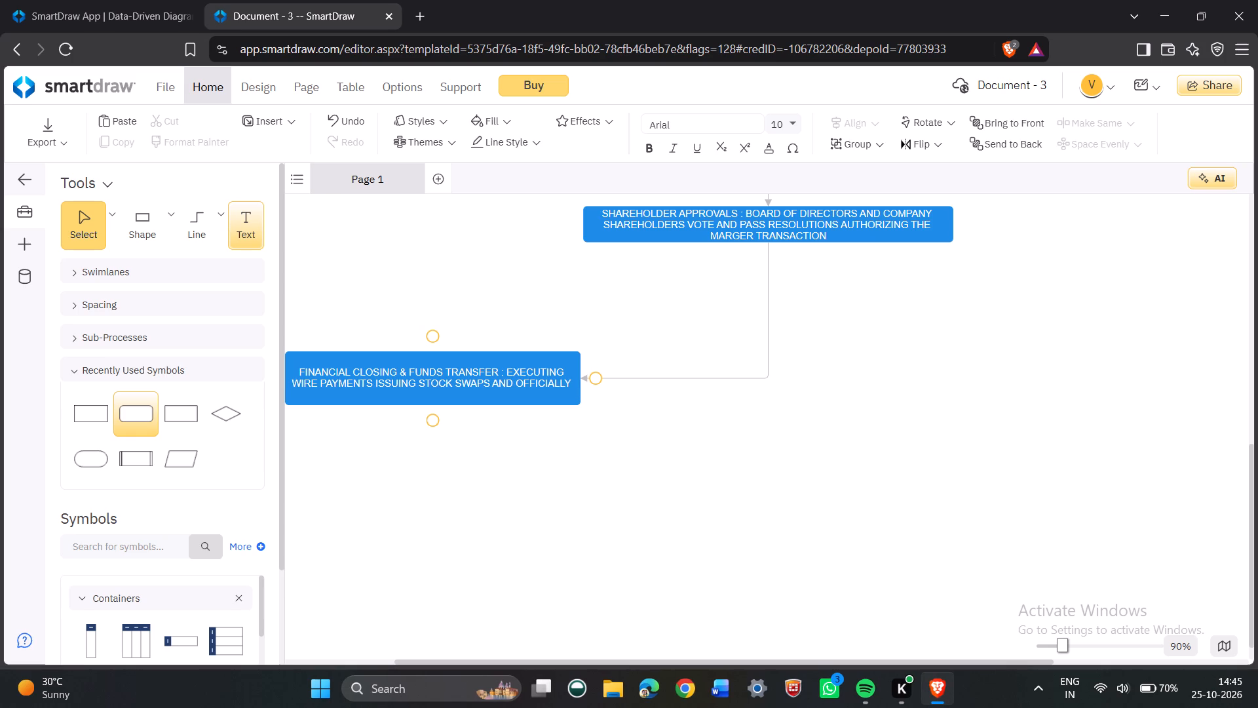
text(TRA)
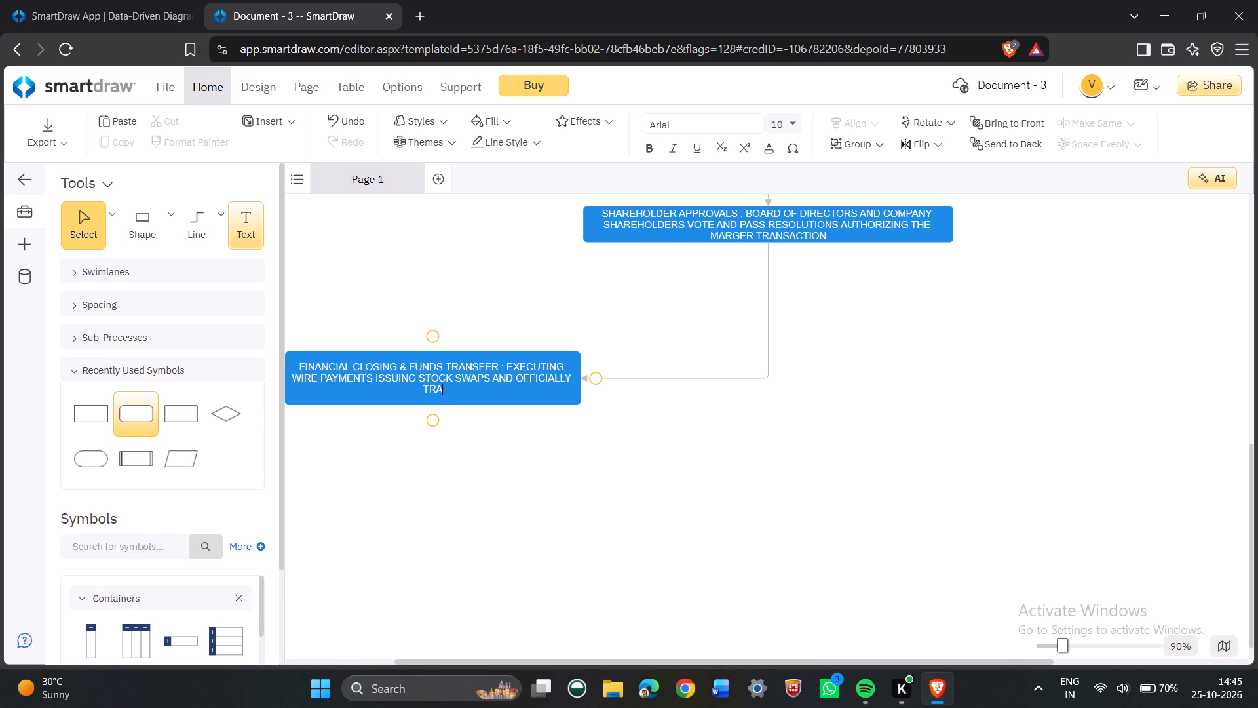
text(NS)
key(f)
text(ERRING)
key(space)
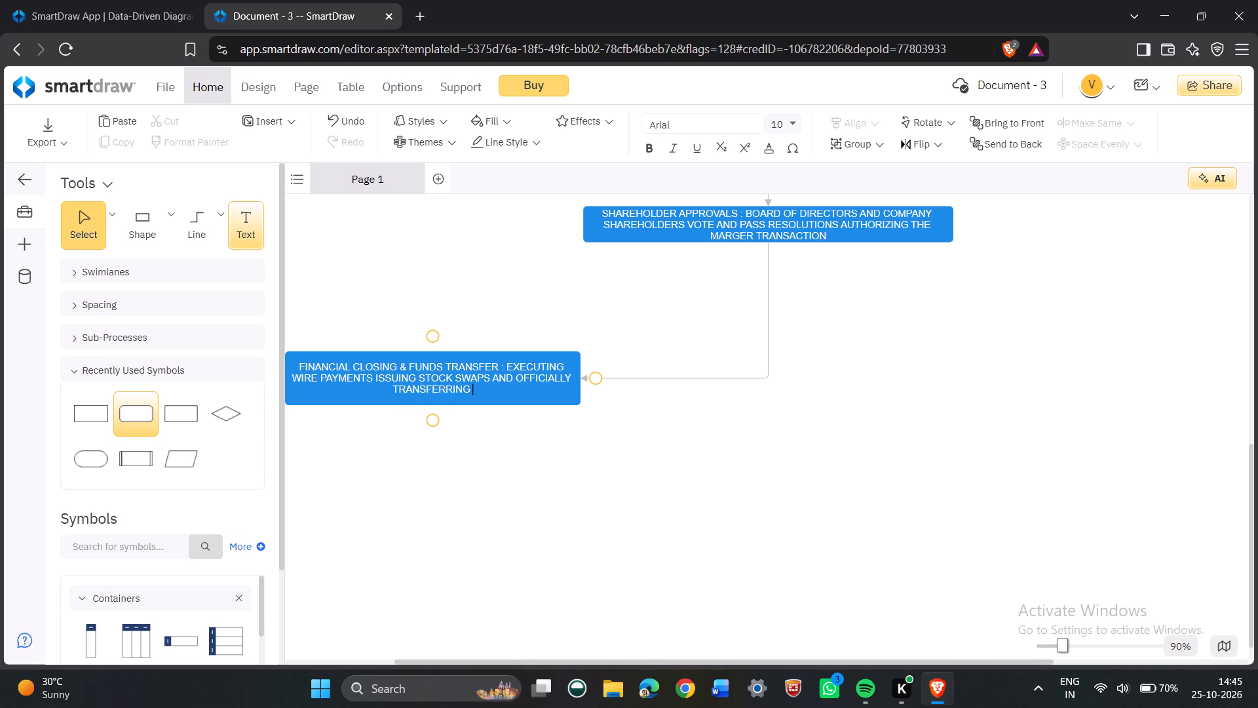
key(o)
text(WNERSHEI)
key(BackSpace)
key(BackSpace)
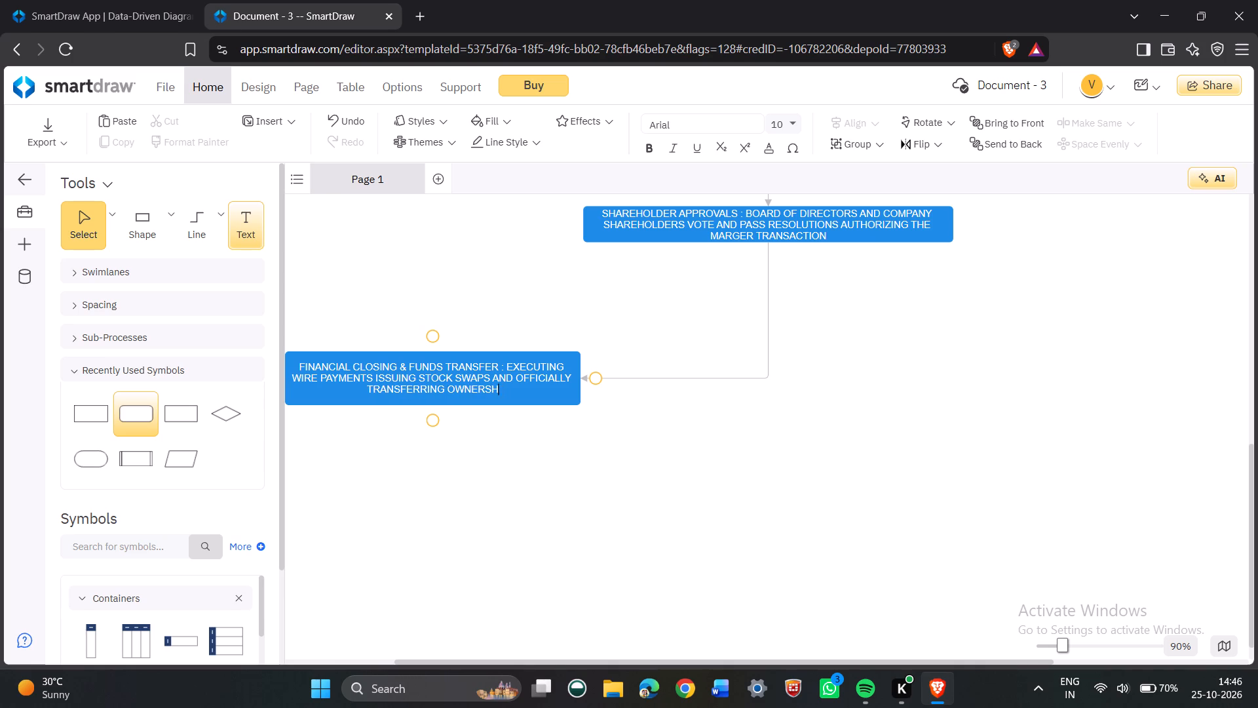
key(BackSpace)
key(BackSpace)
text(SHIP)
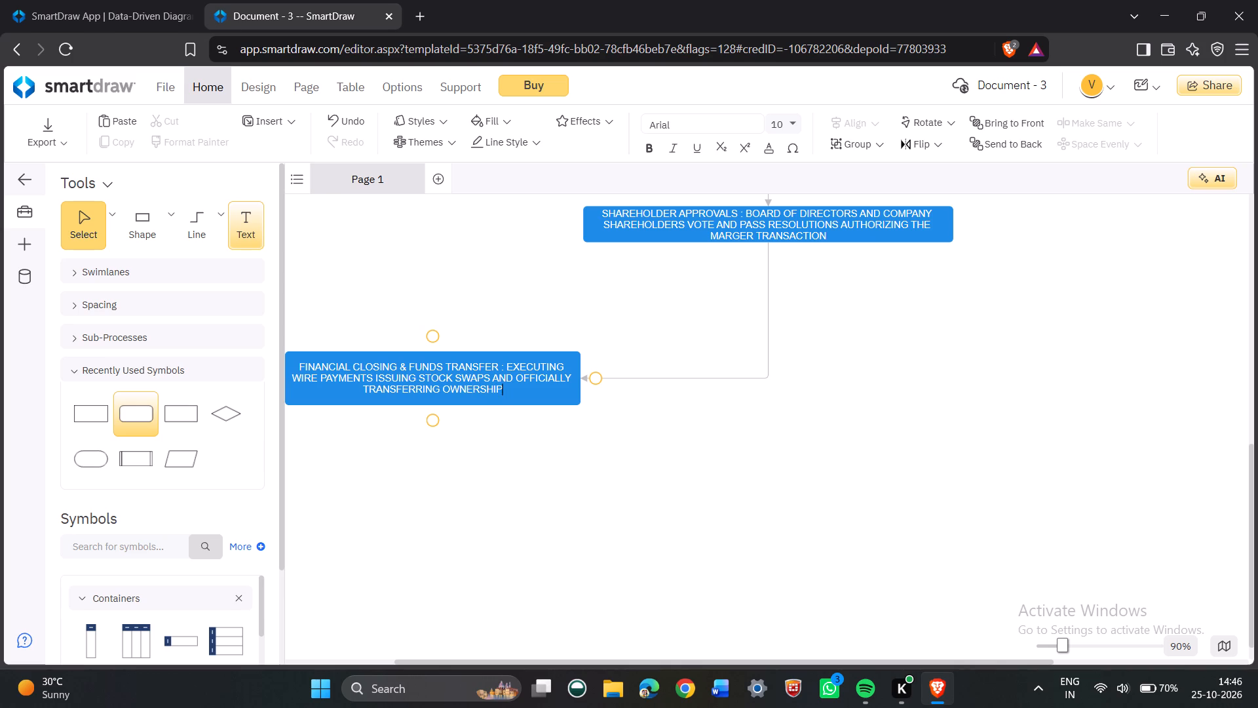
key(space)
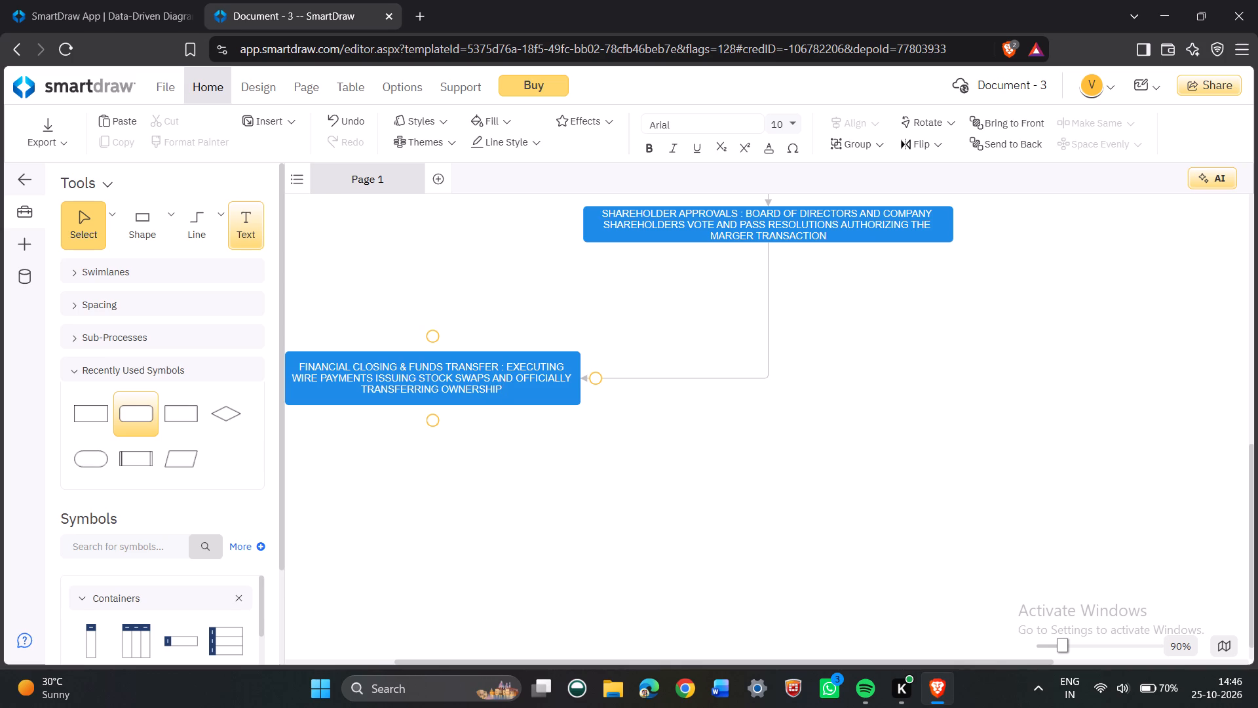
key(BackSpace)
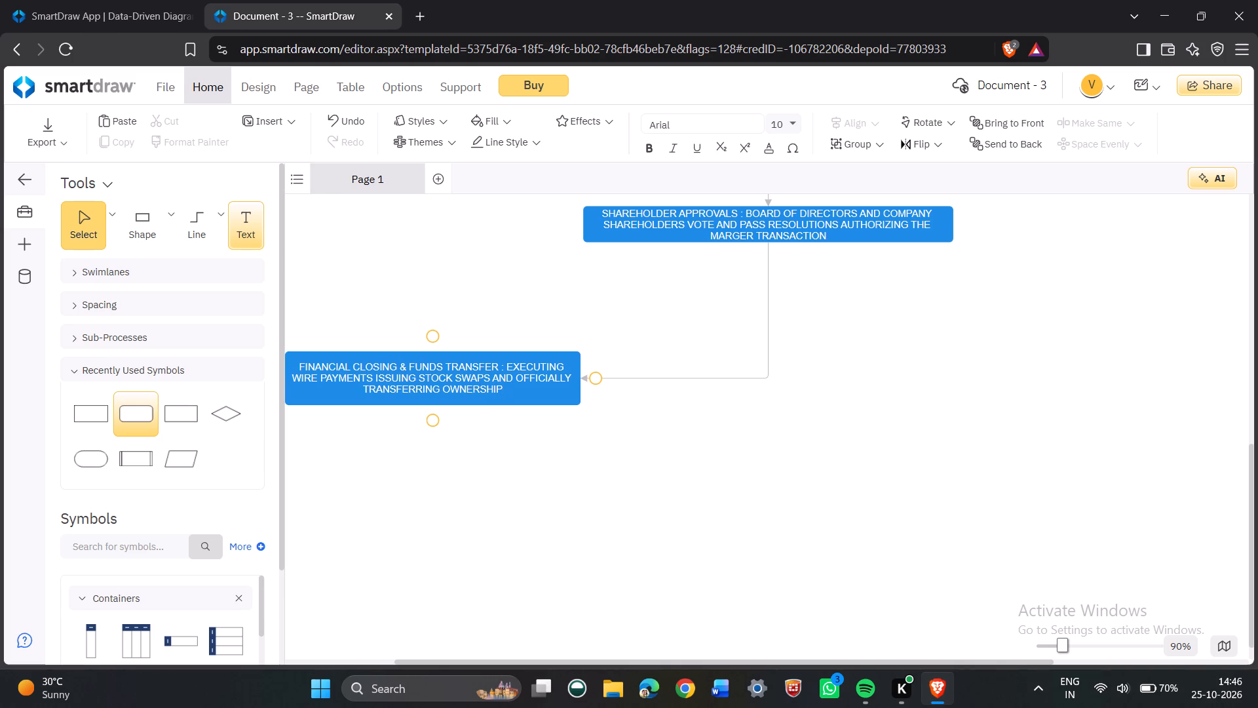
key(space)
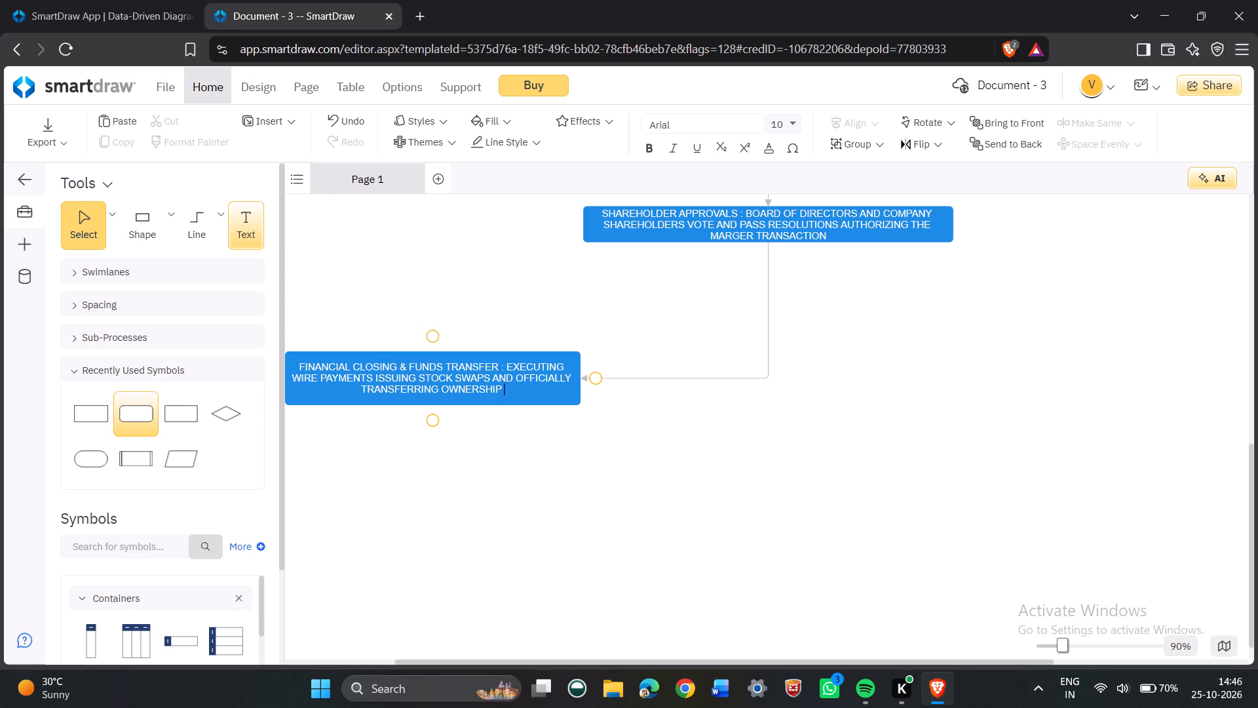
text(TITL)
key(BackSpace)
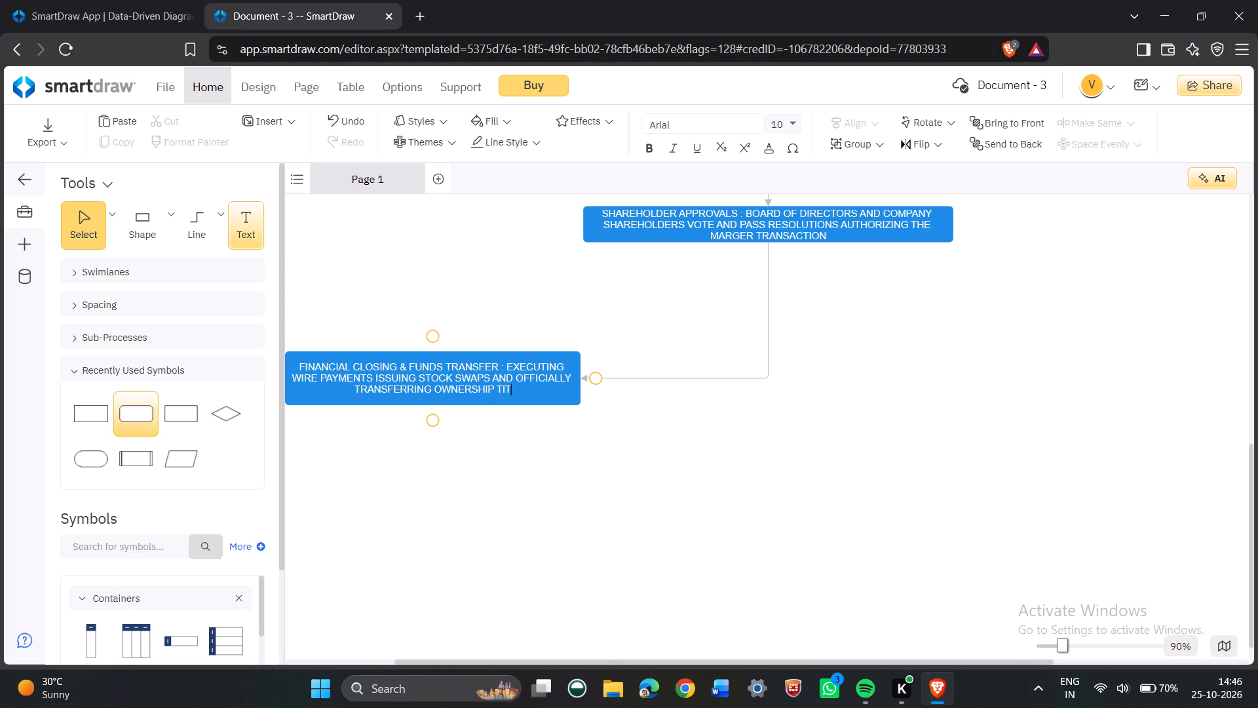
text(LES)
key(space)
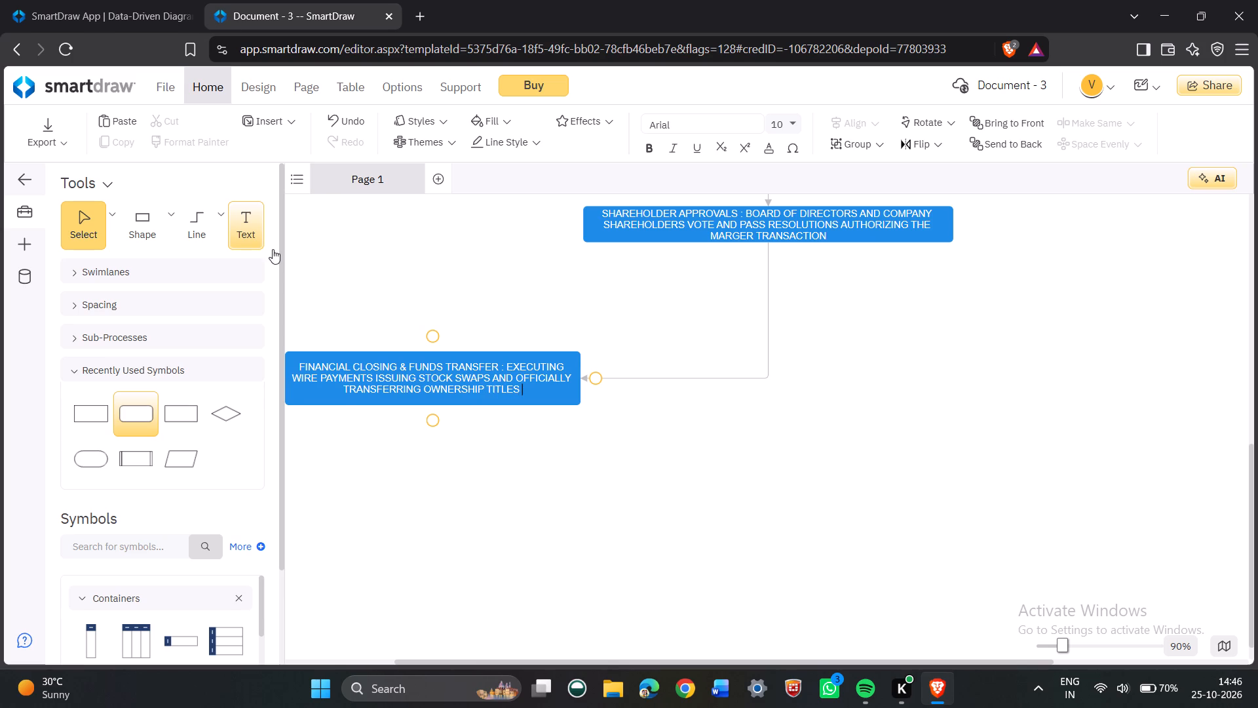
click(341, 495)
Reduce the financial closing box's height from its bottom edge to fit the three-line label.
scroll(341, 495, down, 1)
click(360, 389)
click(362, 368)
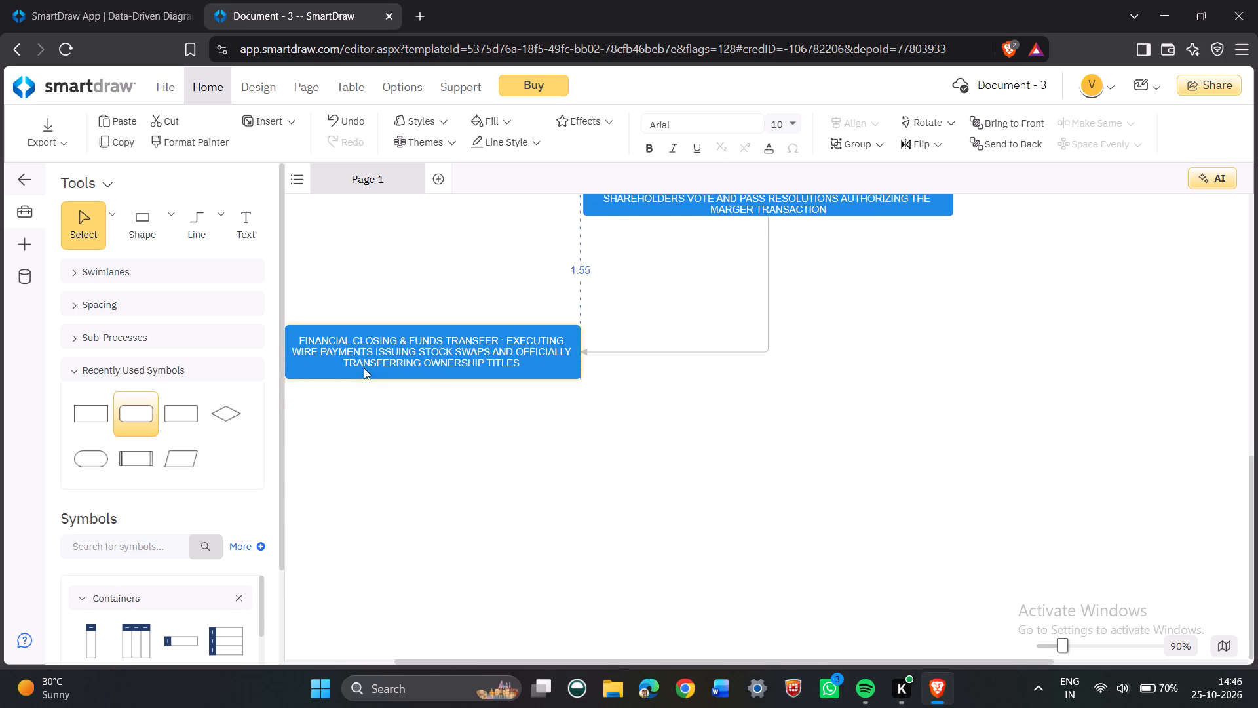
drag(430, 378, 426, 353)
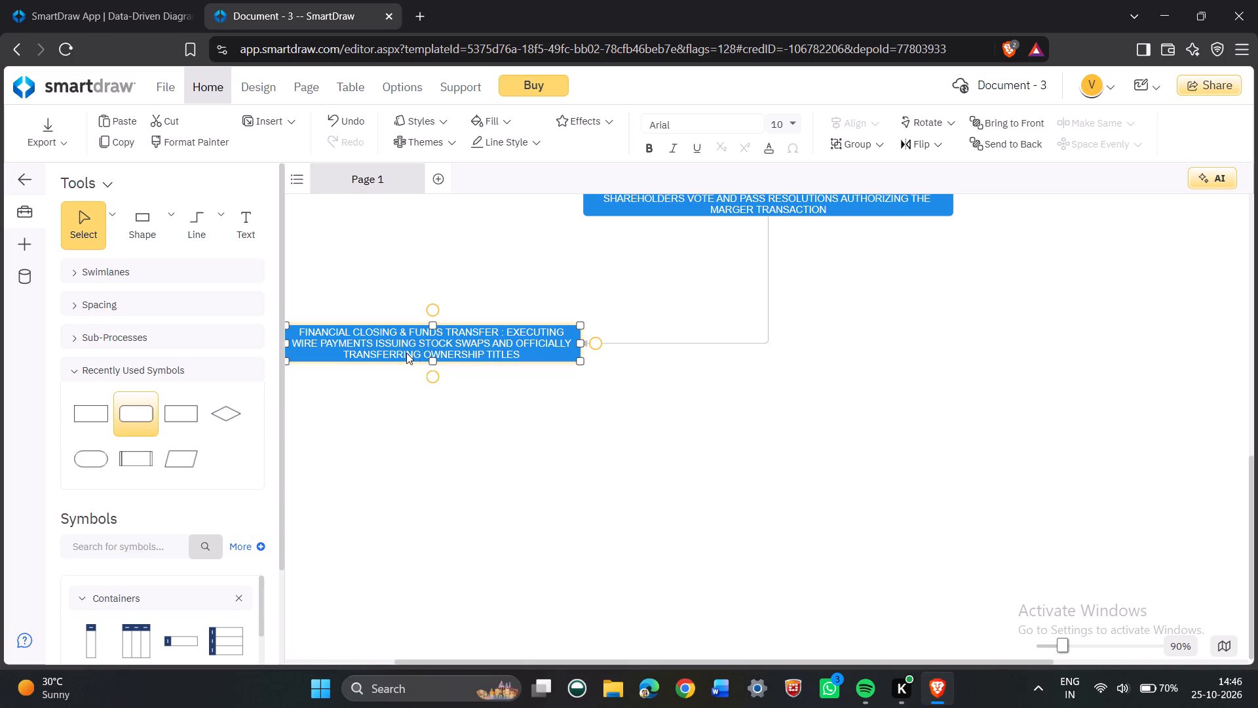
Draw a short straight arrow downward from the bottom centre of the financial closing box.
click(220, 232)
click(248, 278)
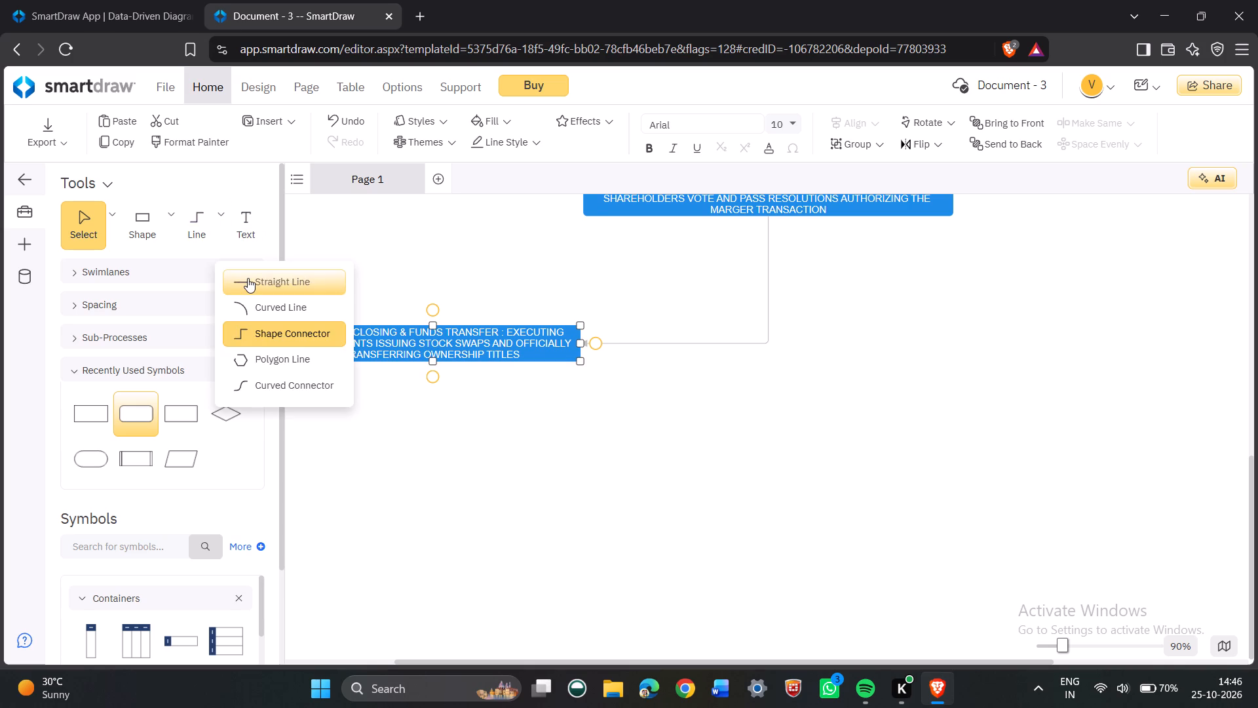
drag(432, 361, 432, 385)
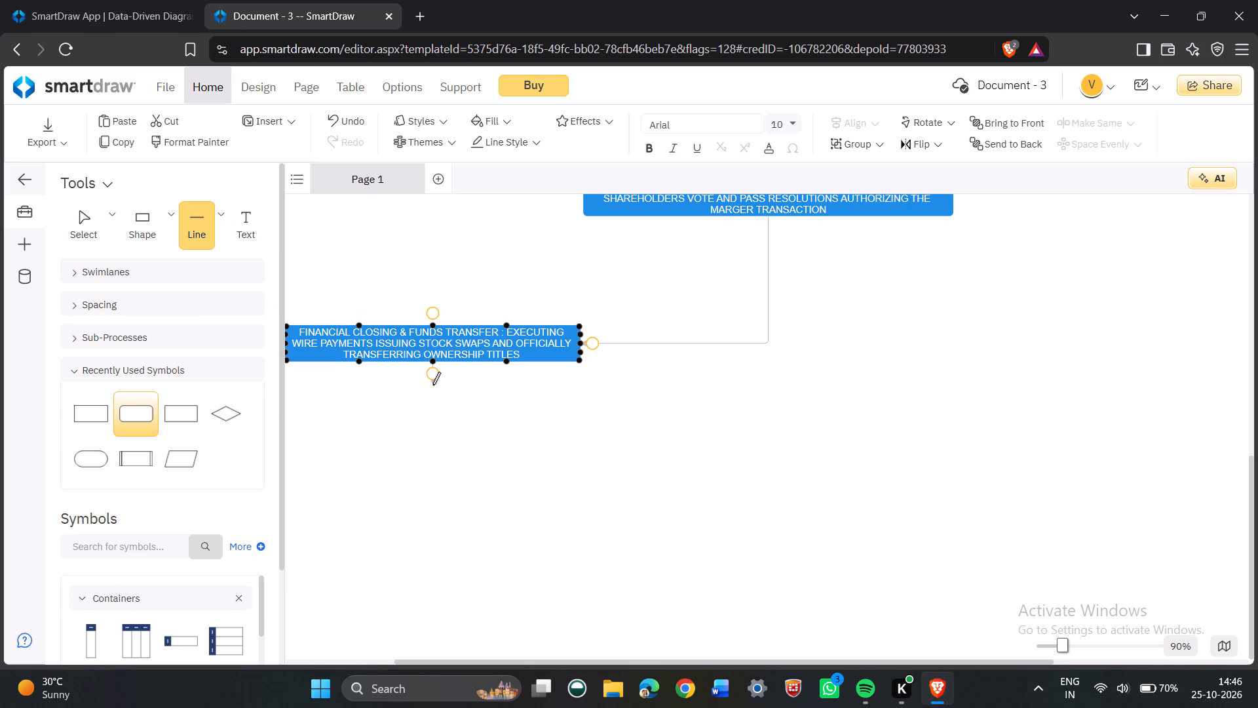
drag(432, 385, 432, 393)
click(421, 433)
Add a rectangle at the lower end of the straight arrow beneath the financial closing box.
drag(134, 237, 431, 414)
click(491, 418)
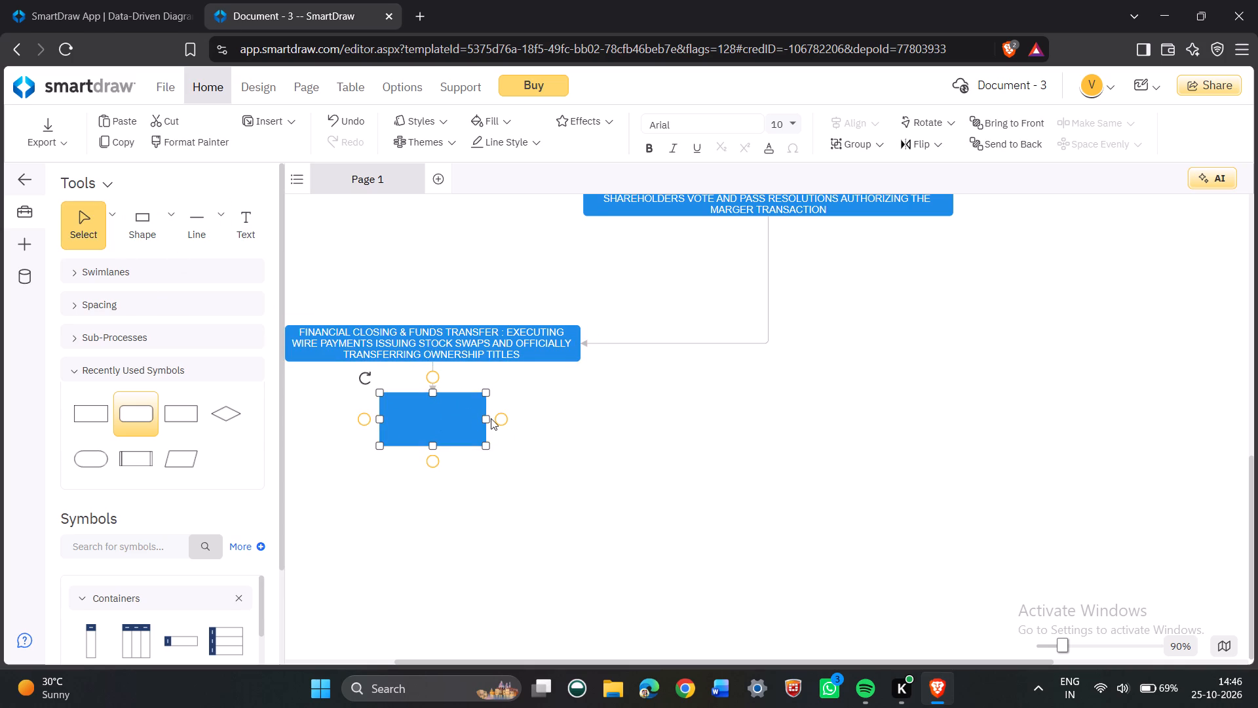
Widen the new rectangle on both sides to match the width of the financial closing box above it.
click(479, 416)
drag(486, 420, 581, 416)
drag(377, 421, 291, 429)
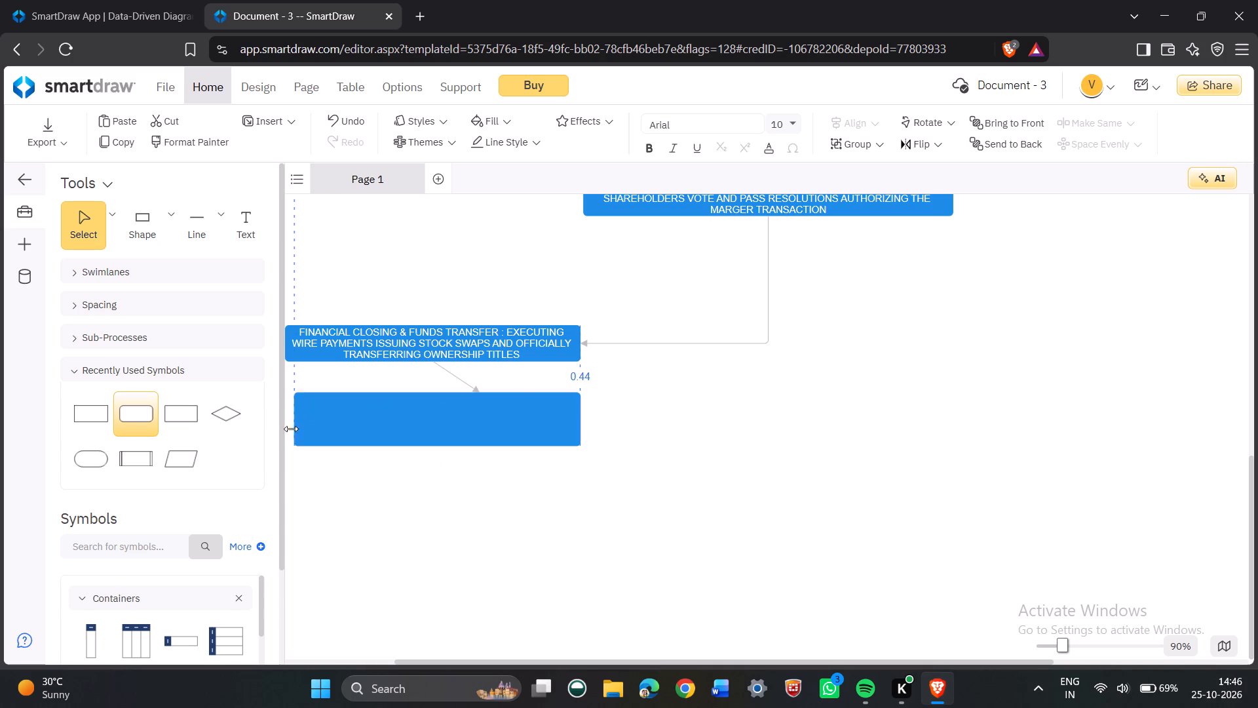
drag(291, 429, 390, 427)
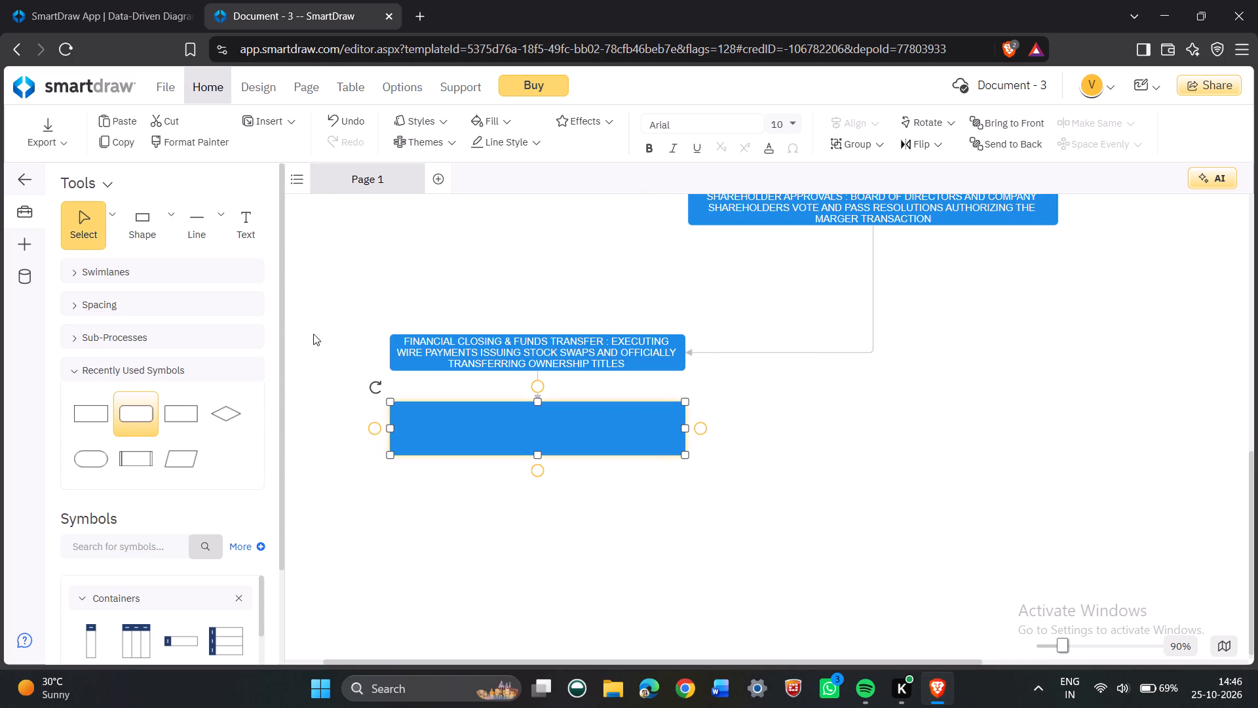
Start the new box's label with "INTERGRATION MANAGEMENT OFFICE (IMO):".
click(233, 232)
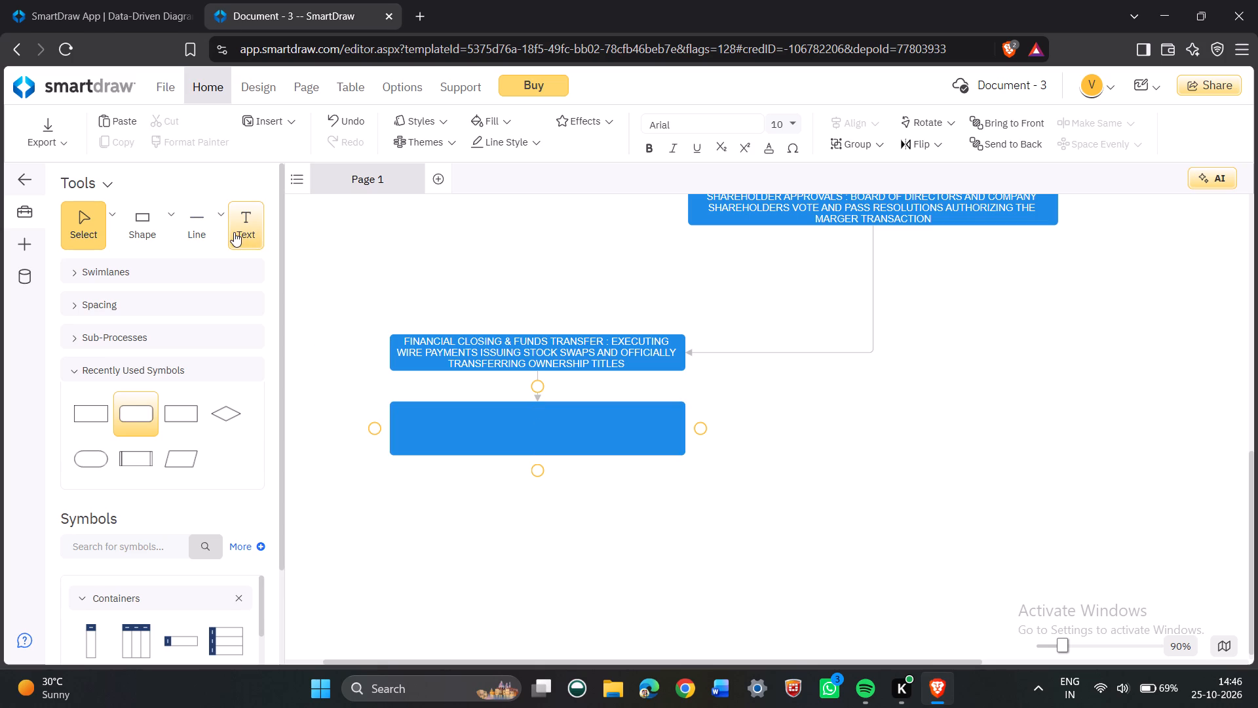
text(INTER)
text(GRATION)
key(space)
text(MANAGEMENT)
key(space)
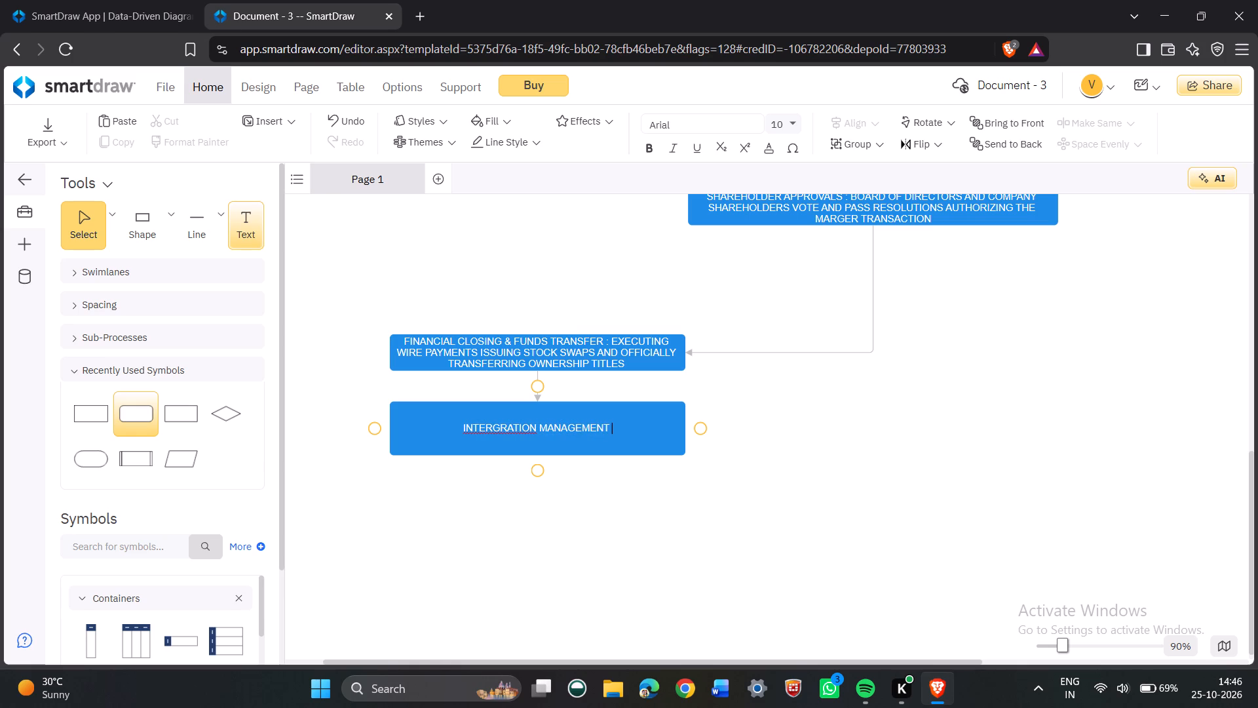
text(OFFICE)
key(space)
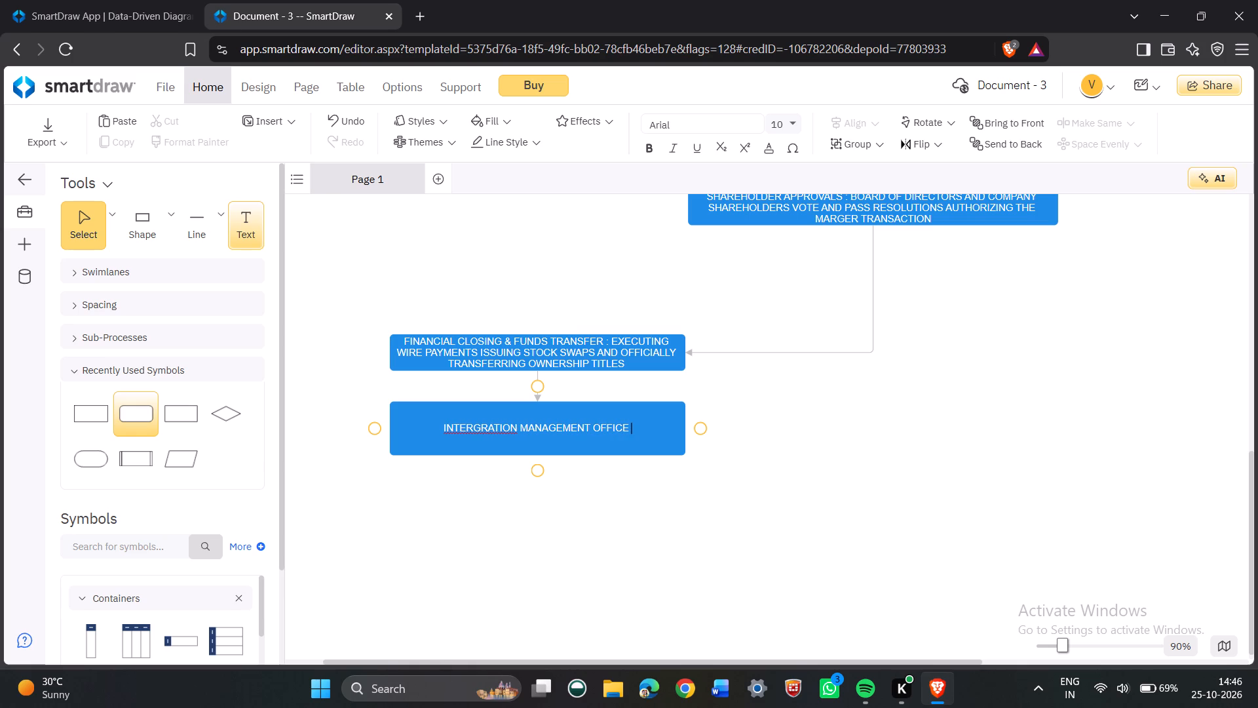
key(shift+parenleft)
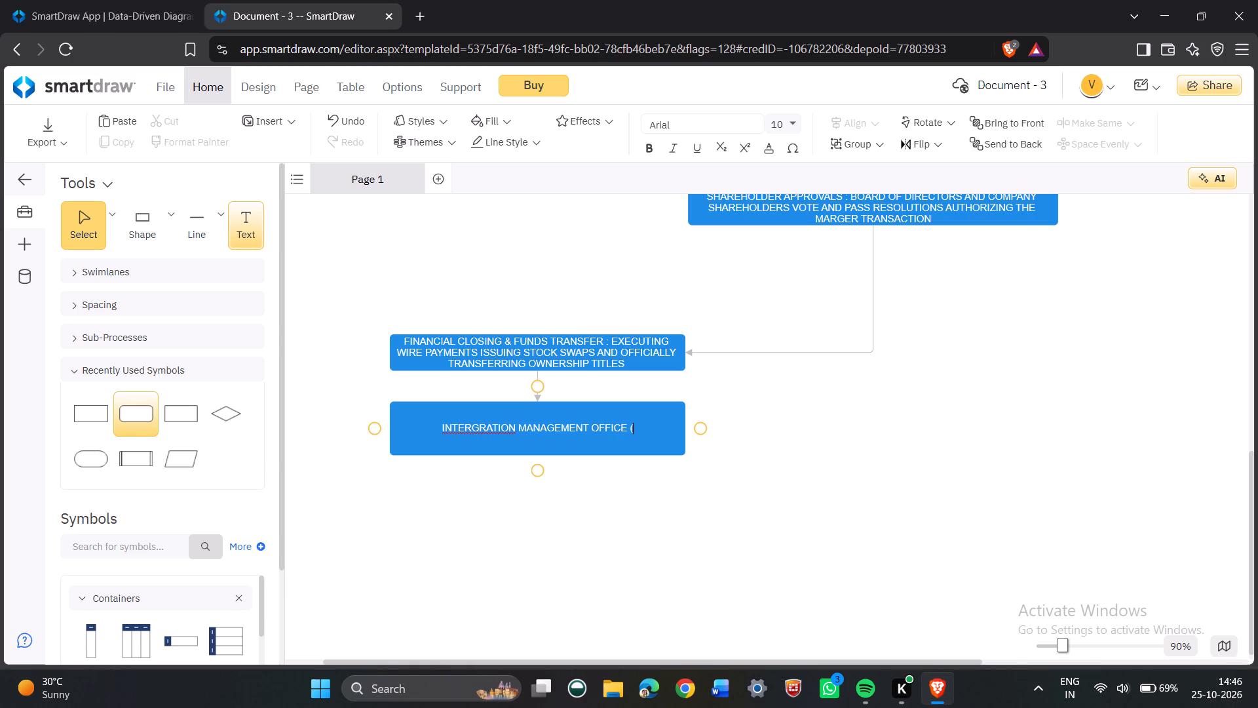
text(IMO)
key(shift+parenright)
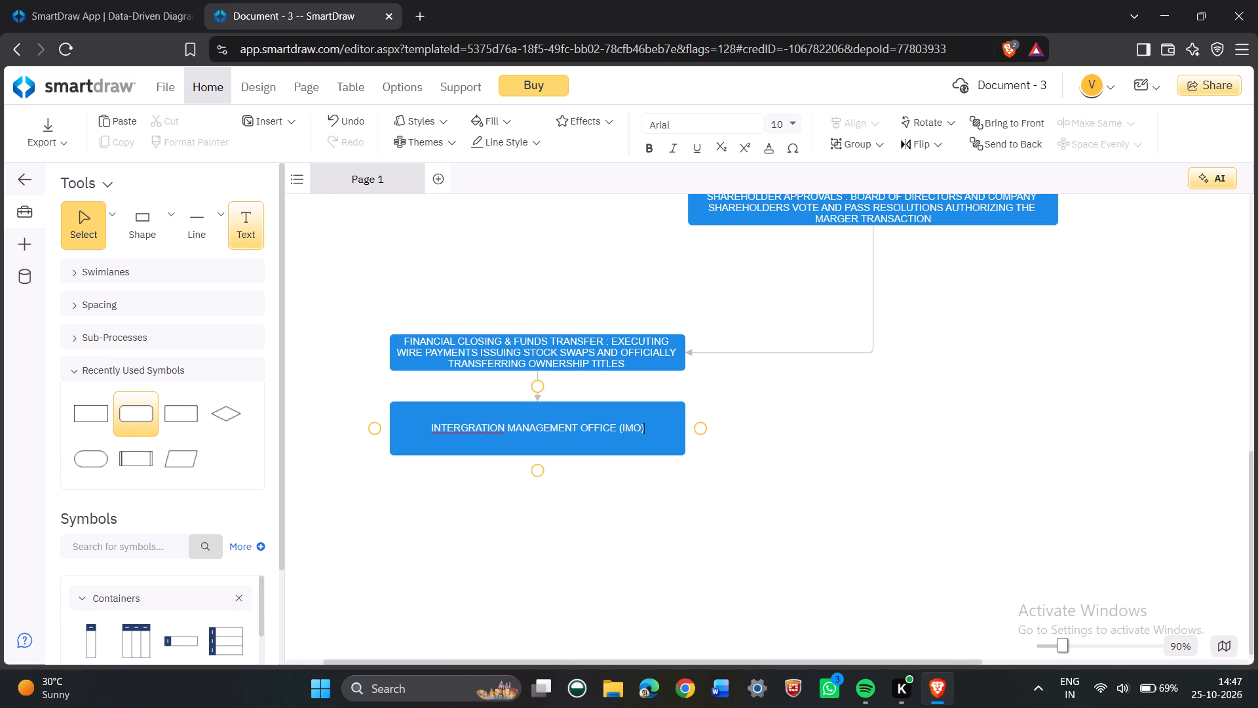
key(shift+colon)
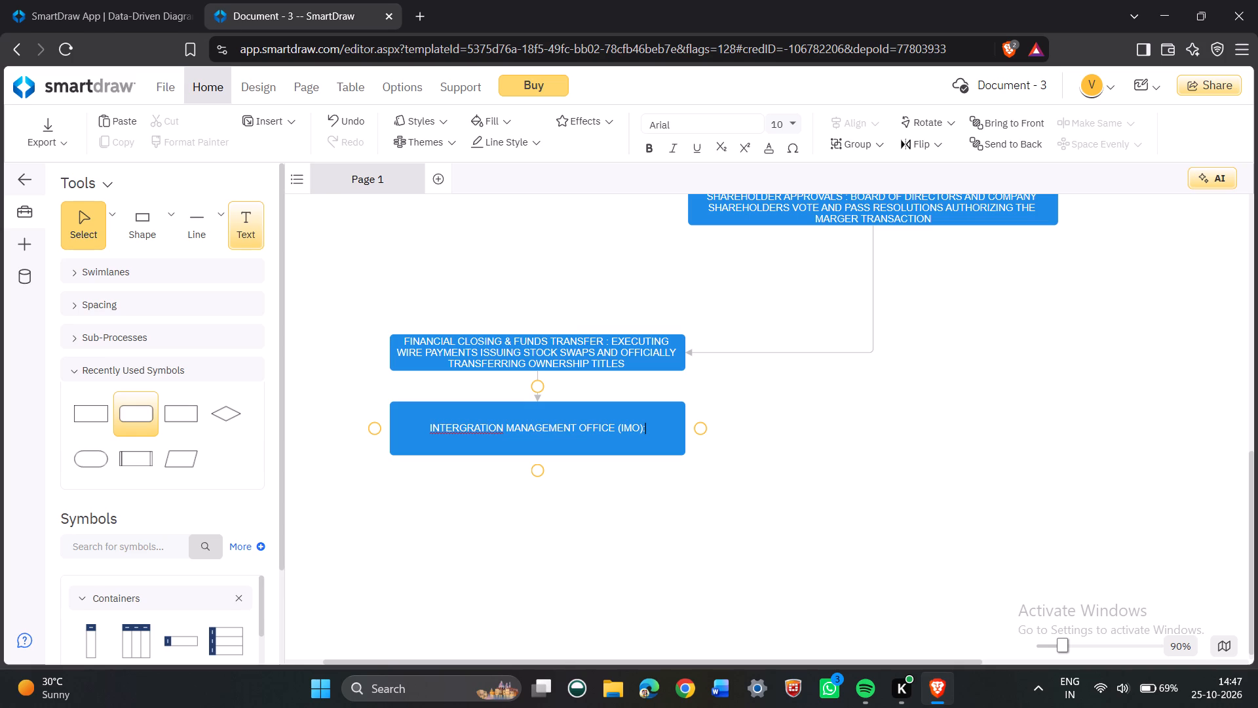
key(space)
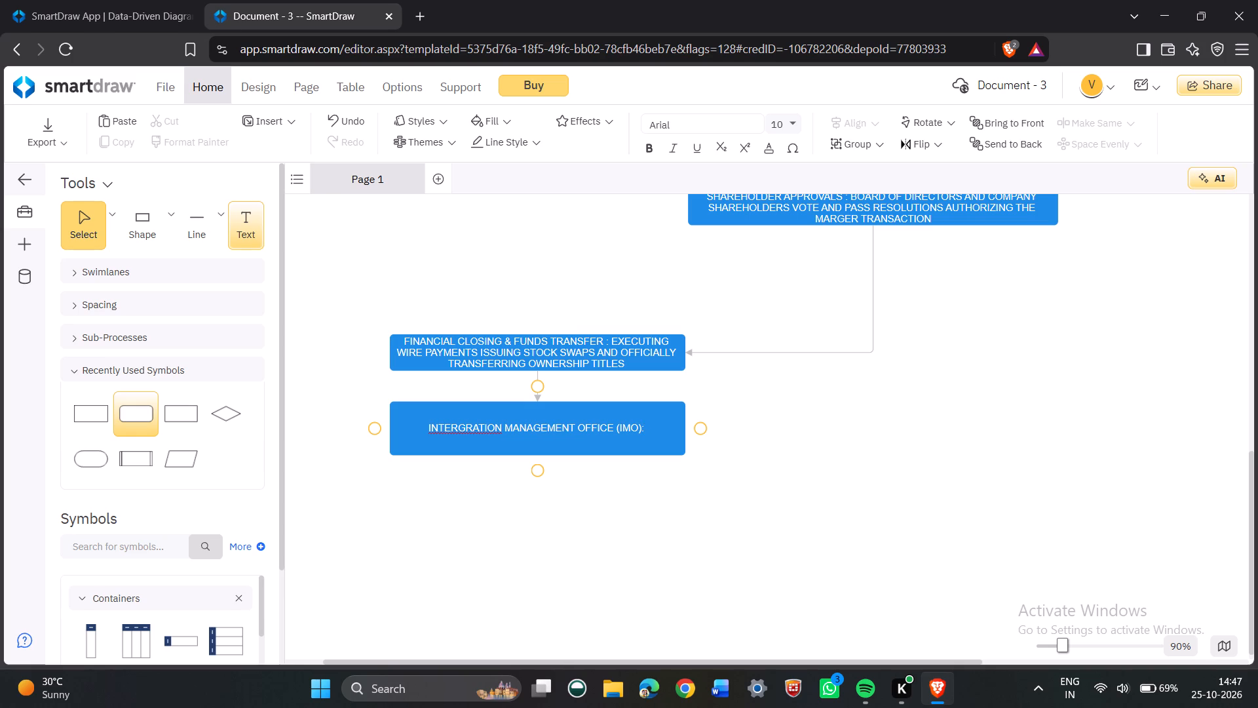
Continue the integration management office label with "SETTING UP JOINT".
text(SE)
text(TTING UP A)
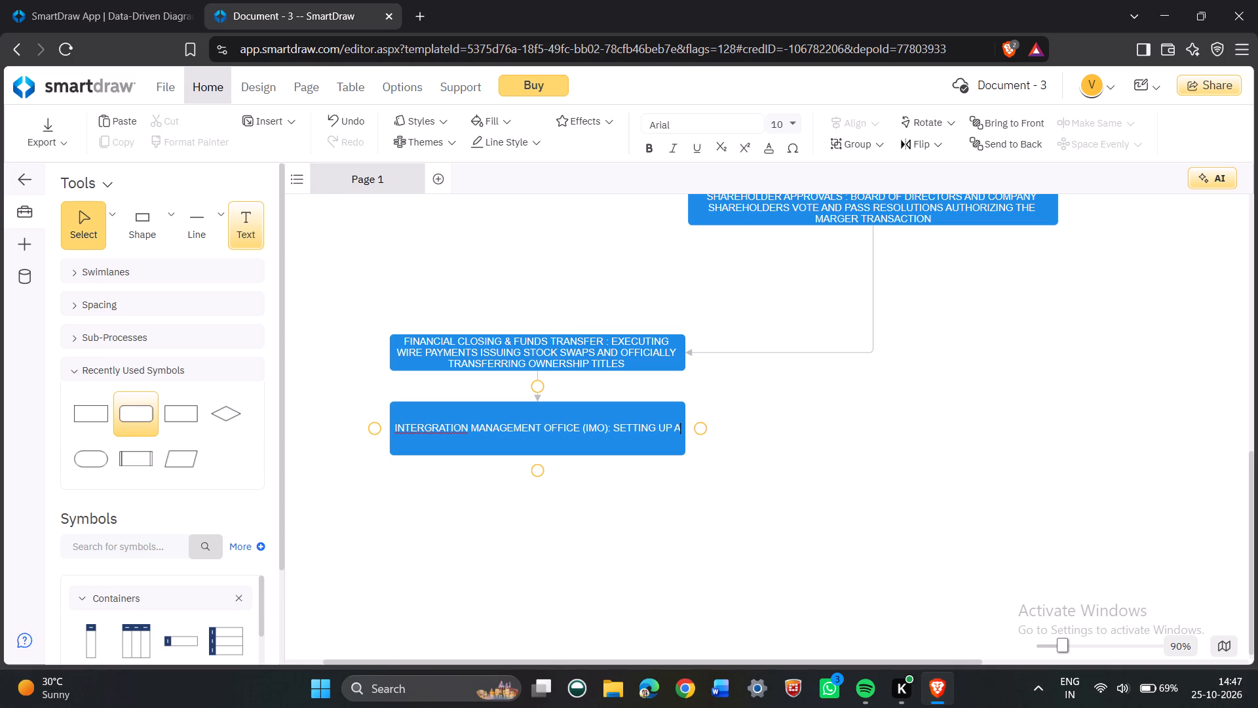
text(JOINT)
key(space)
key(BackSpace)
key(BackSpace)
key(BackSpace)
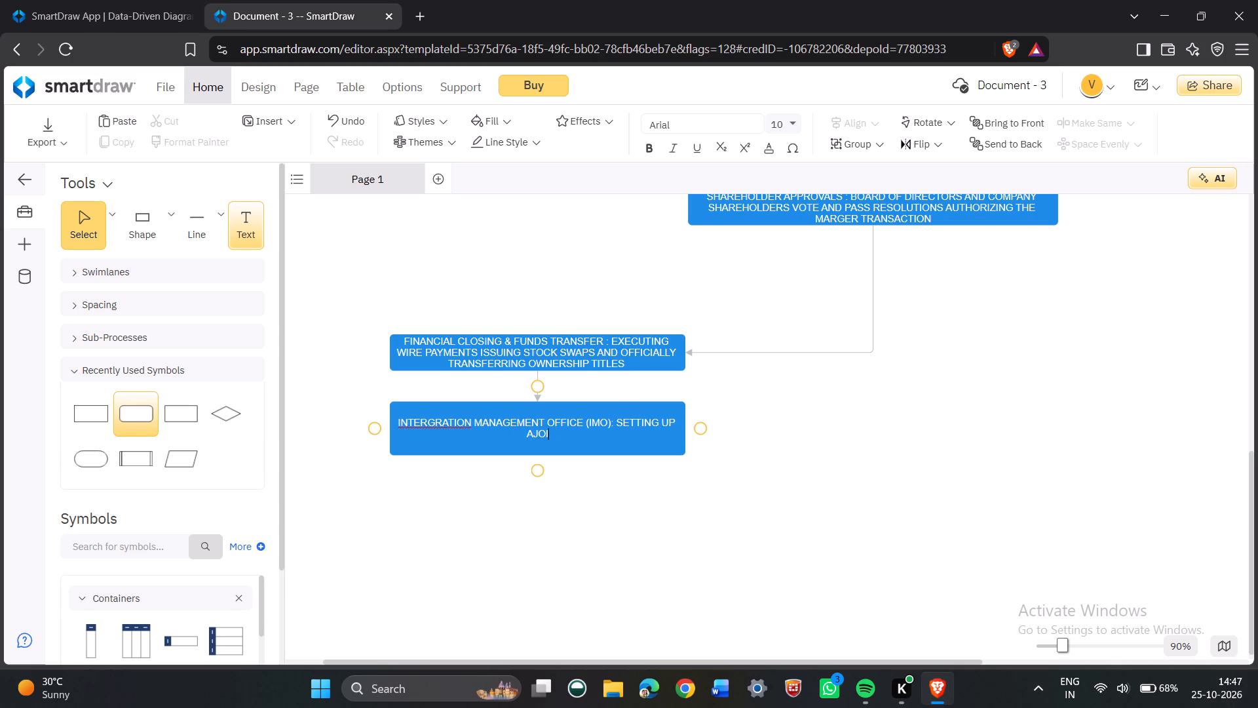
key(BackSpace)
key(BackSpace)
key(BackSpace)
key(BackSpace)
text(JOINT)
key(space)
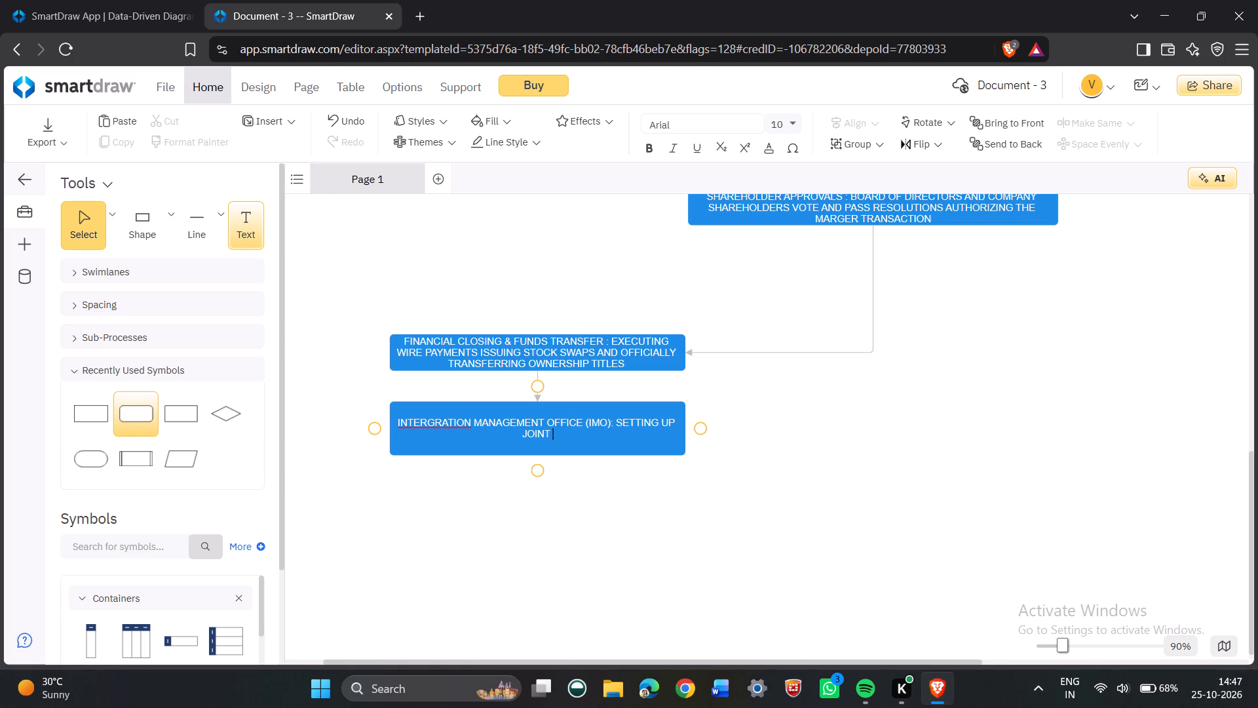
key(BackSpace)
key(BackSpace)
key(space)
key(BackSpace)
text(T)
key(space)
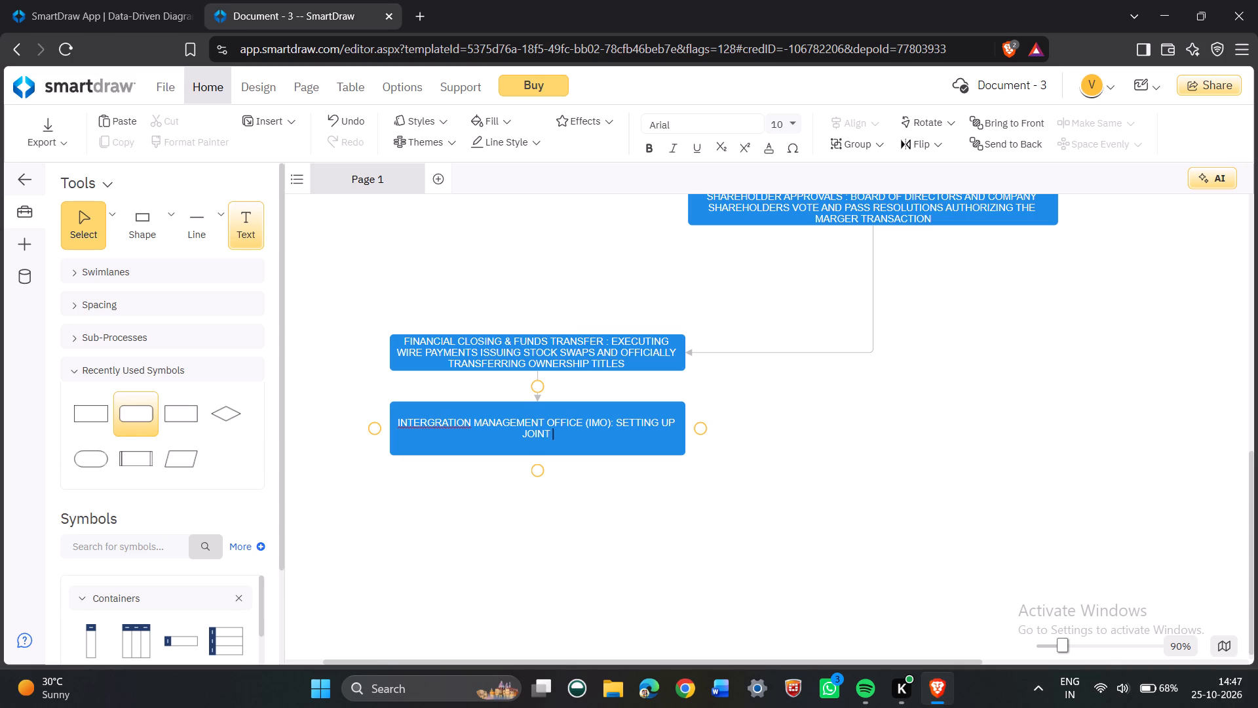
Continue the integration management office label with "LEADERSHIP COMMITTEE TO OVERSEE SMOOTH".
text(LEADERSHIP)
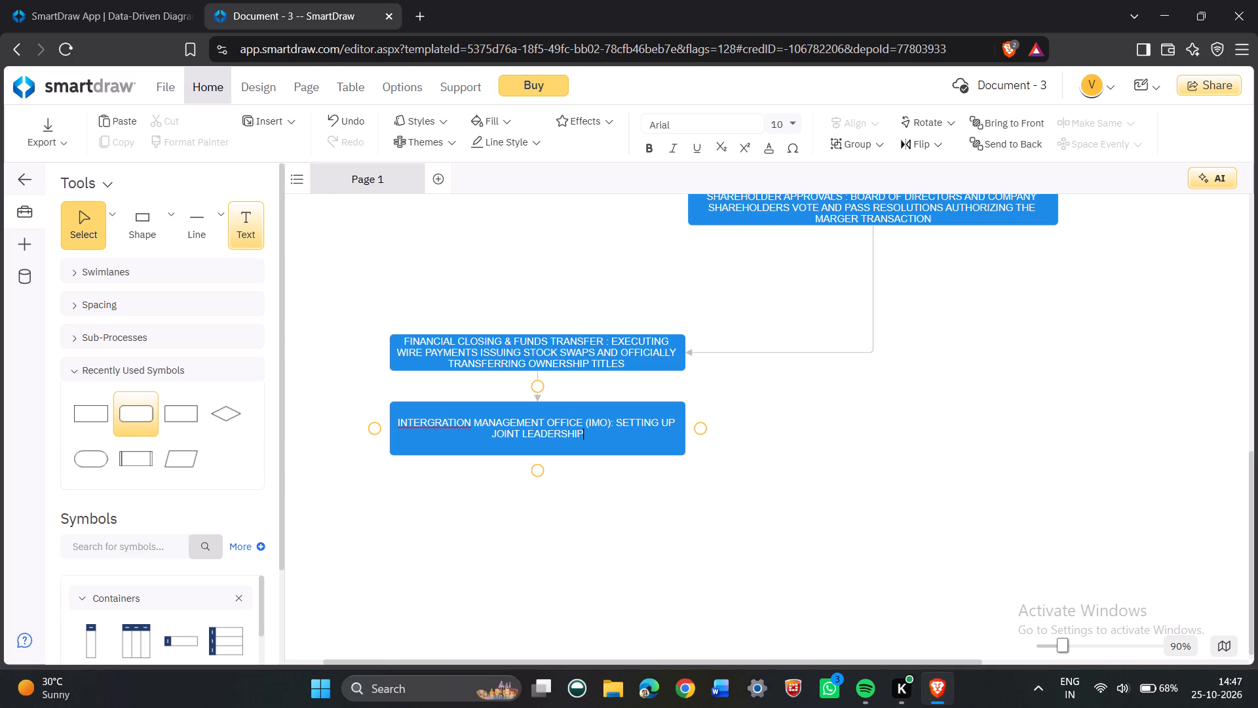
key(space)
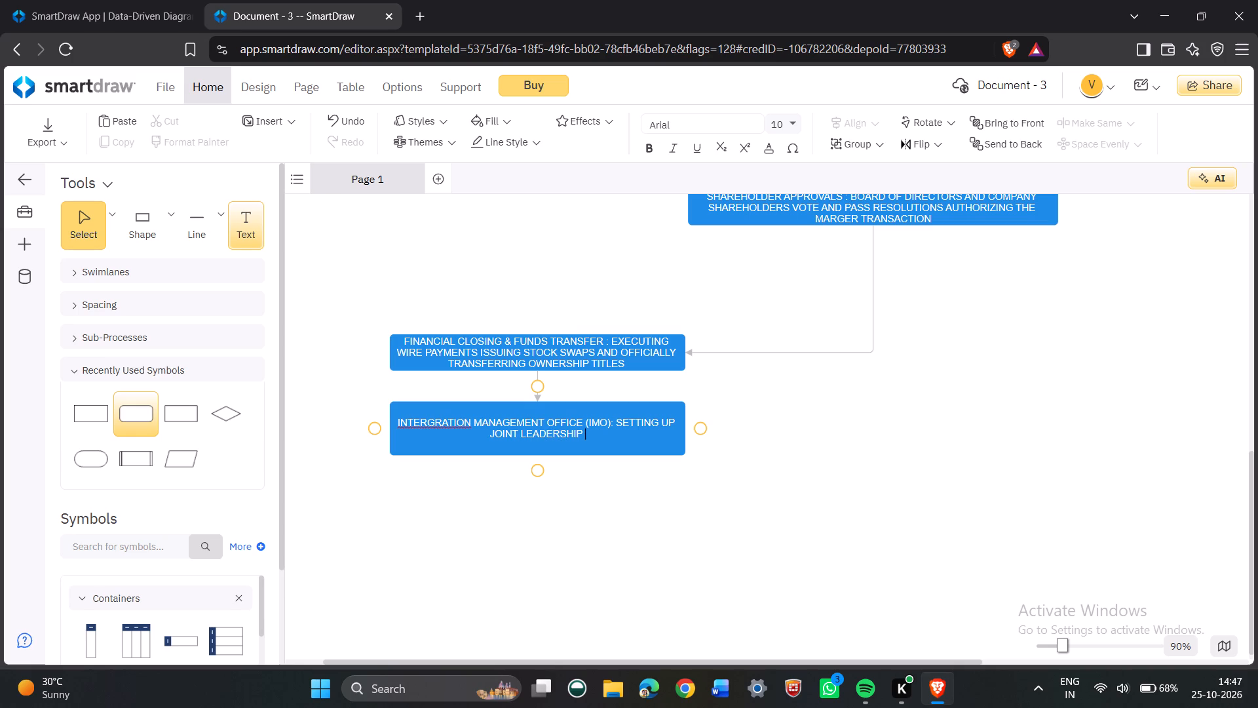
text(COM)
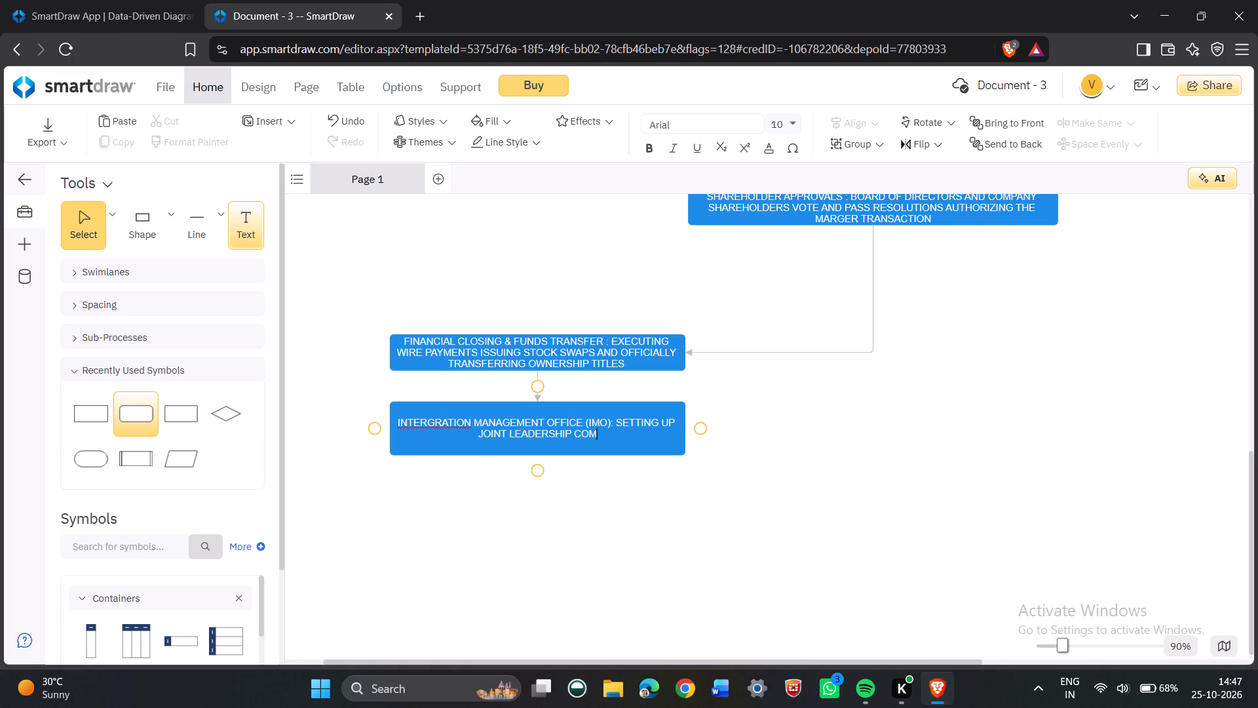
text(MITTEE)
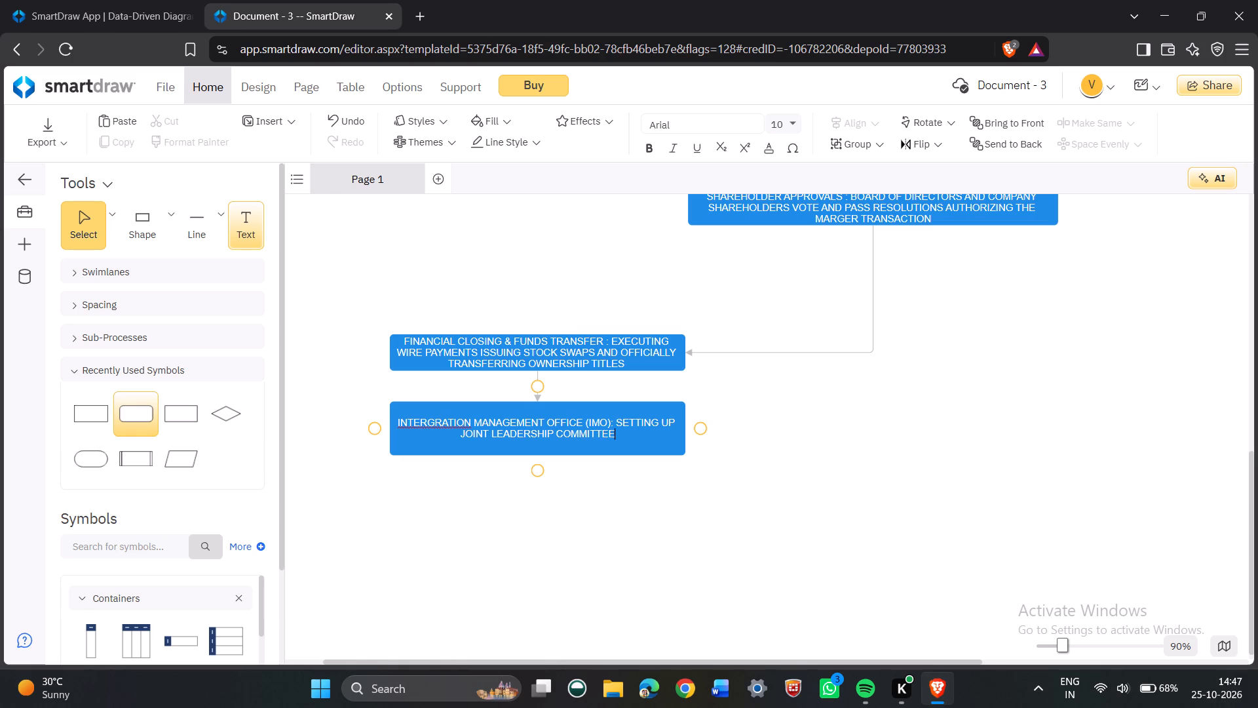
key(space)
text(TO OVE)
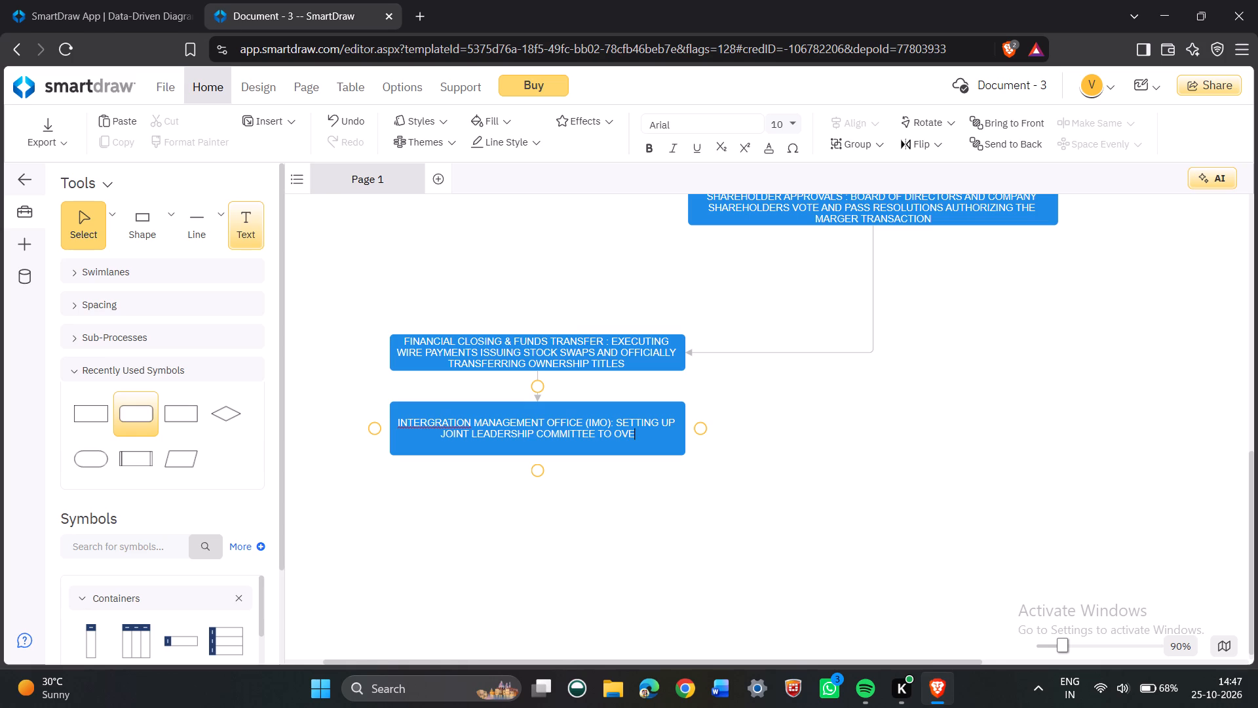
key(r)
text(SEE)
key(space)
text(SMOOTH)
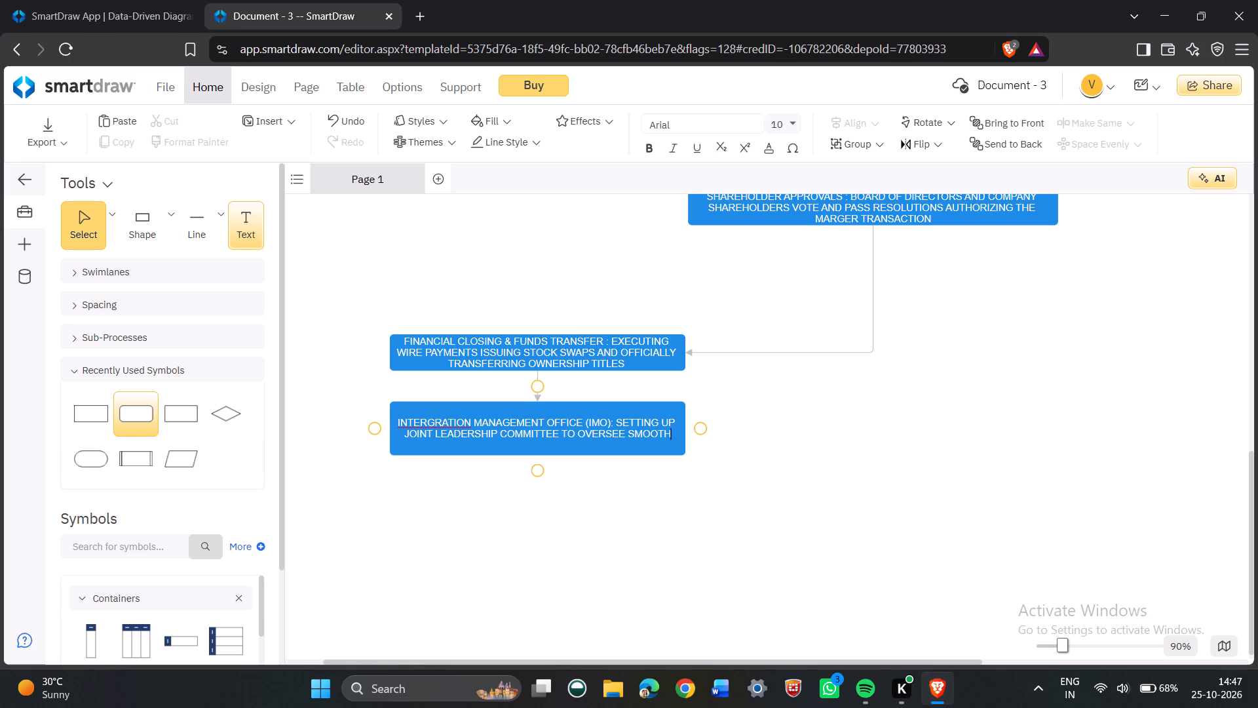
Finish the integration management office label with "MERGING OF CORPRATE OPERATIONS".
key(space)
text(MER)
key(g)
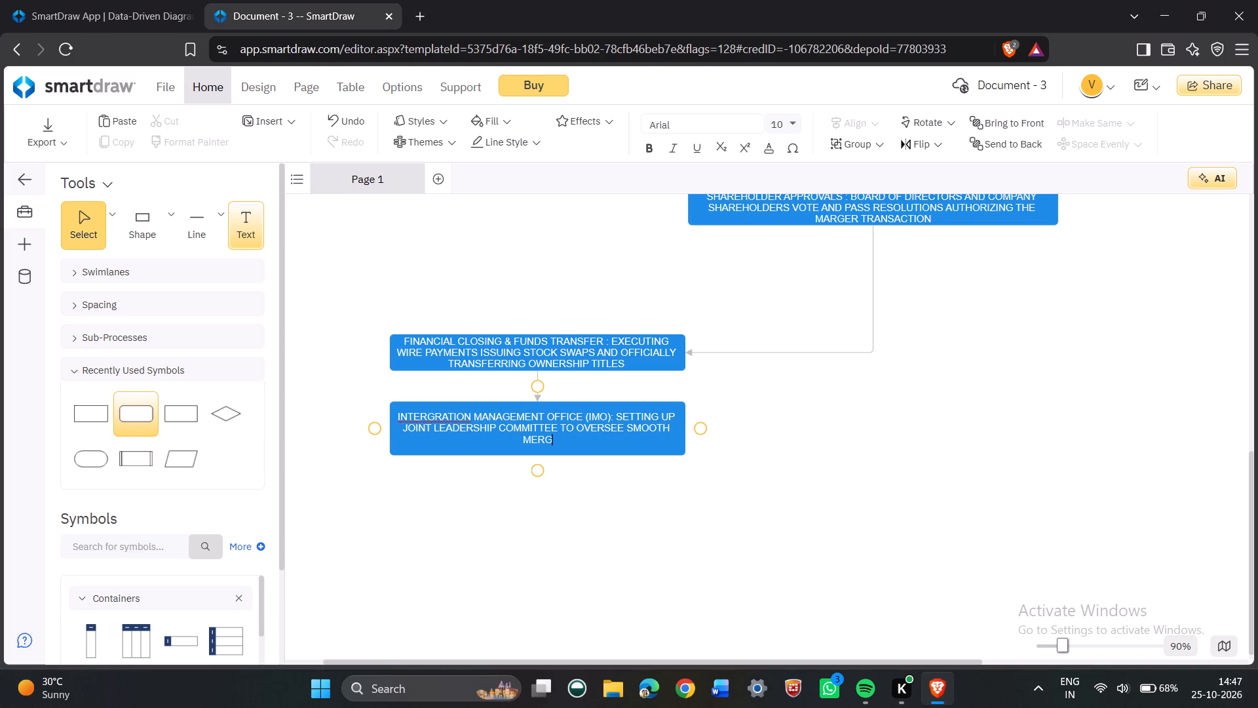
text(ING)
key(space)
text(OF CORPRATES)
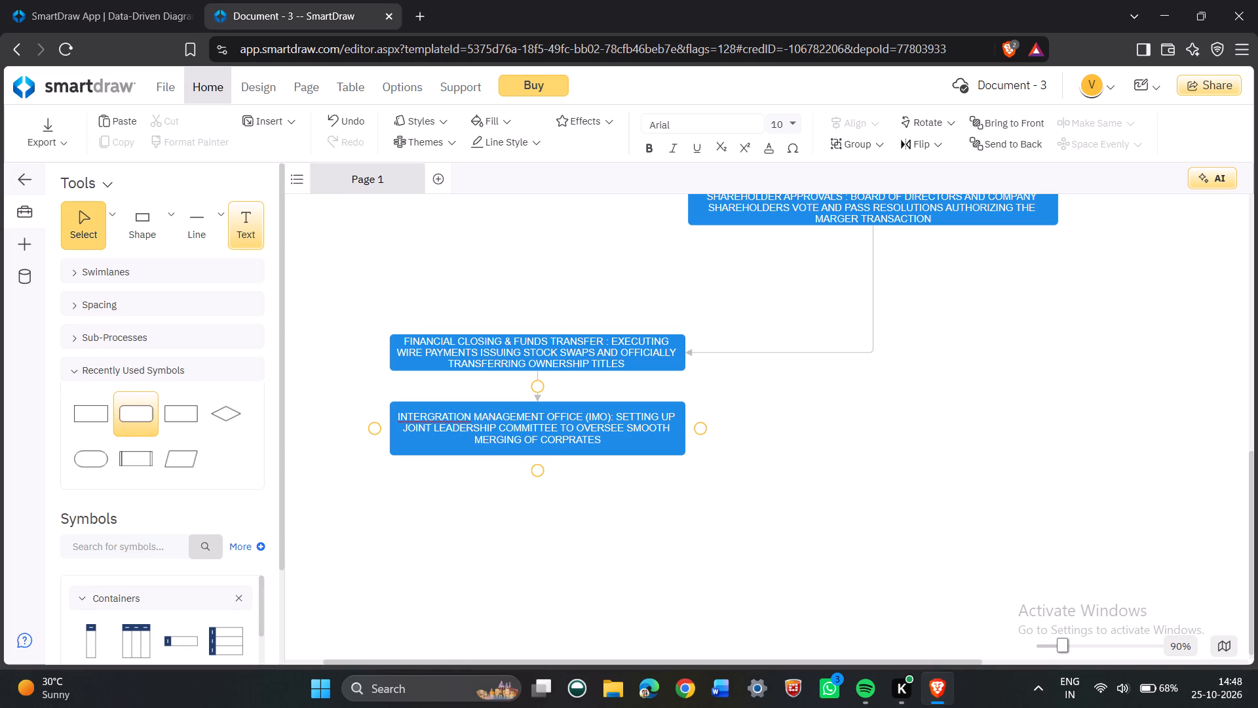
key(BackSpace)
key(BackSpace)
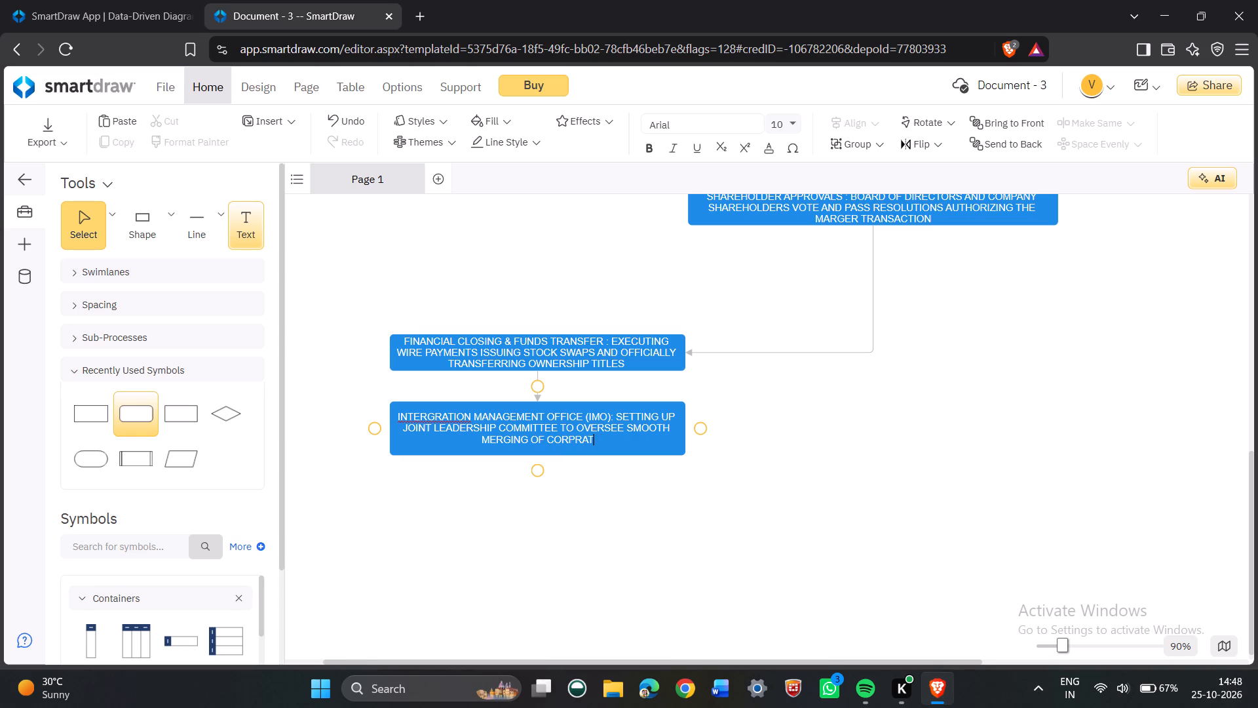
text(E)
key(space)
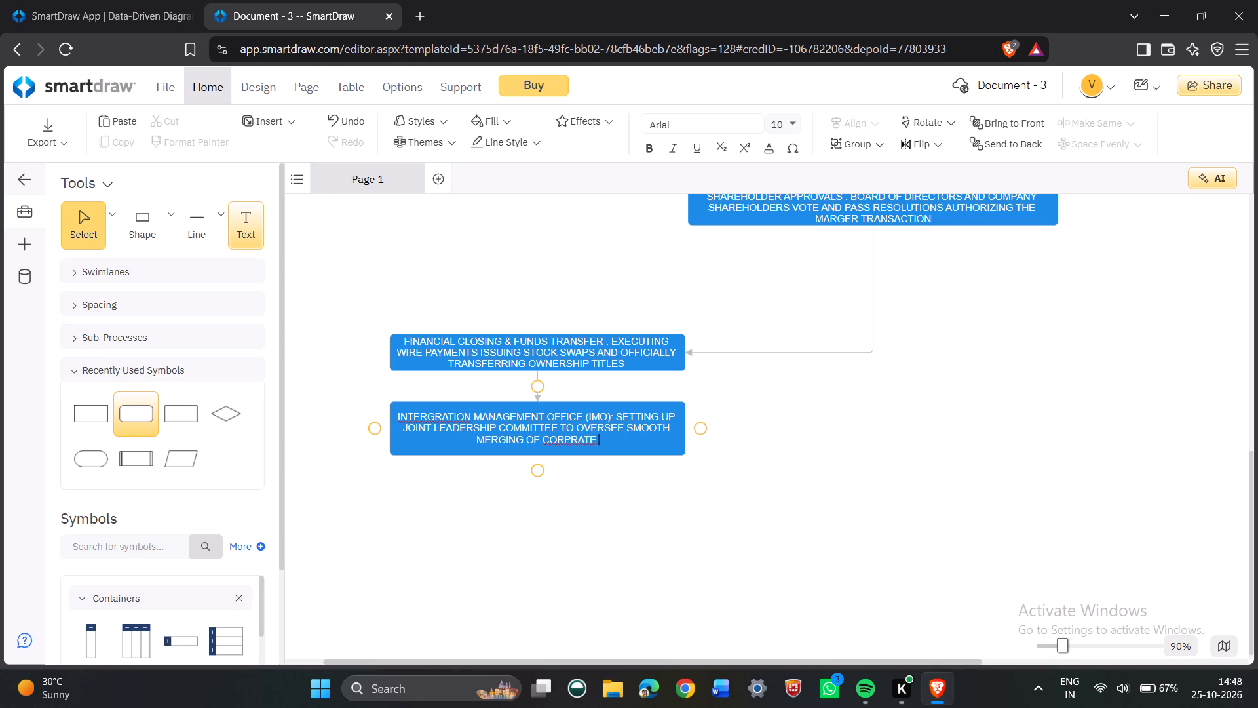
key(p)
key(BackSpace)
key(o)
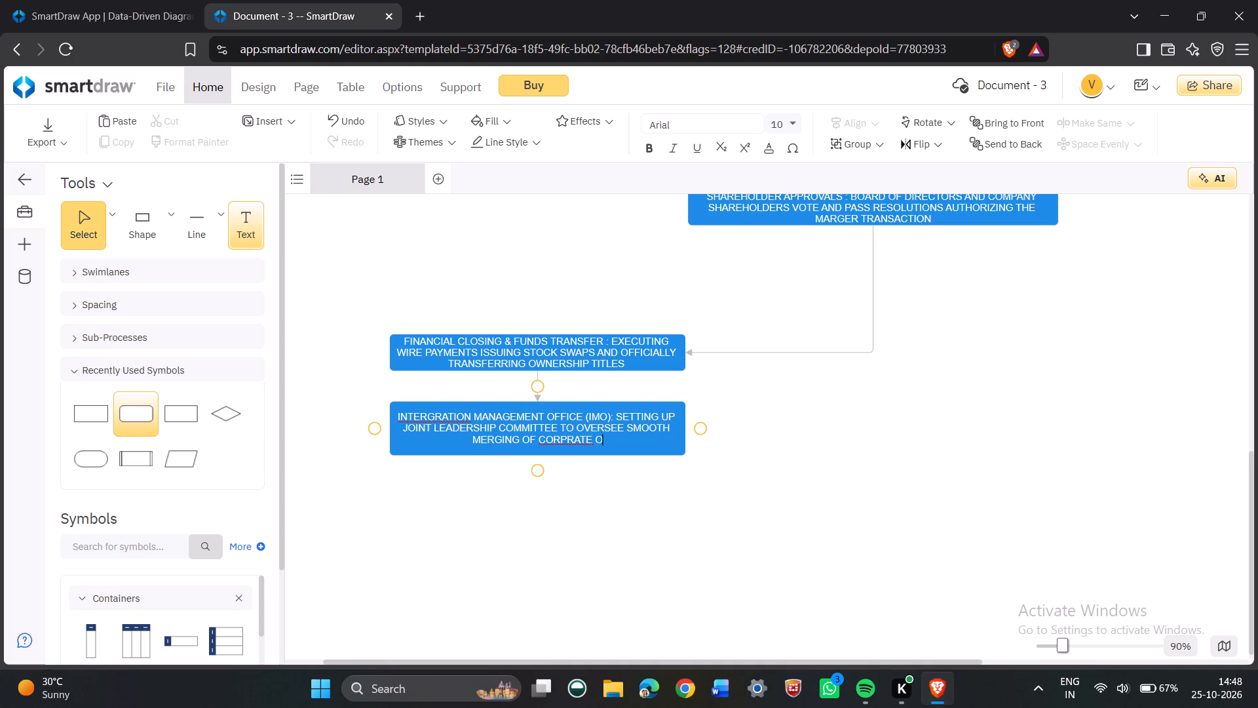
text(PERATIONS)
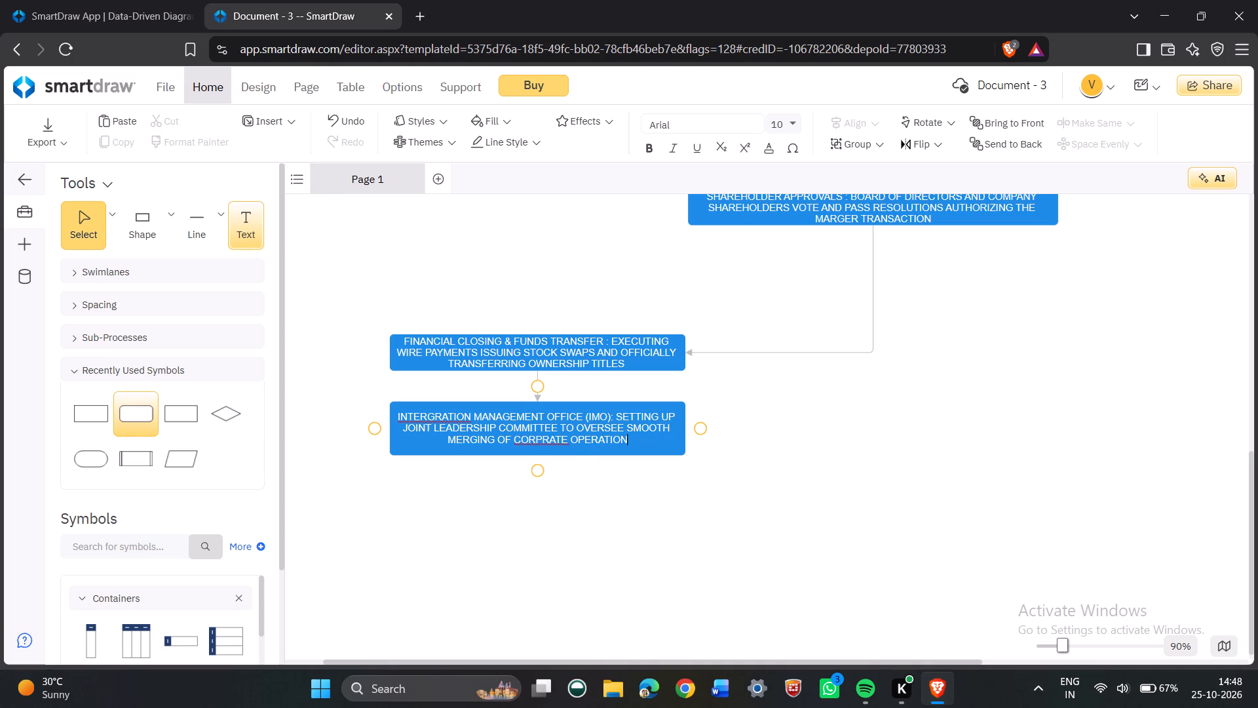
key(space)
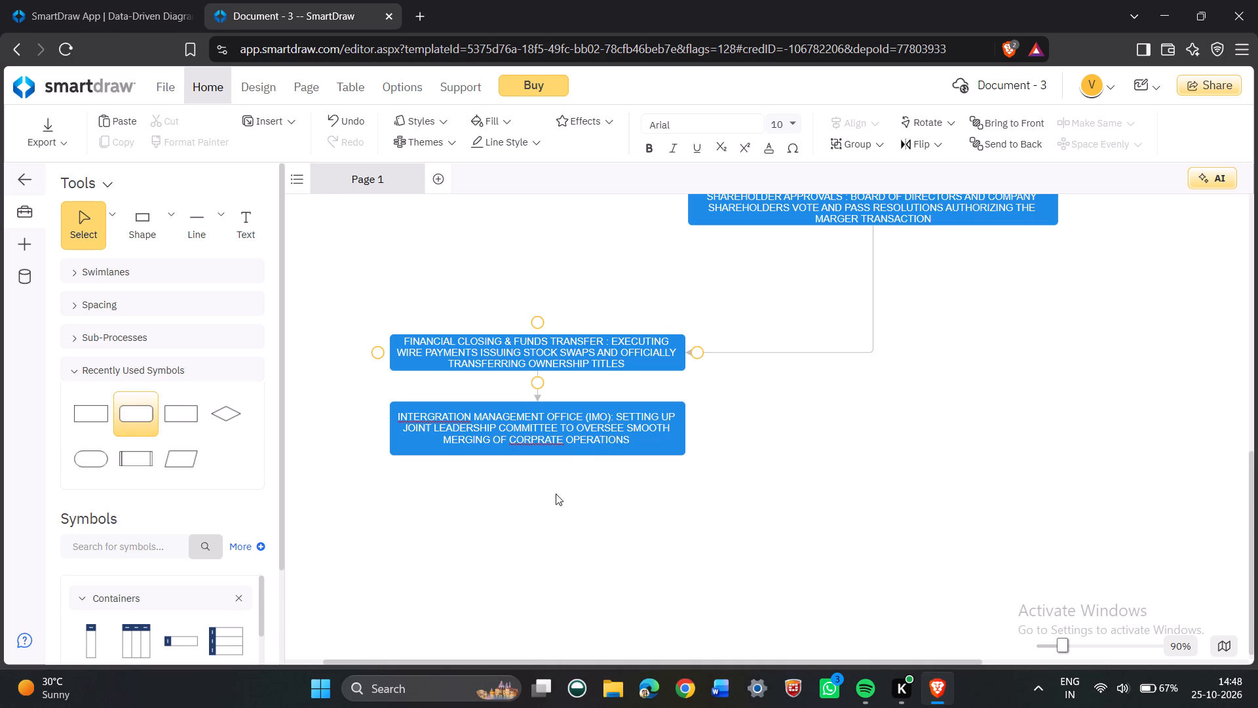
drag(567, 541, 579, 547)
Reduce the integration management office box's height from its bottom edge to fit the three-line label.
click(520, 442)
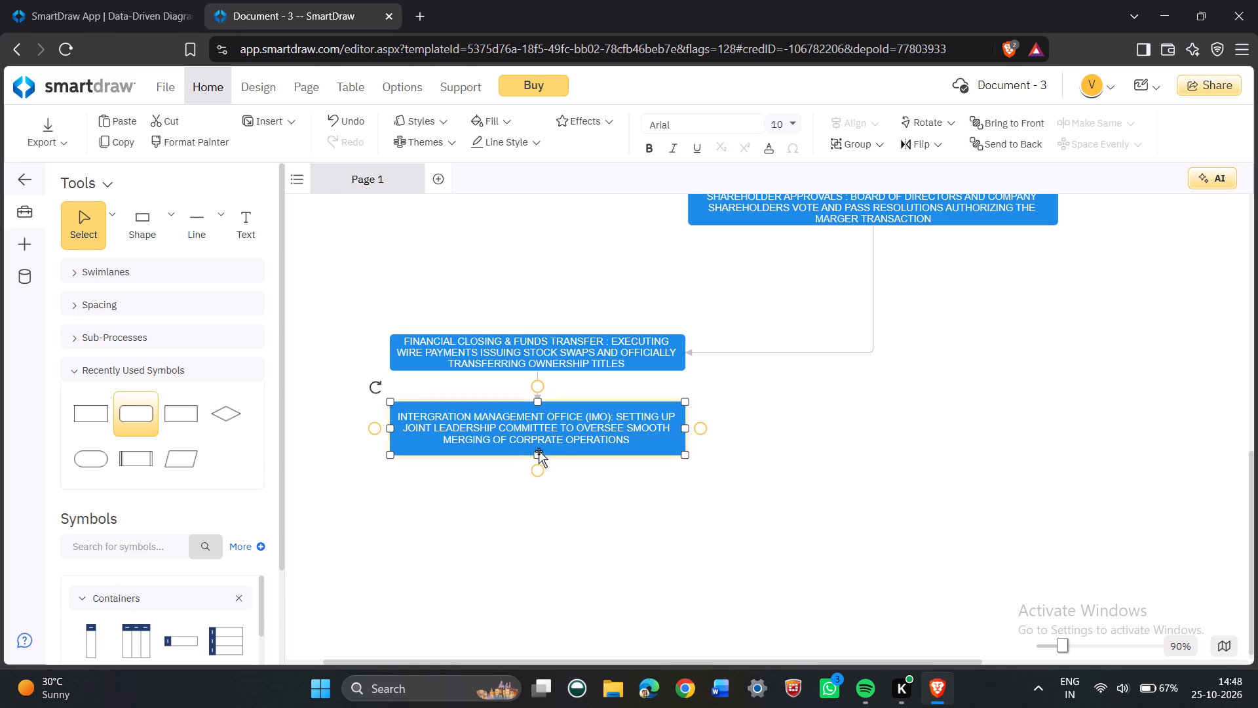
drag(538, 452, 538, 426)
click(534, 494)
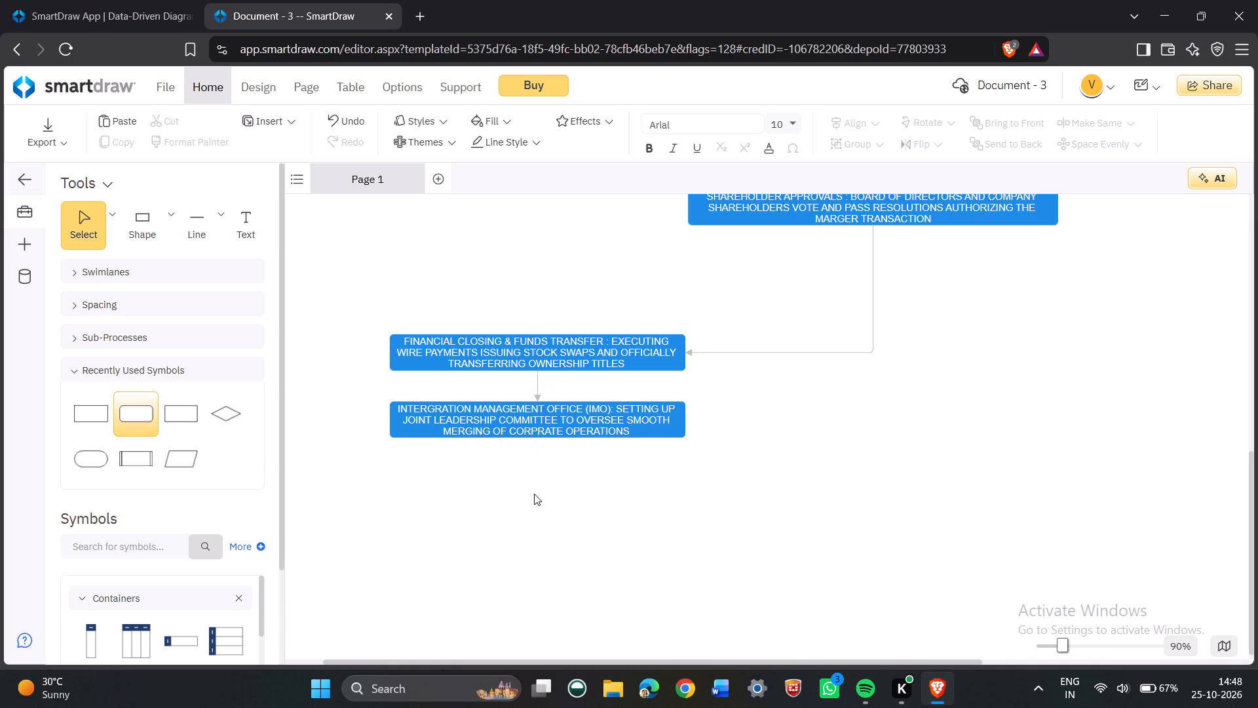
Draw an elbowed Shape Connector from the bottom centre of the integration management office box, running down and then rightward into empty space.
click(223, 228)
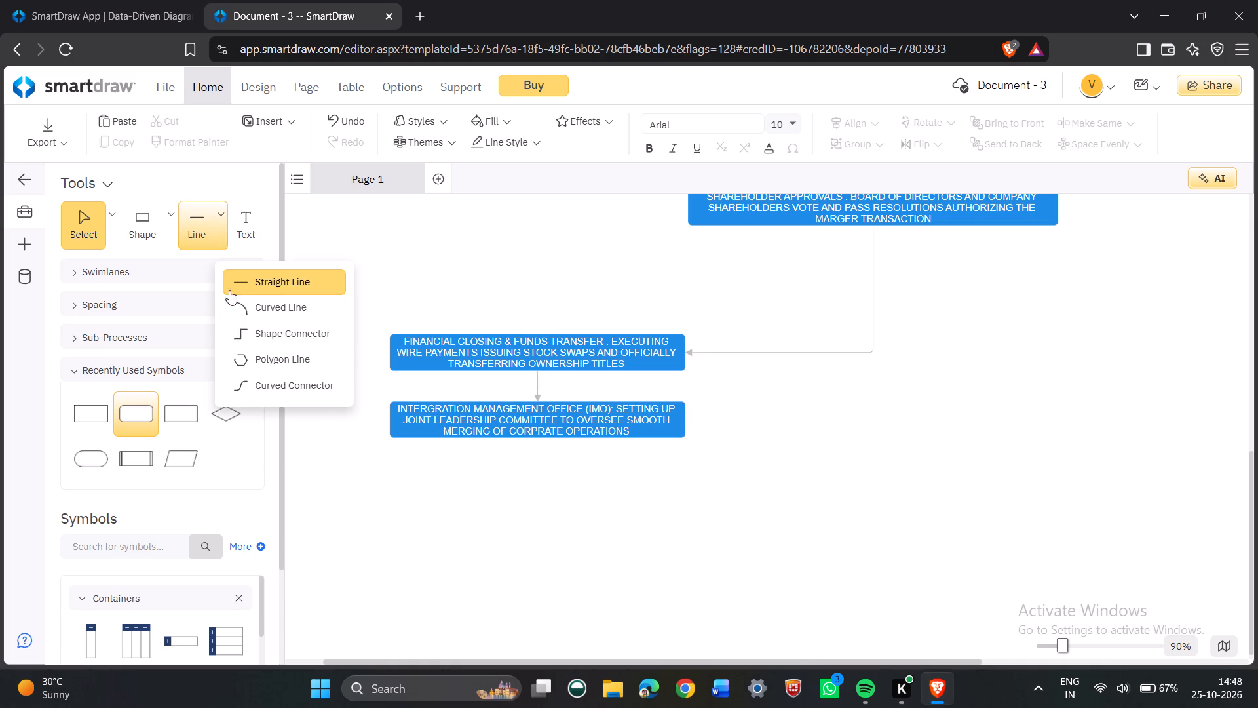
click(240, 338)
click(199, 220)
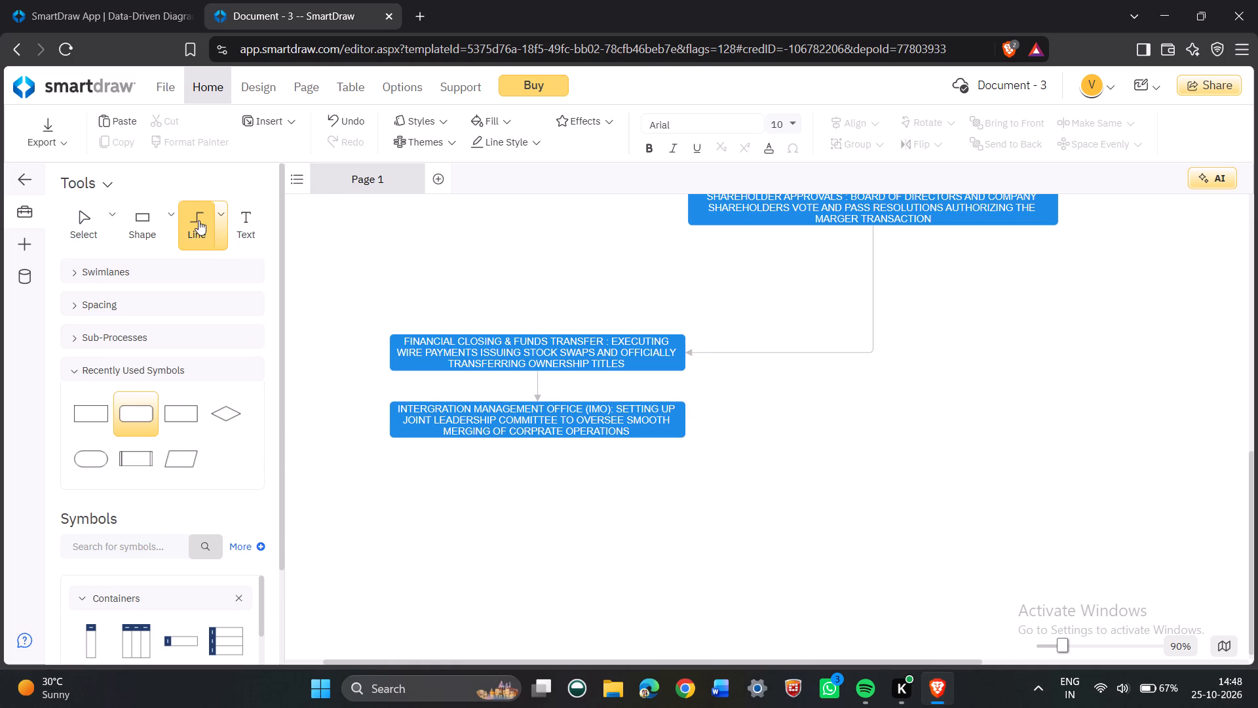
drag(539, 435, 729, 536)
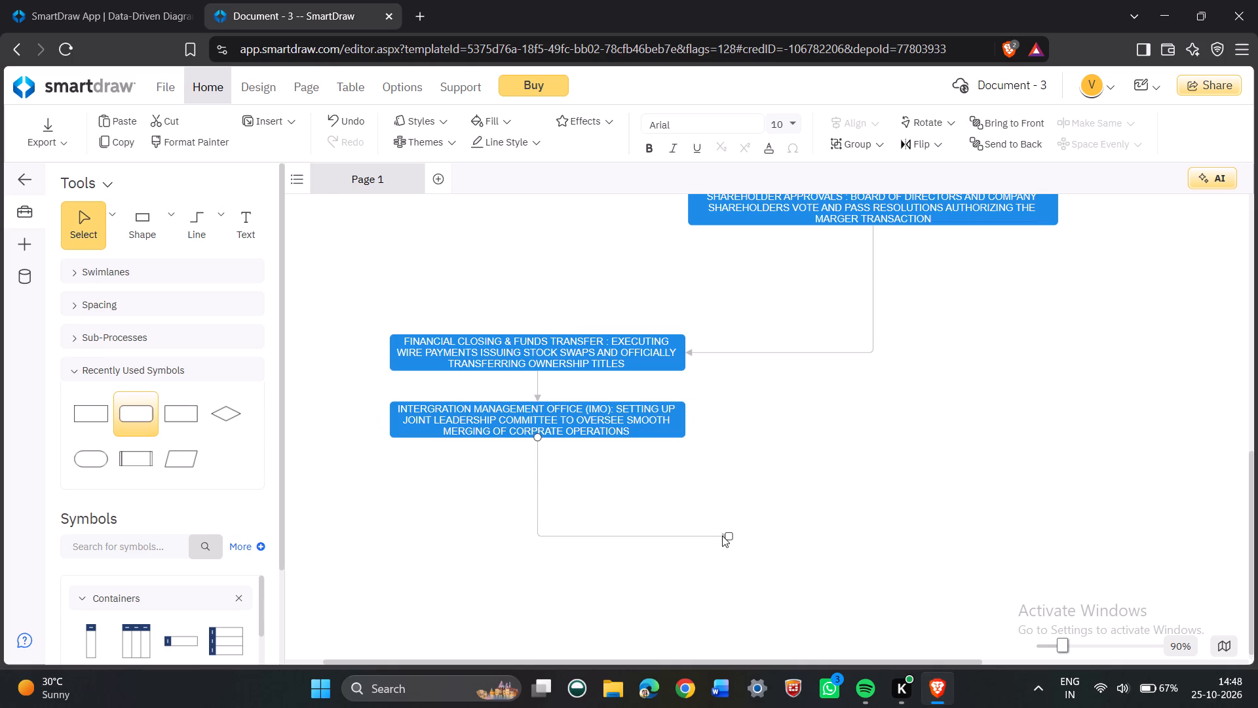
Shorten the horizontal run of the integration management office connector so its arrowhead ends in line with that box's right edge.
drag(729, 538, 696, 538)
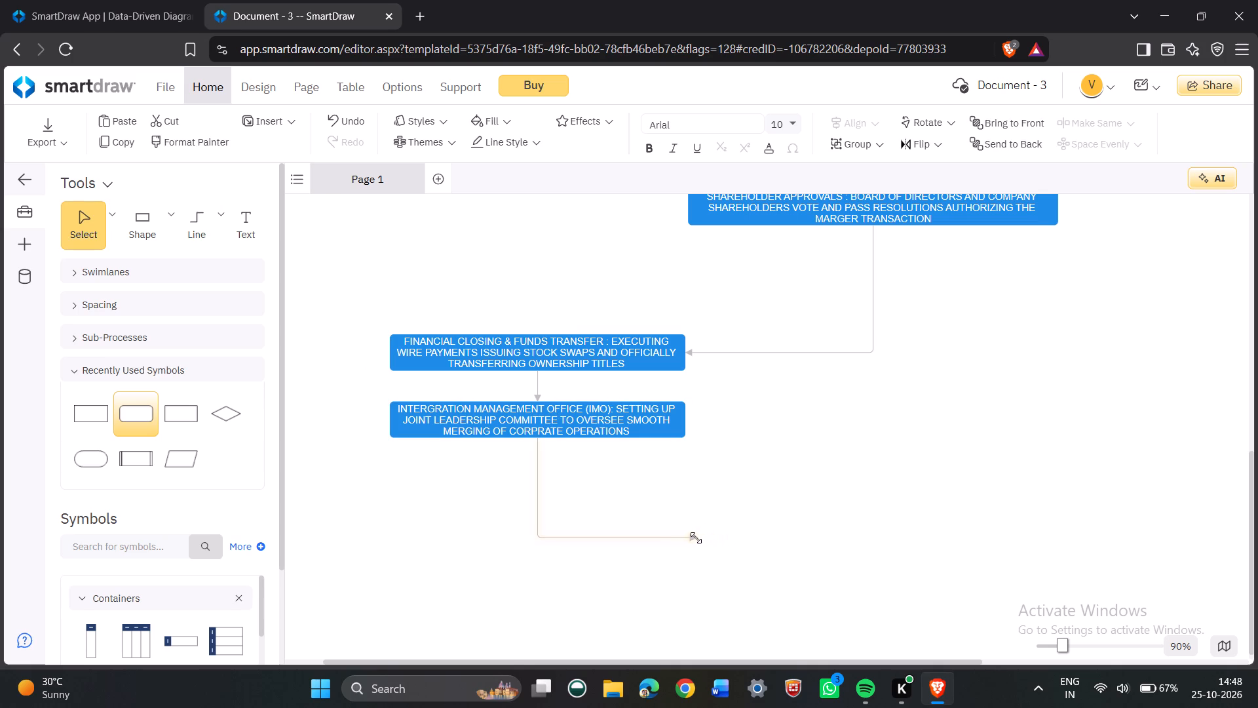
drag(696, 538, 686, 538)
click(685, 594)
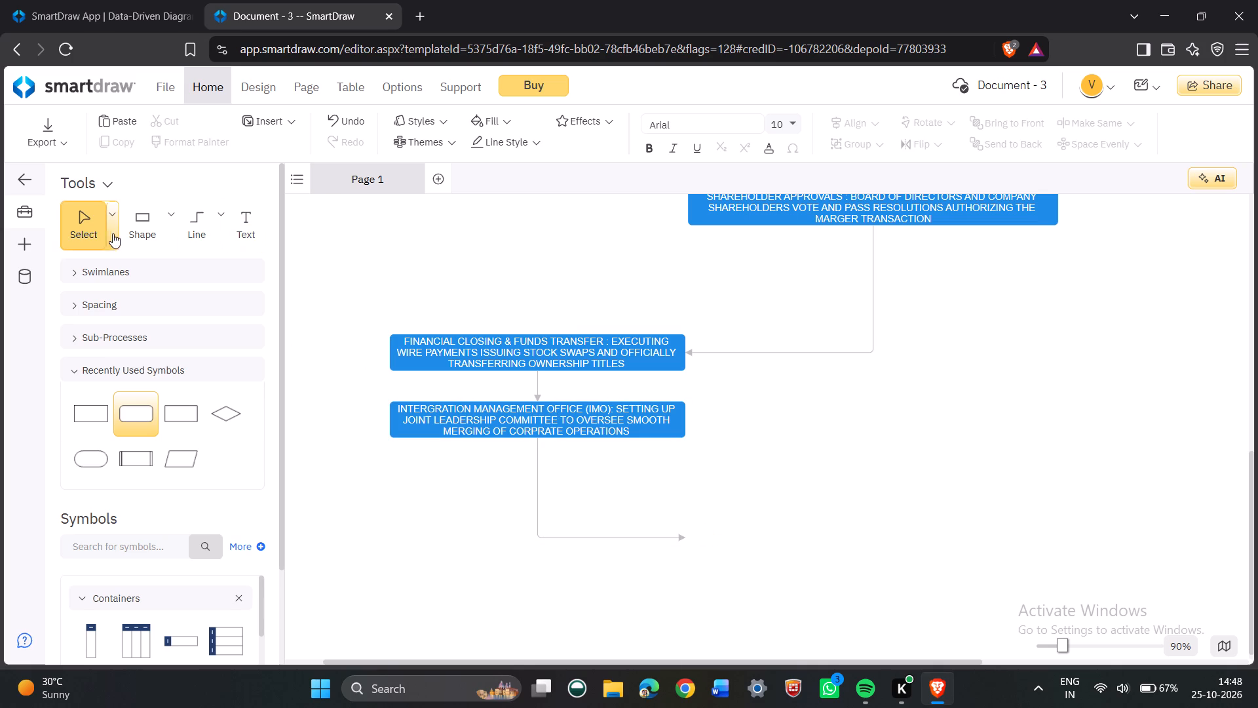
Place a rounded rectangle at the connector's arrowhead and widen it rightward to about the width of the integration management office box.
drag(135, 424, 734, 541)
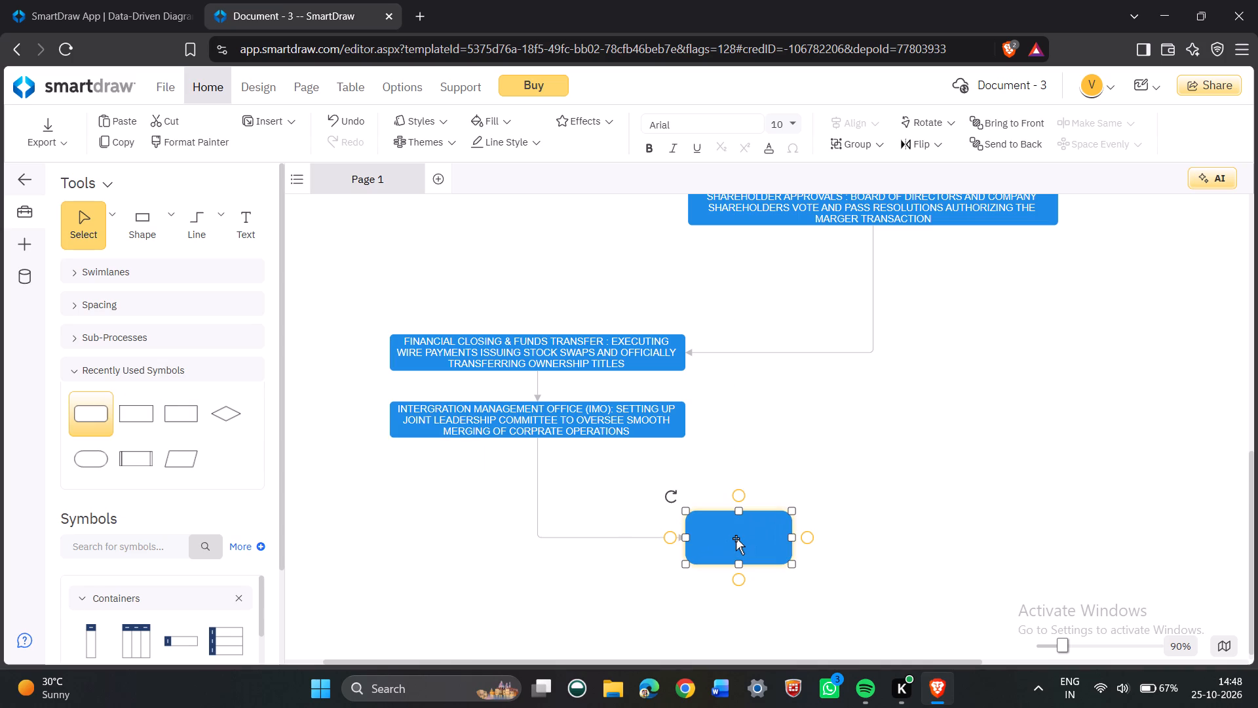
click(729, 544)
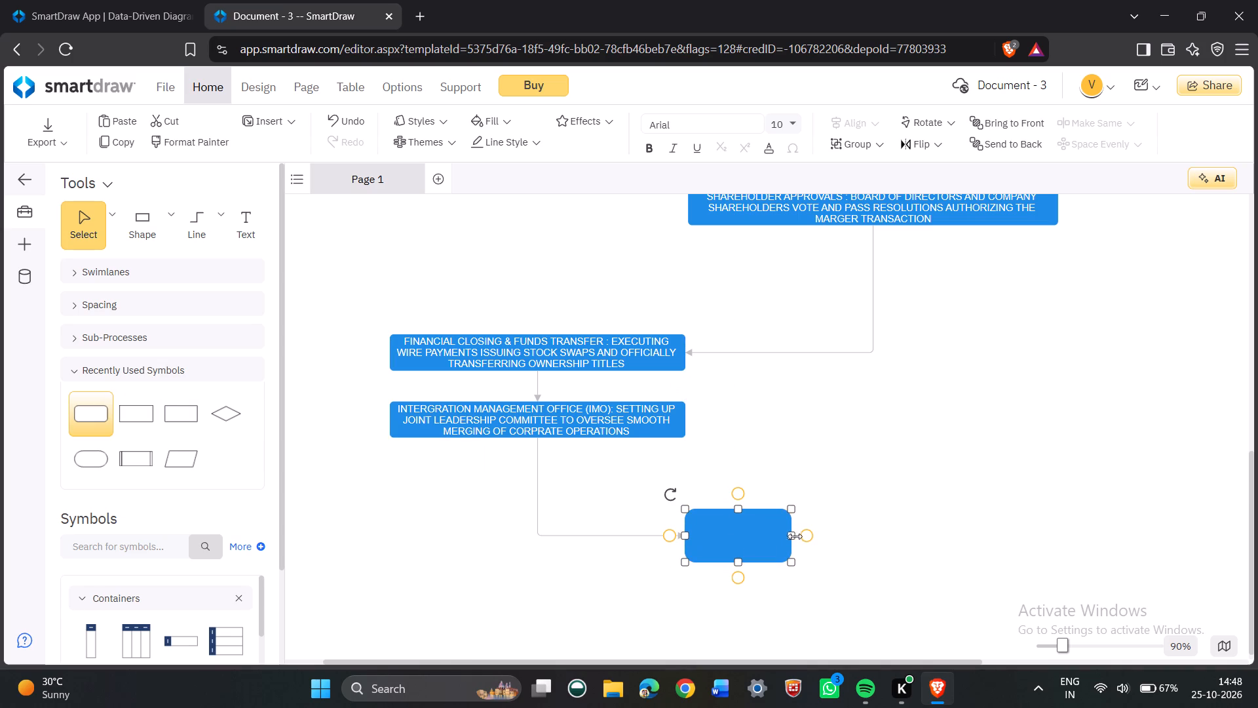
drag(794, 536, 982, 540)
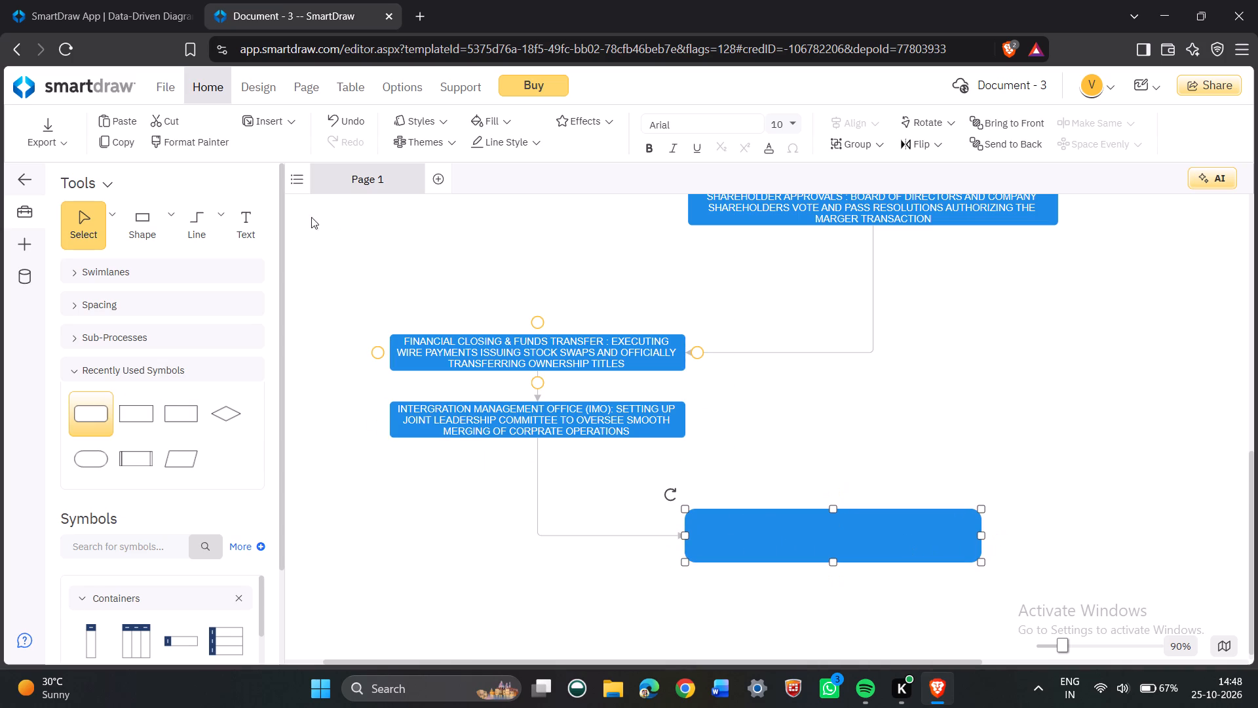
Begin the new rounded box's label with "HR & CULTURAL ALIGNMENT".
click(245, 227)
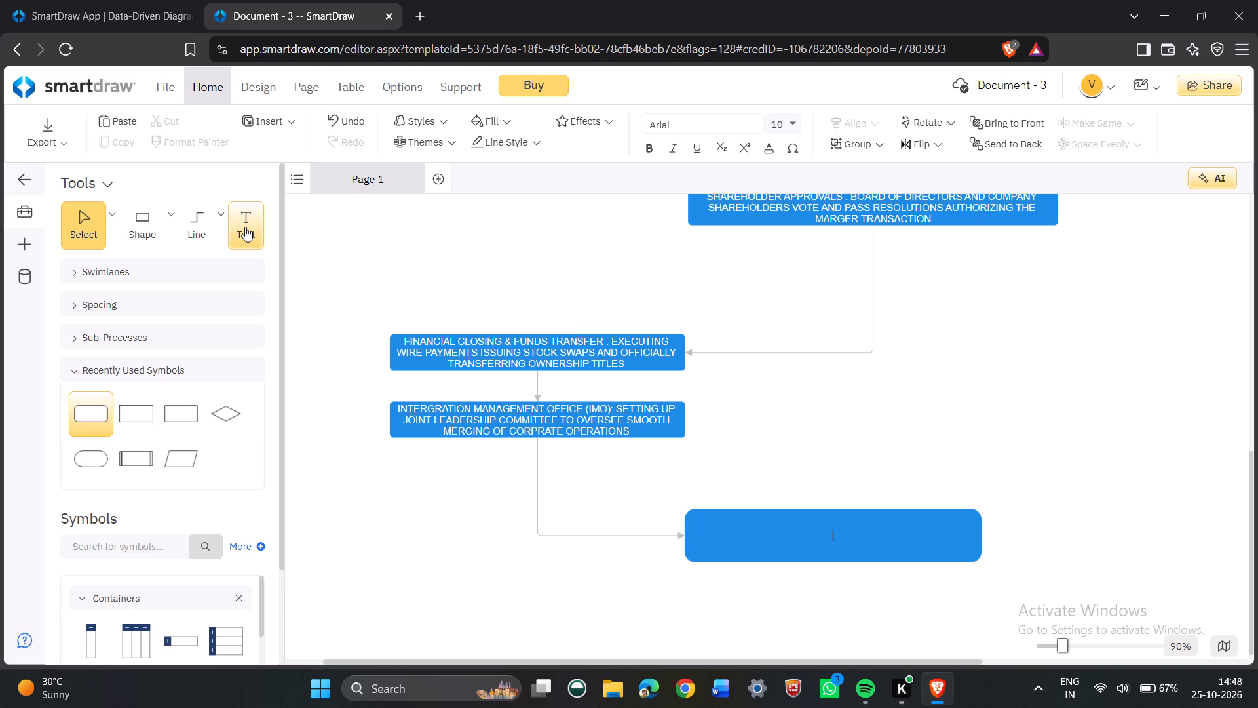
text(HR)
text(&)
key(space)
key(BackSpace)
key(BackSpace)
key(space)
text(&)
key(space)
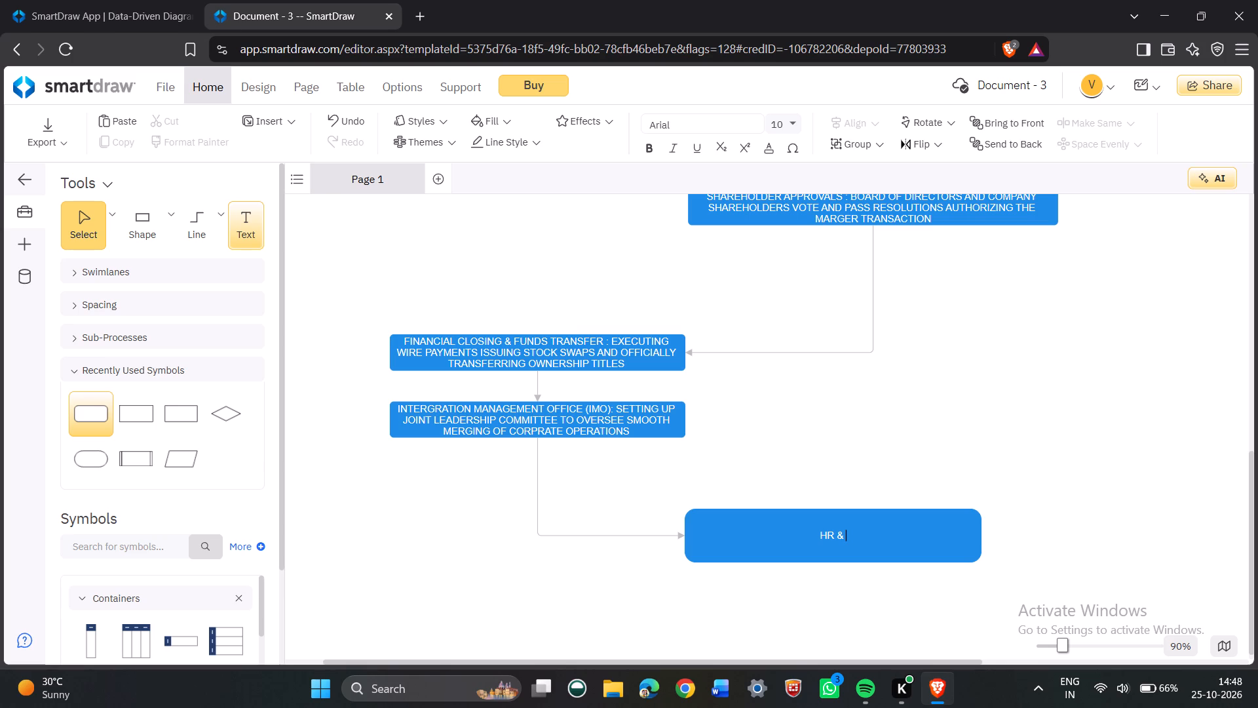
text(CUL)
text(TURA)
key(l)
key(space)
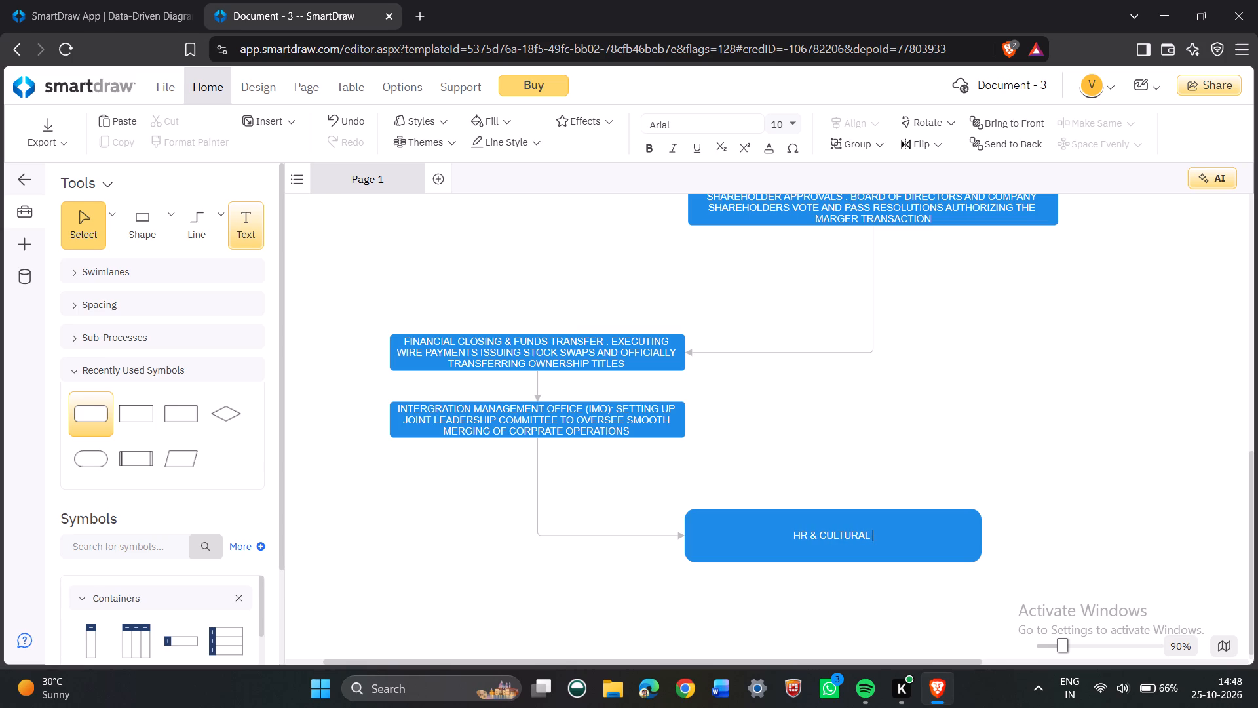
text(ALI)
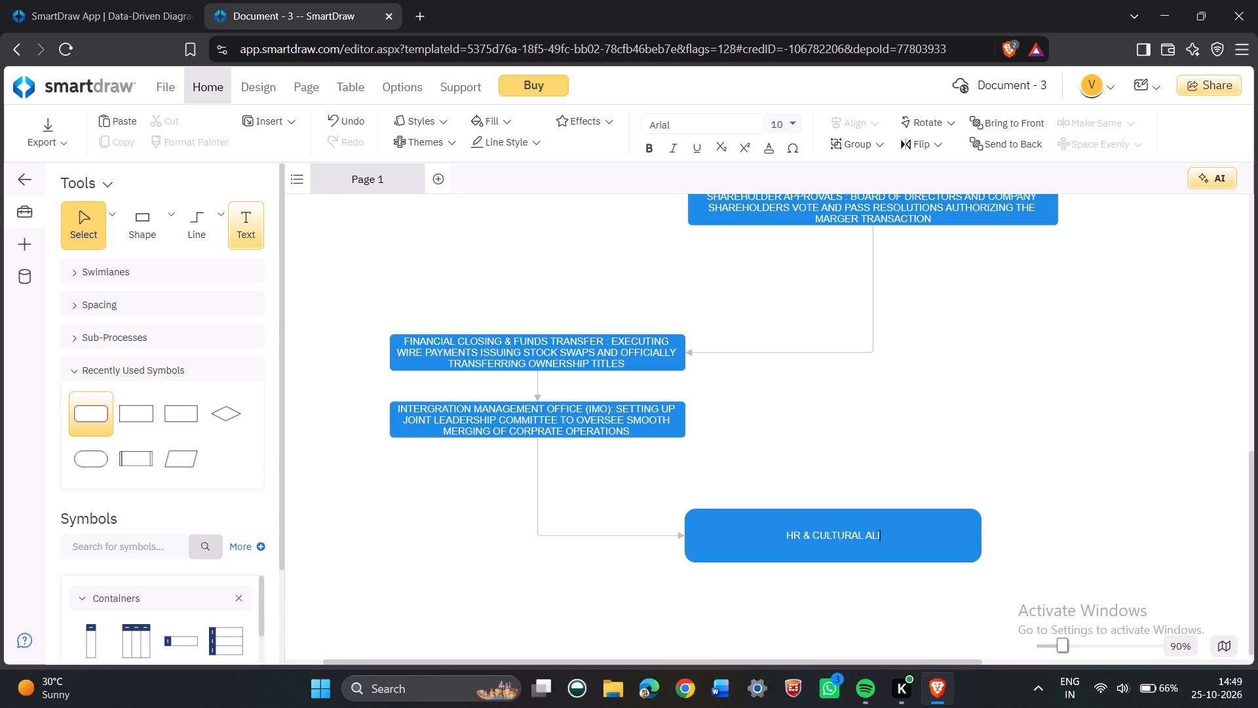
text(GNMENT)
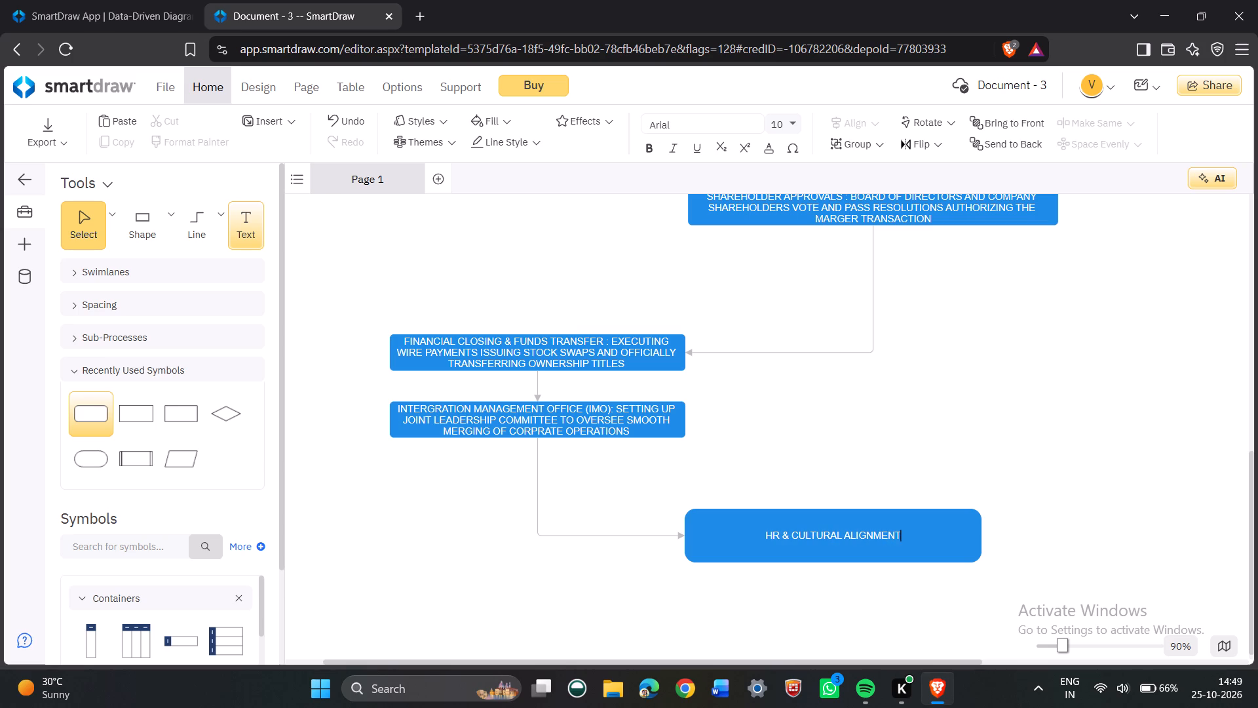
key(space)
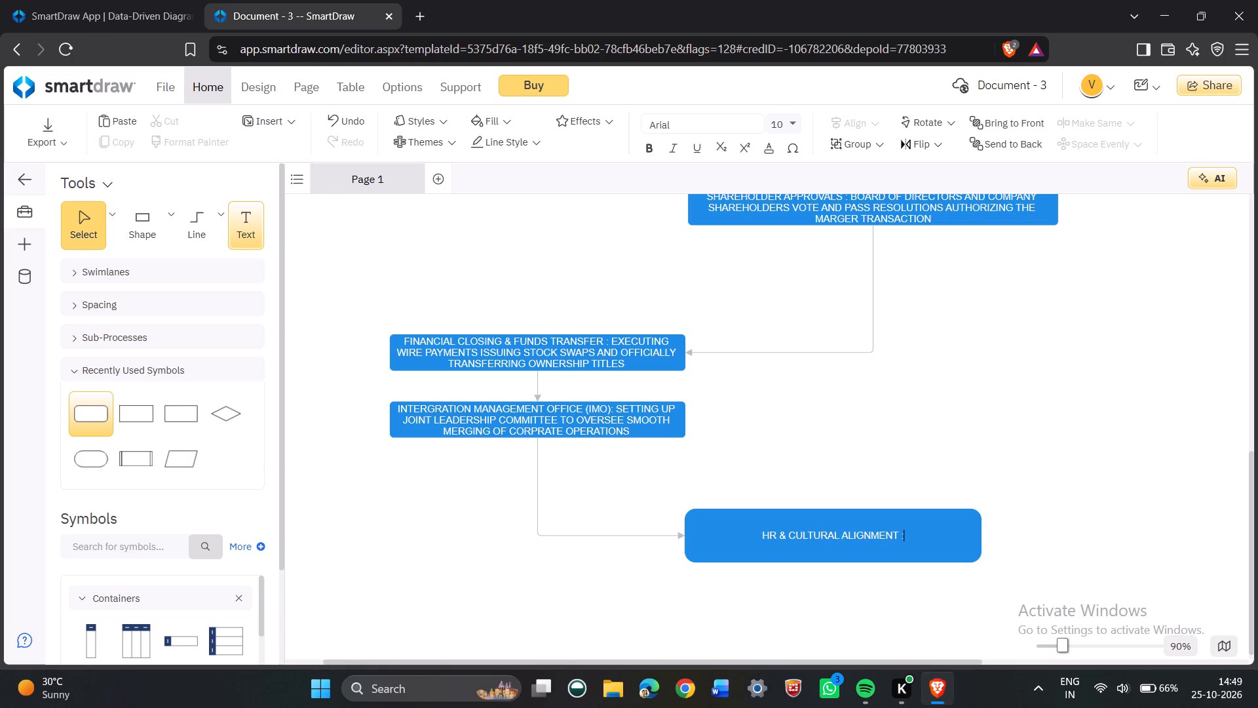
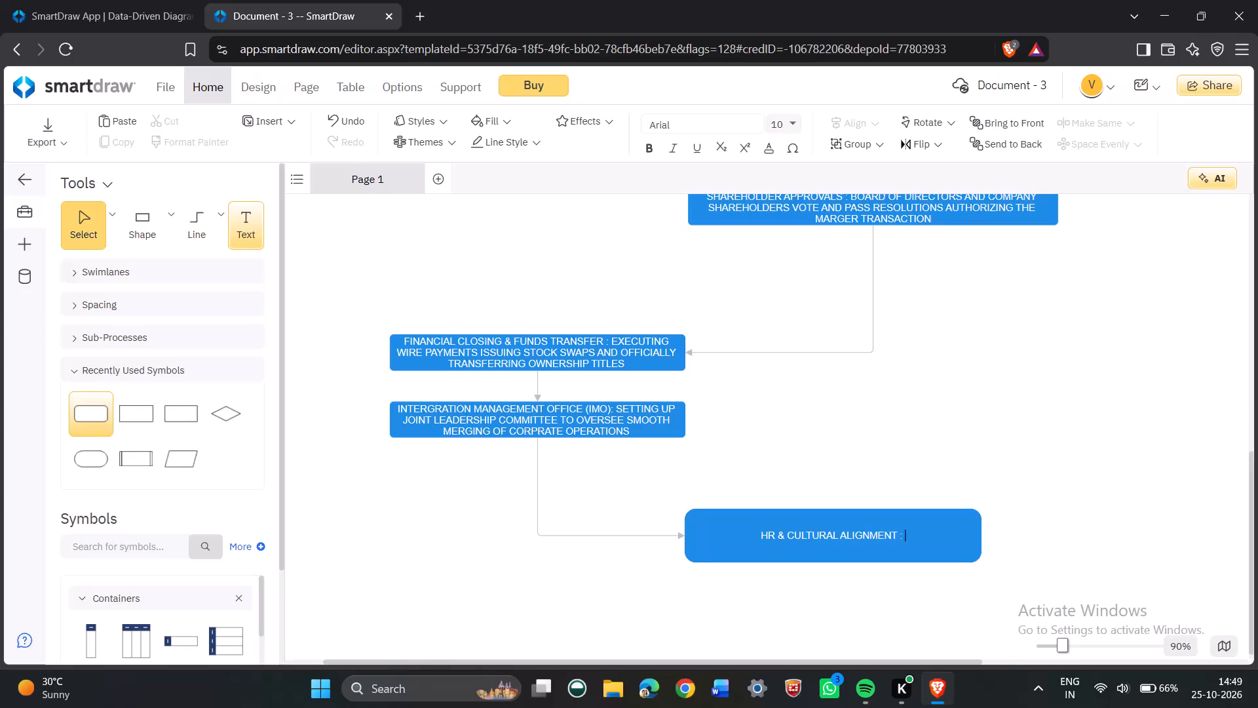
Continue the HR & CULTURAL ALIGNMENT box's label with "REORGANIZING MANAGEMENT HIERARCHIES HARMONIZING".
text(RECO)
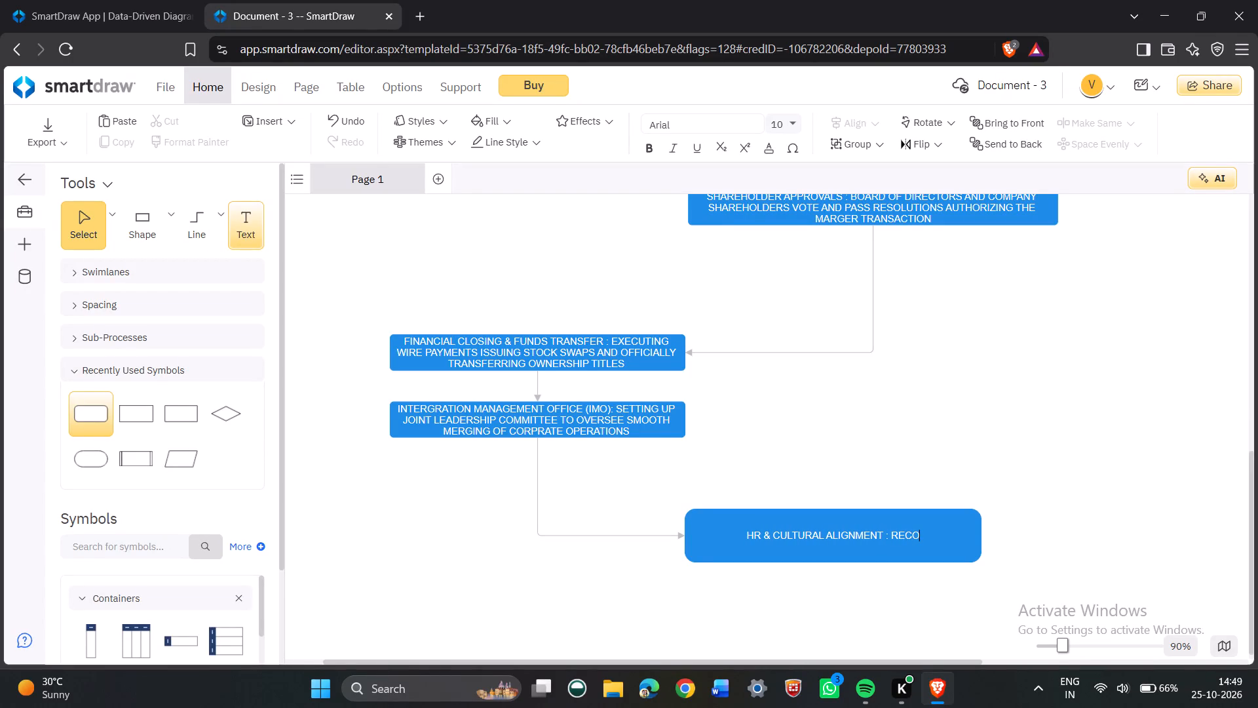
key(BackSpace)
key(BackSpace)
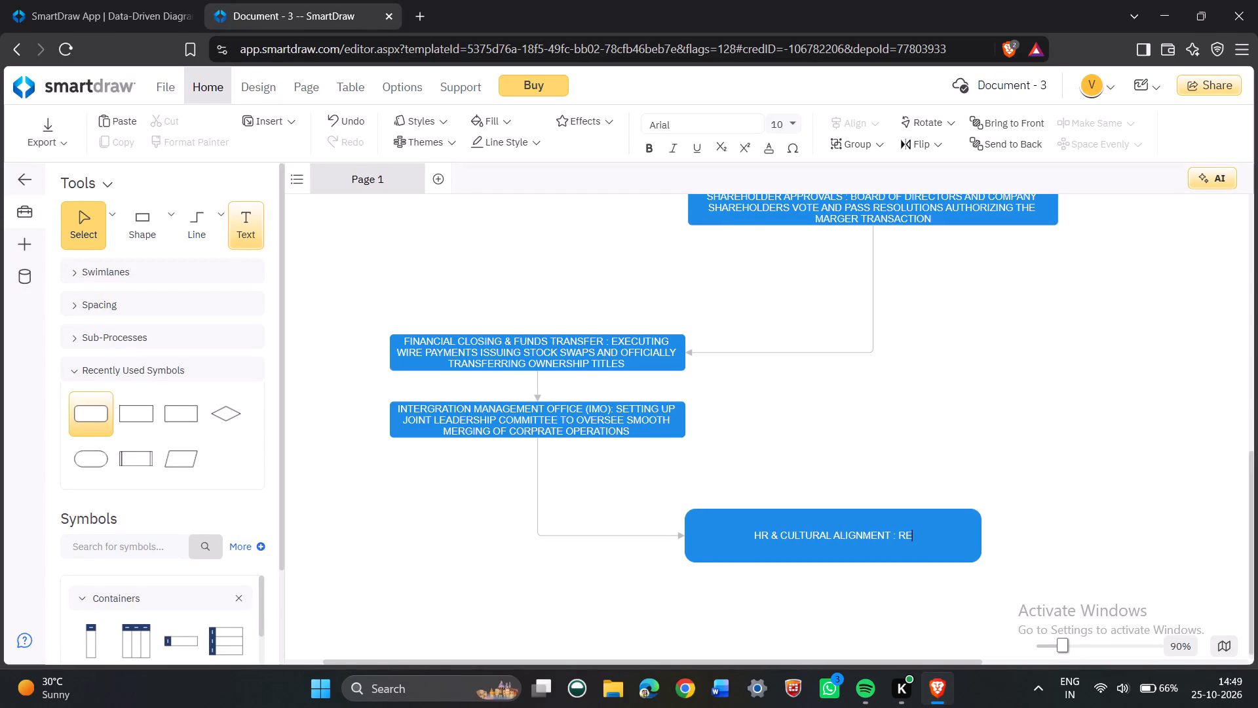
key(o)
text(RGAN)
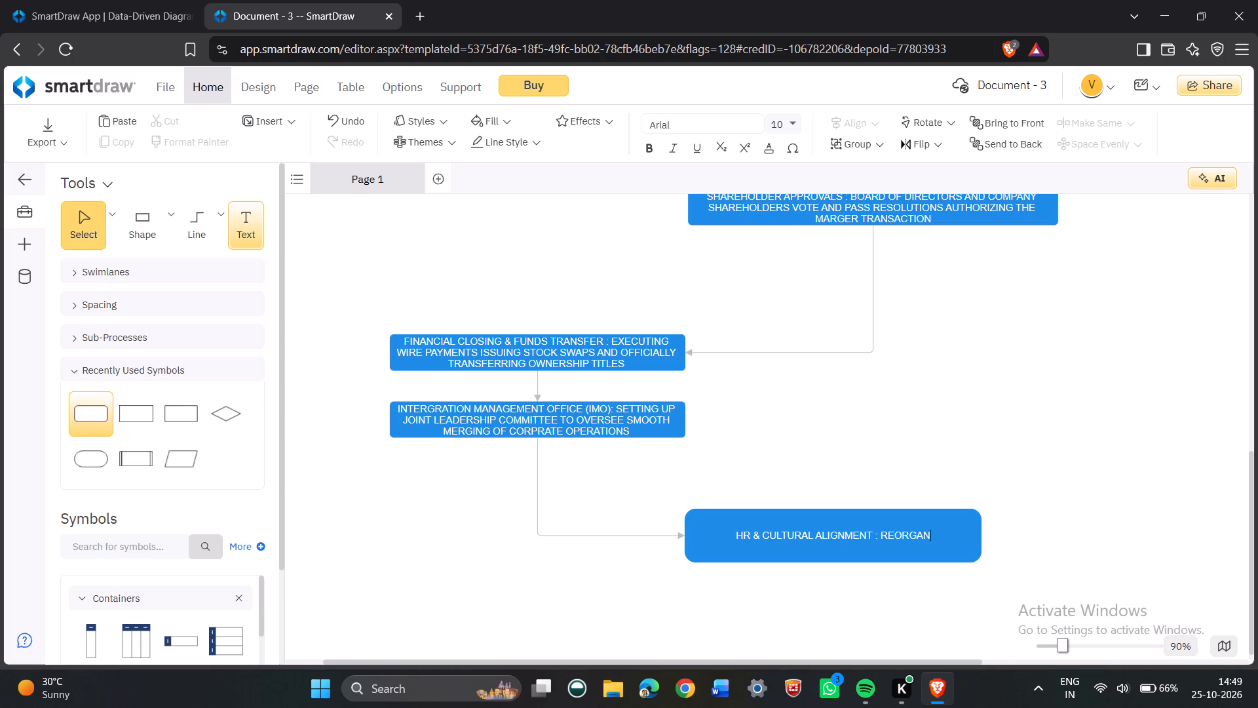
text(IZING)
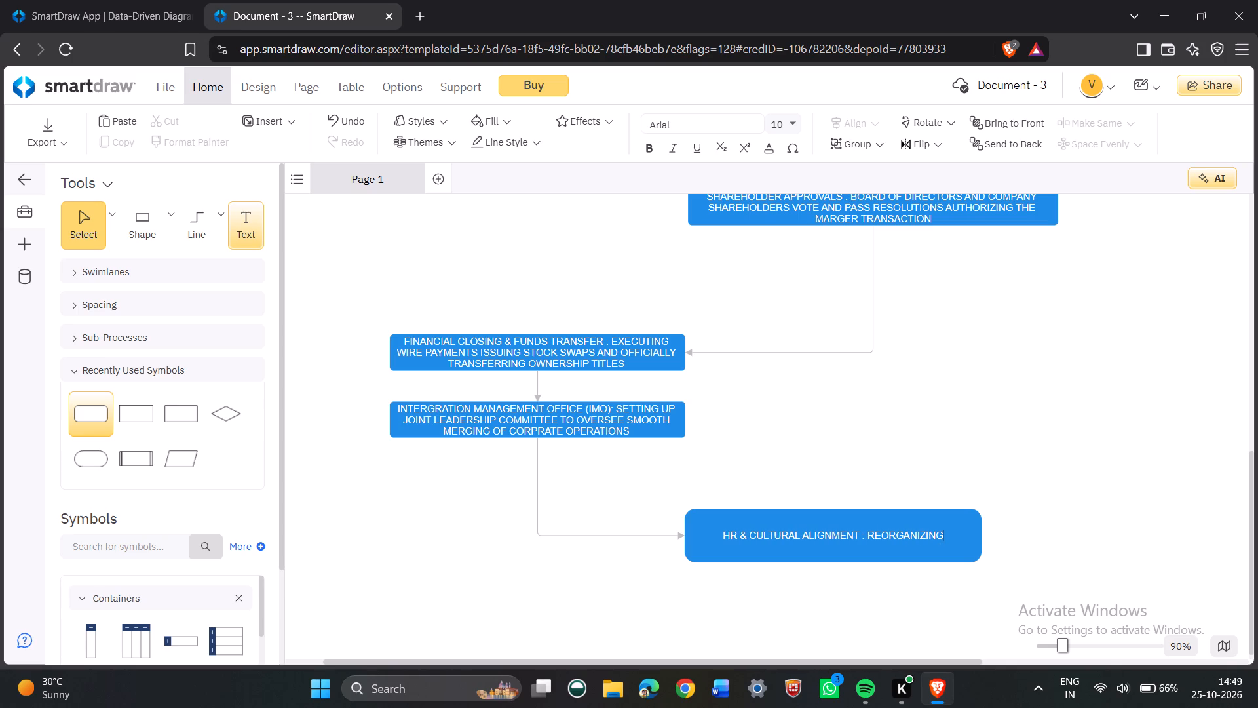
key(space)
text(MANA)
text(GEMENT)
key(space)
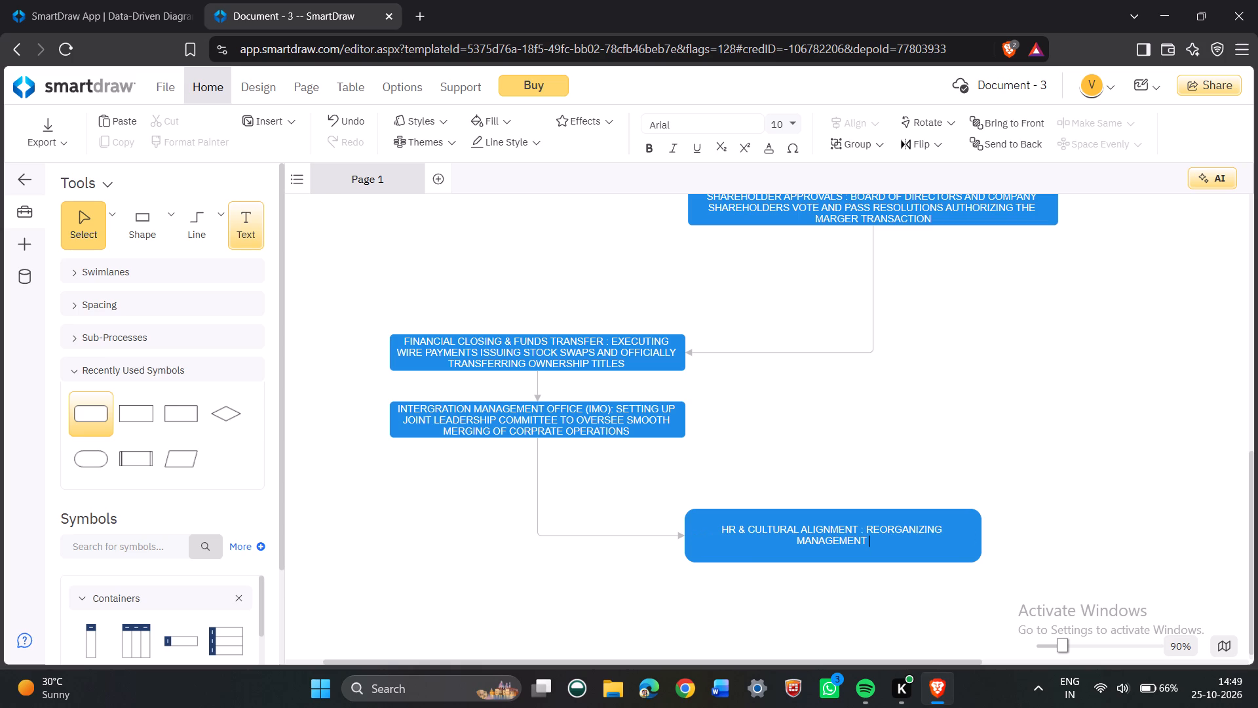
text(HI)
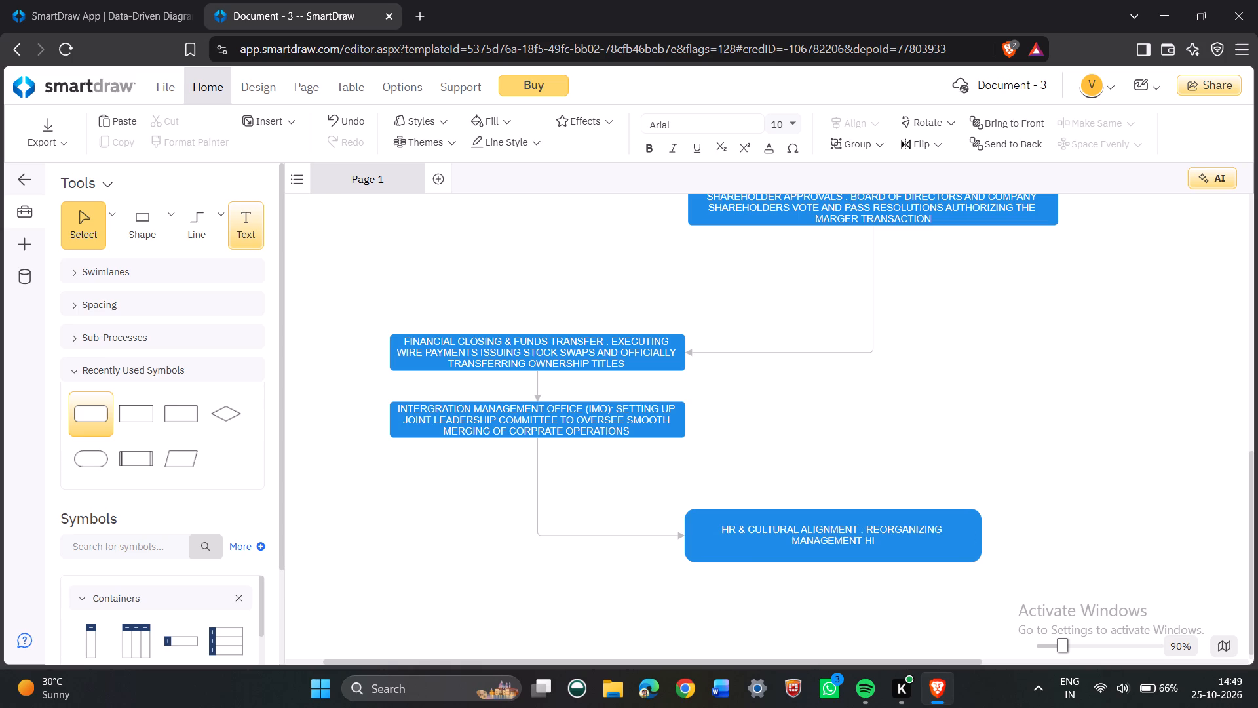
key(e)
text(RE)
key(BackSpace)
text(AR)
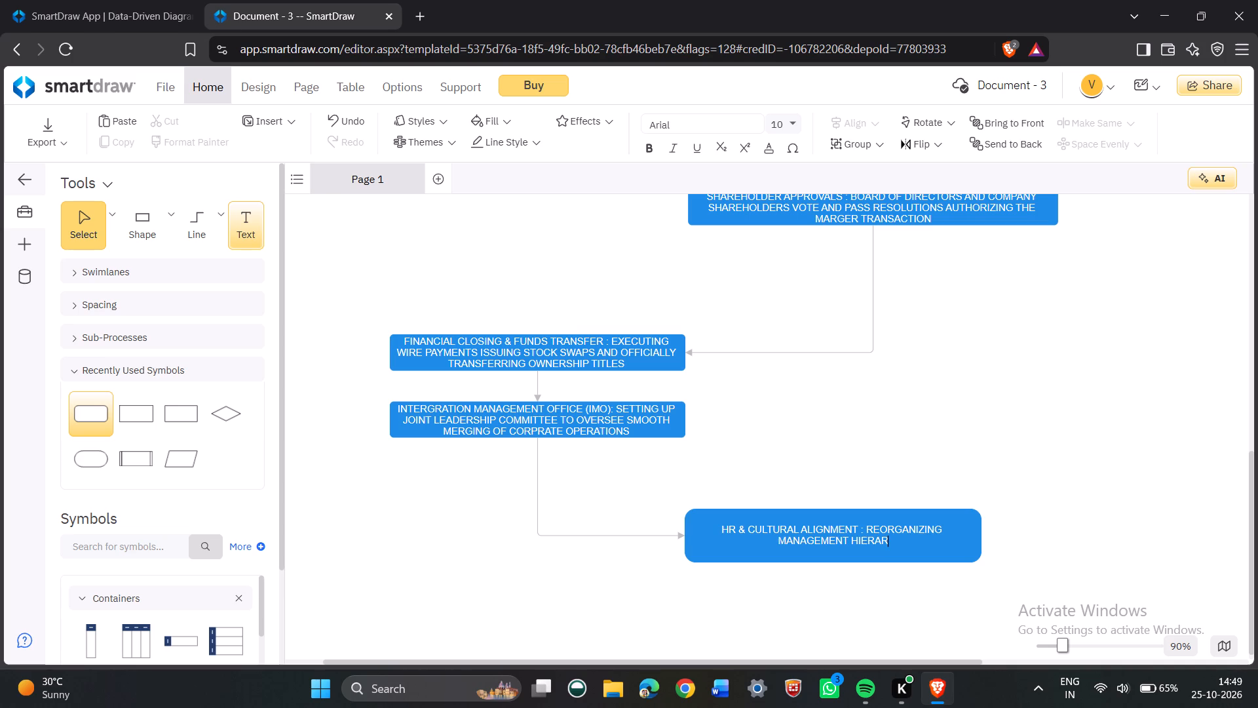
text(CHIES)
key(space)
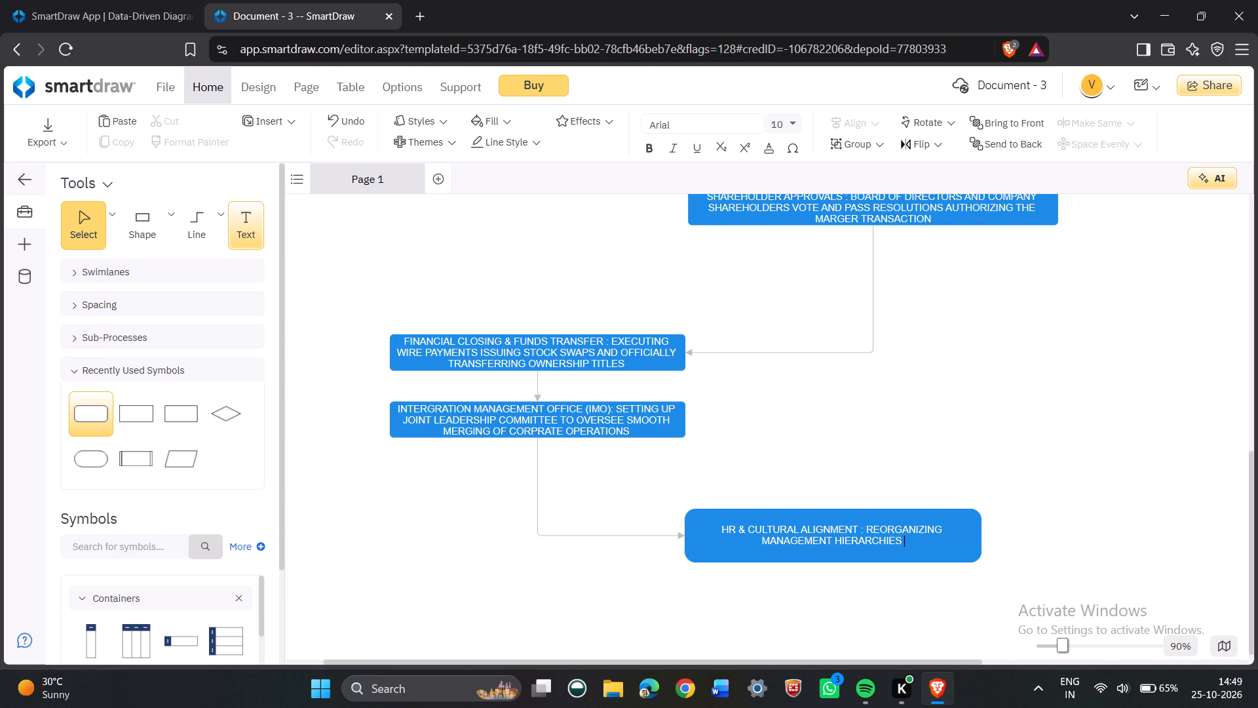
text(HARM)
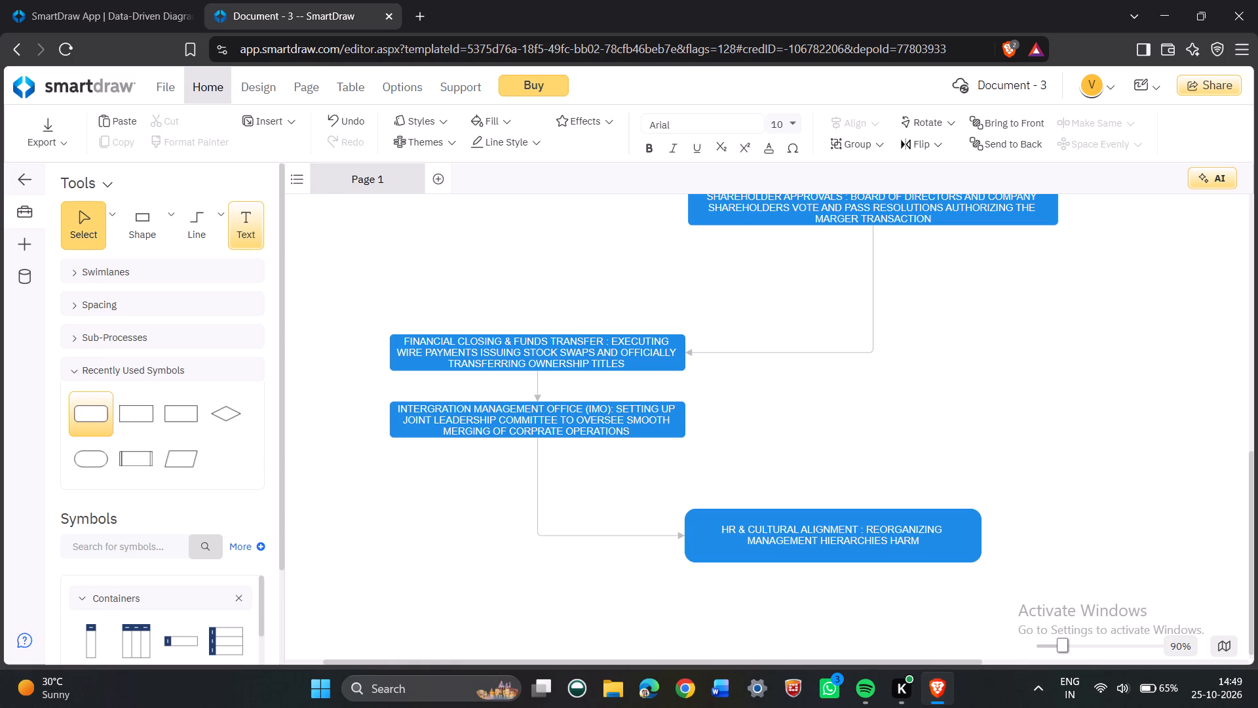
text(ONI)
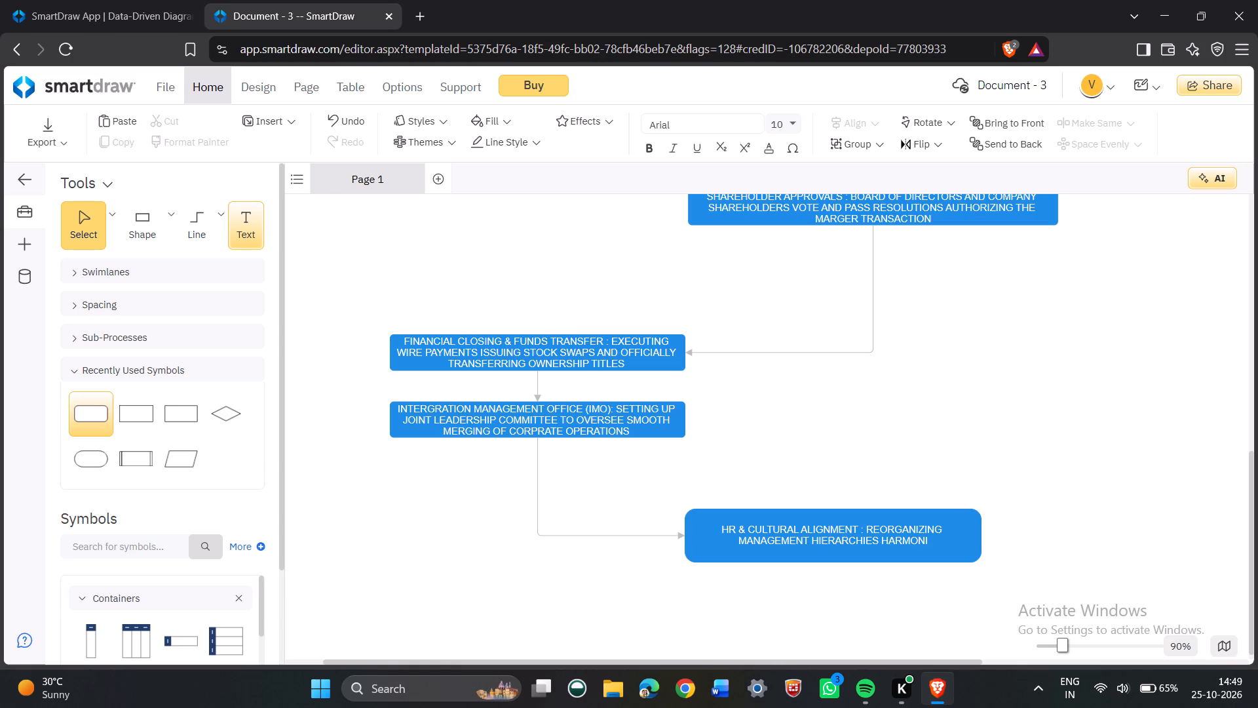
text(ZING)
key(space)
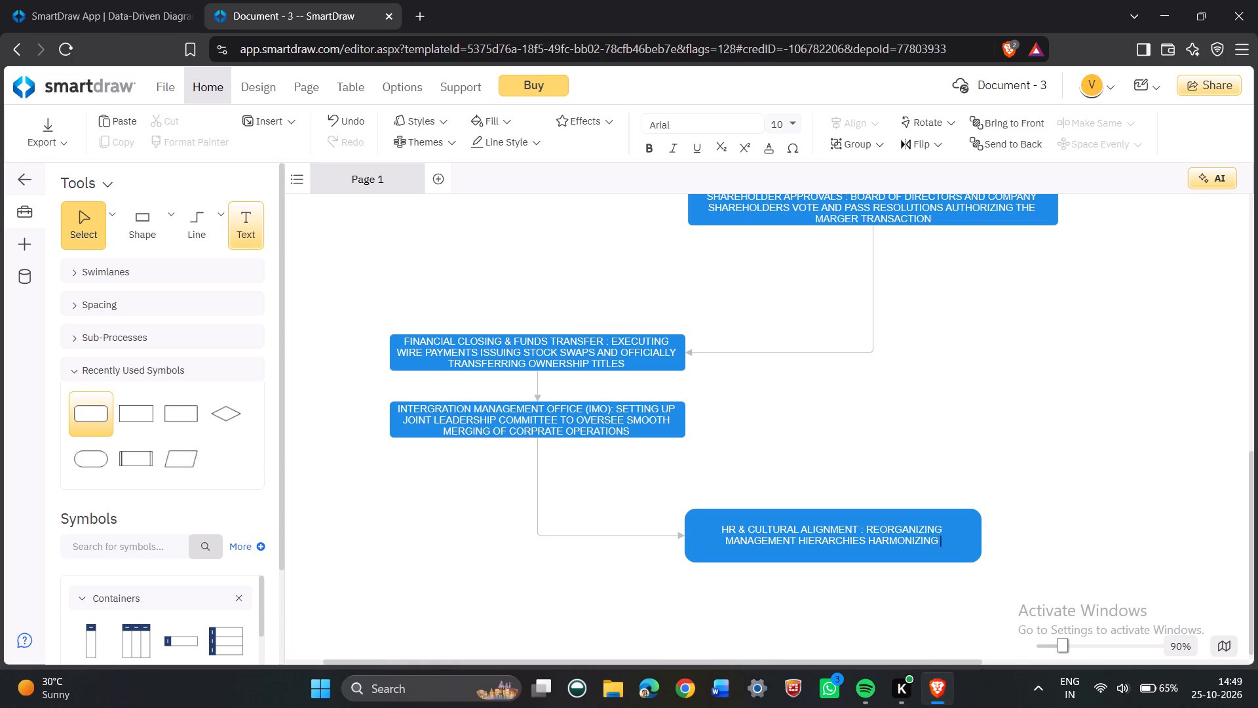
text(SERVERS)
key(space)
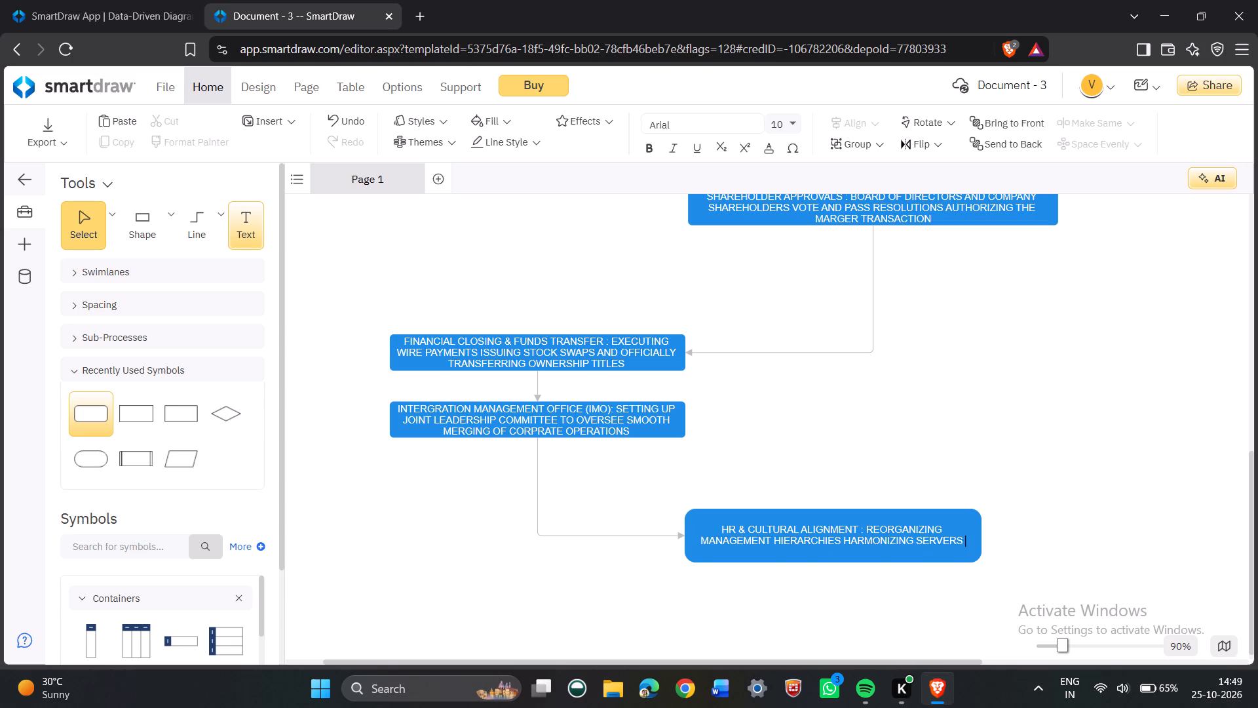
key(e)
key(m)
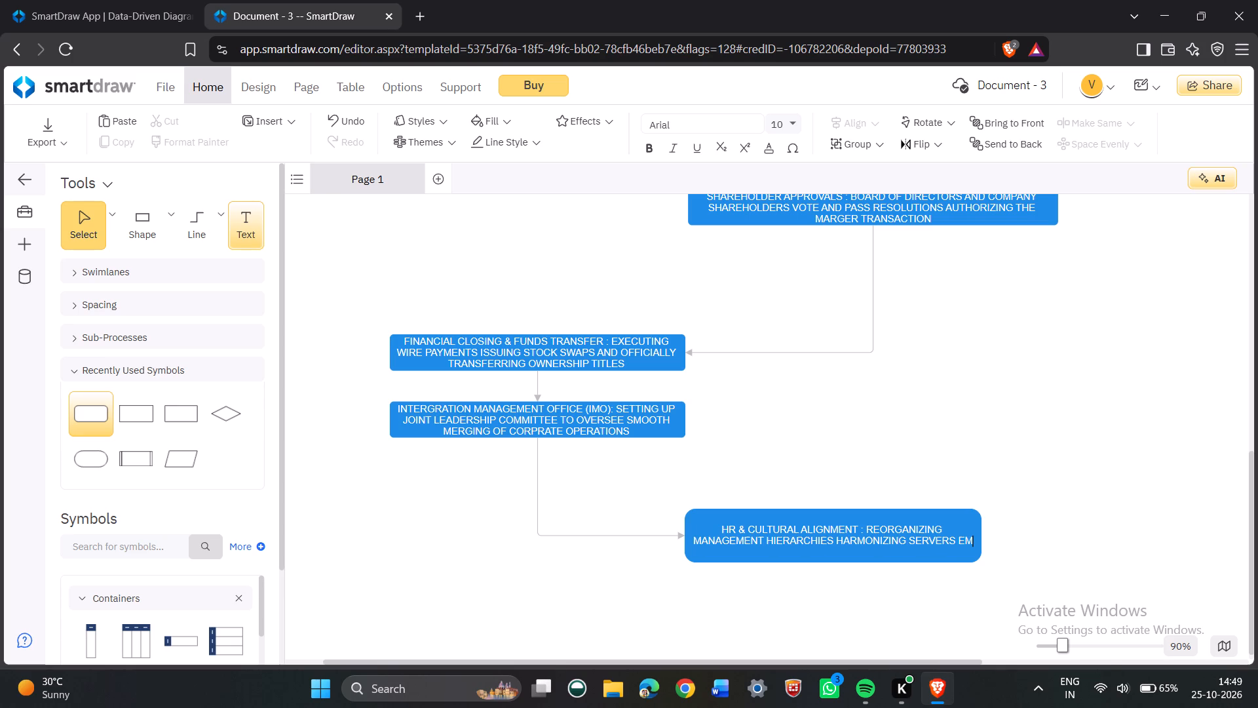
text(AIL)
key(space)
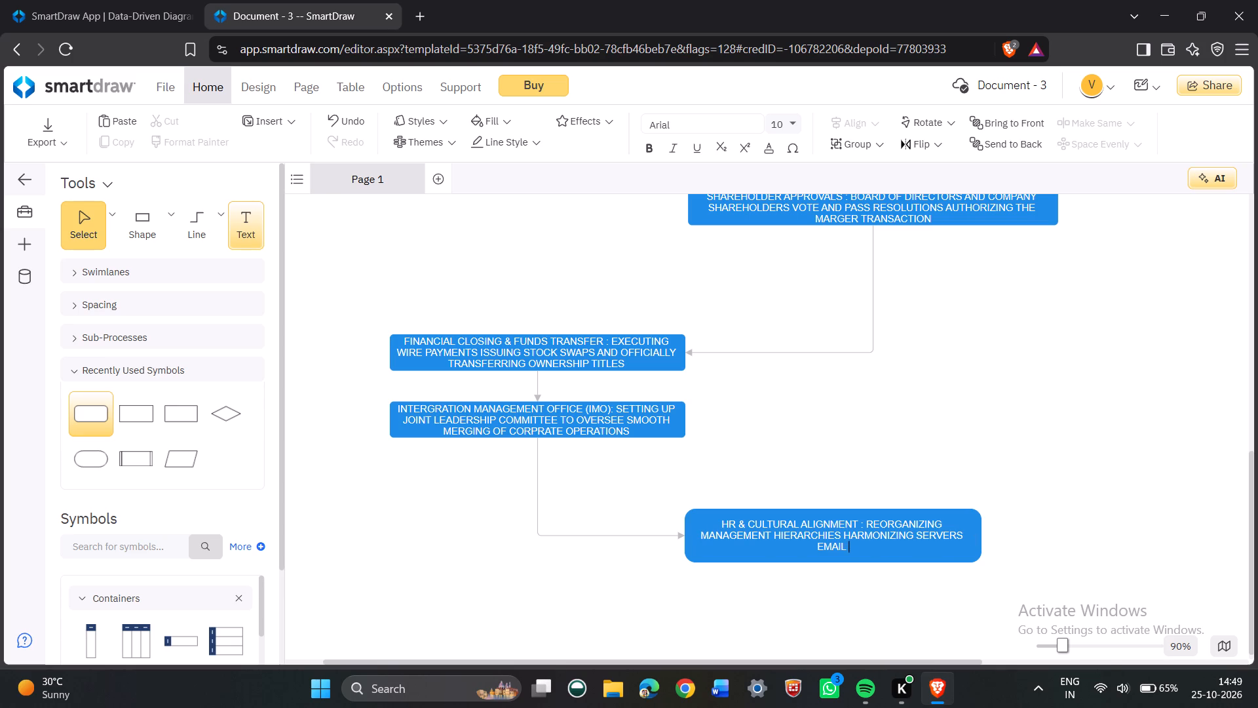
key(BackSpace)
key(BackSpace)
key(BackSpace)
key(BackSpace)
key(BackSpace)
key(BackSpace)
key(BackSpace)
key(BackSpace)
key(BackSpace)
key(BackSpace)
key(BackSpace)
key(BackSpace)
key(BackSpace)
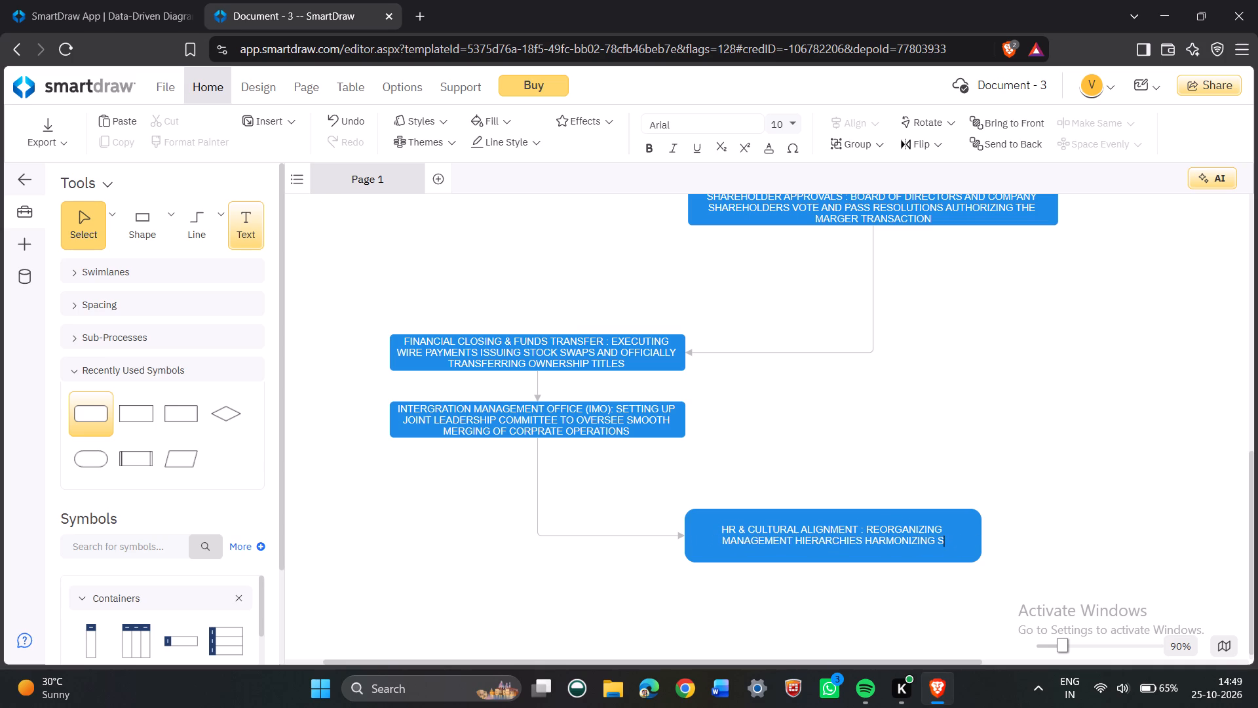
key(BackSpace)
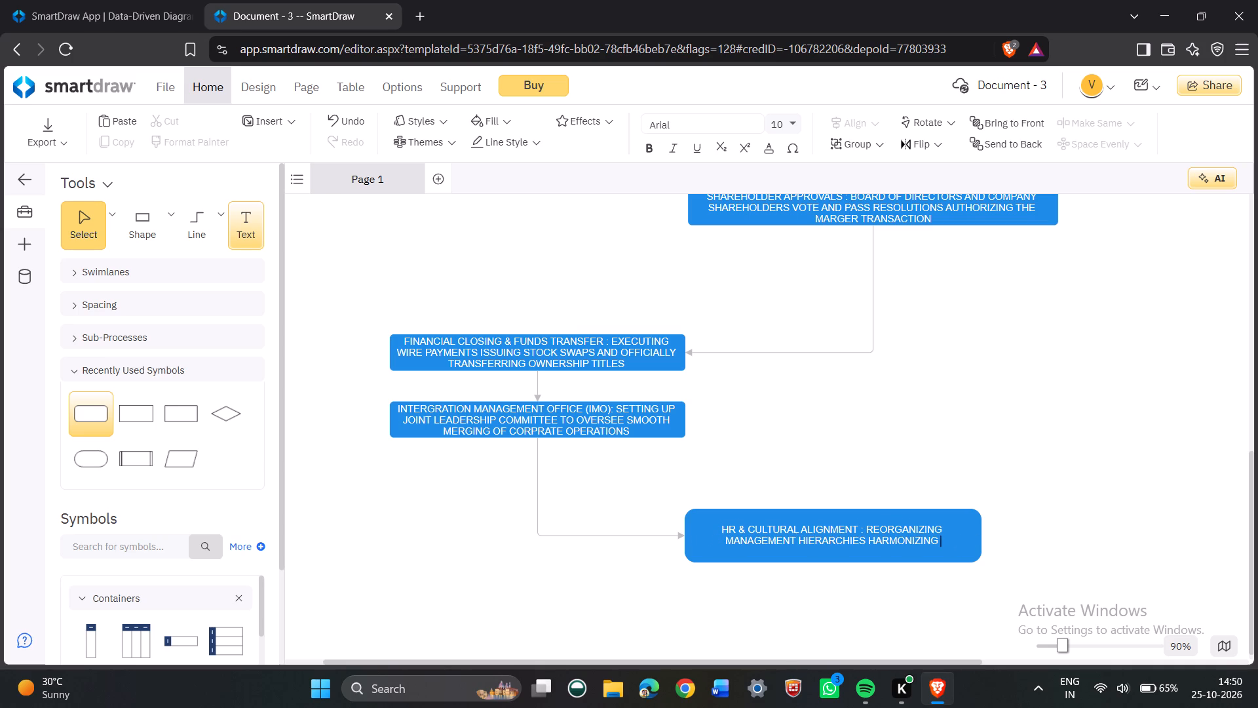
Complete the HR & CULTURAL ALIGNMENT box's label with "EMPLOYEE SALARY STRUCTURES AND MERGING TEAM CULTURES".
text(EMPL)
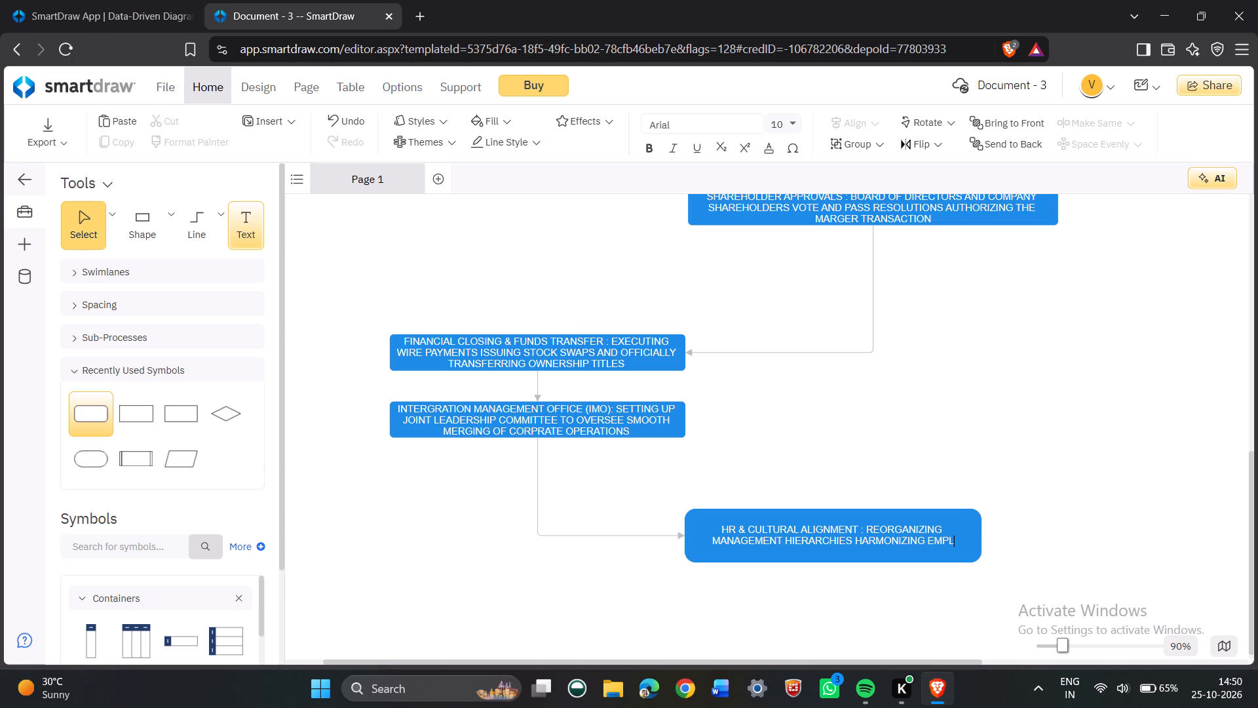
text(OYEE)
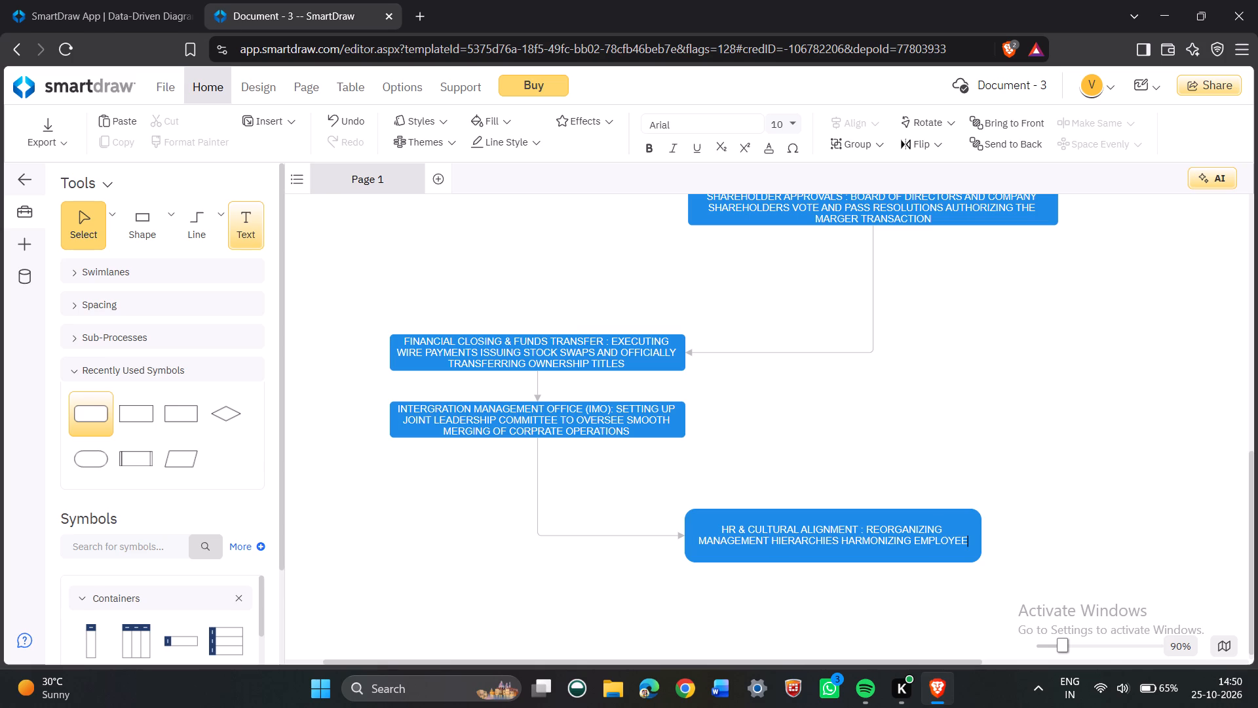
key(space)
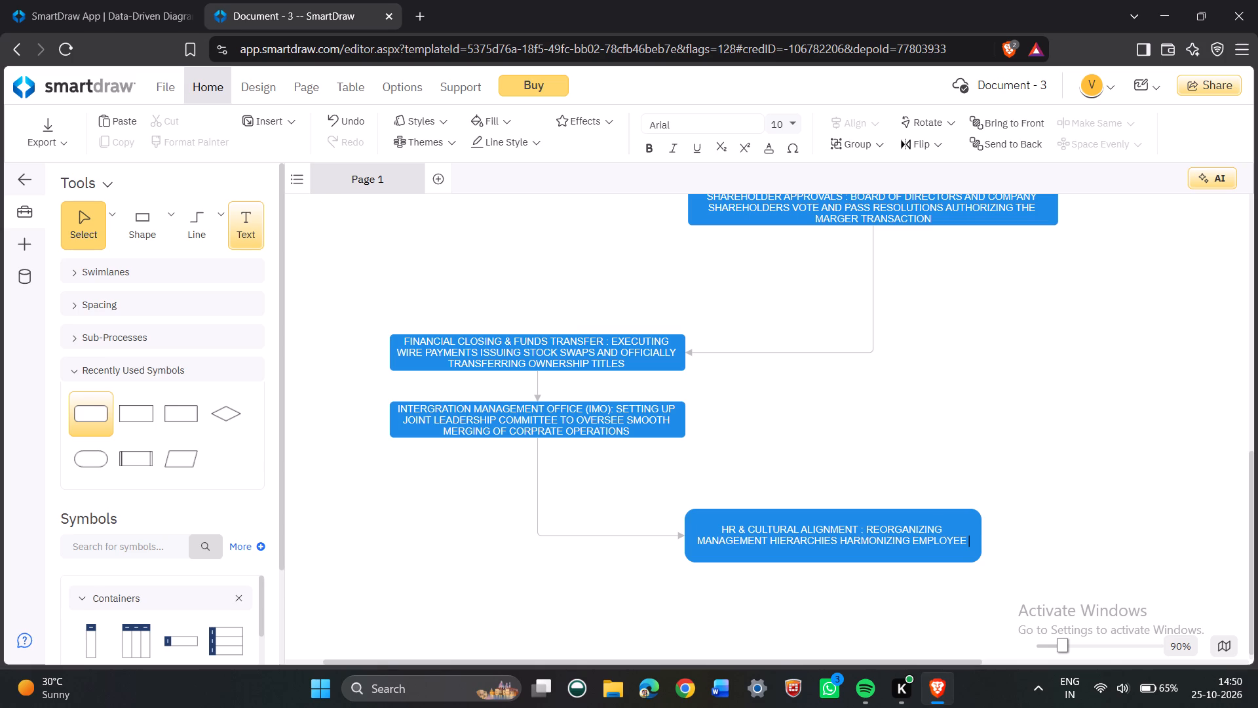
text(SALARY)
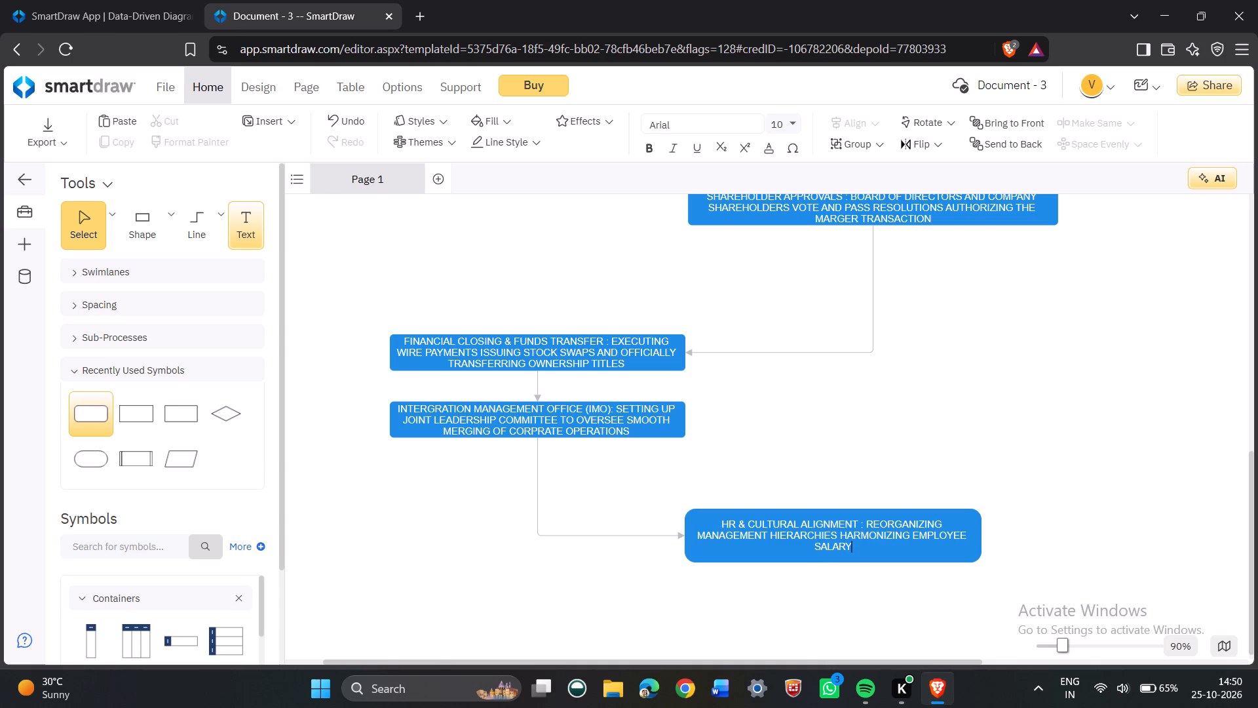
key(space)
text(STRUCTURE)
text(S AN)
text(D)
key(space)
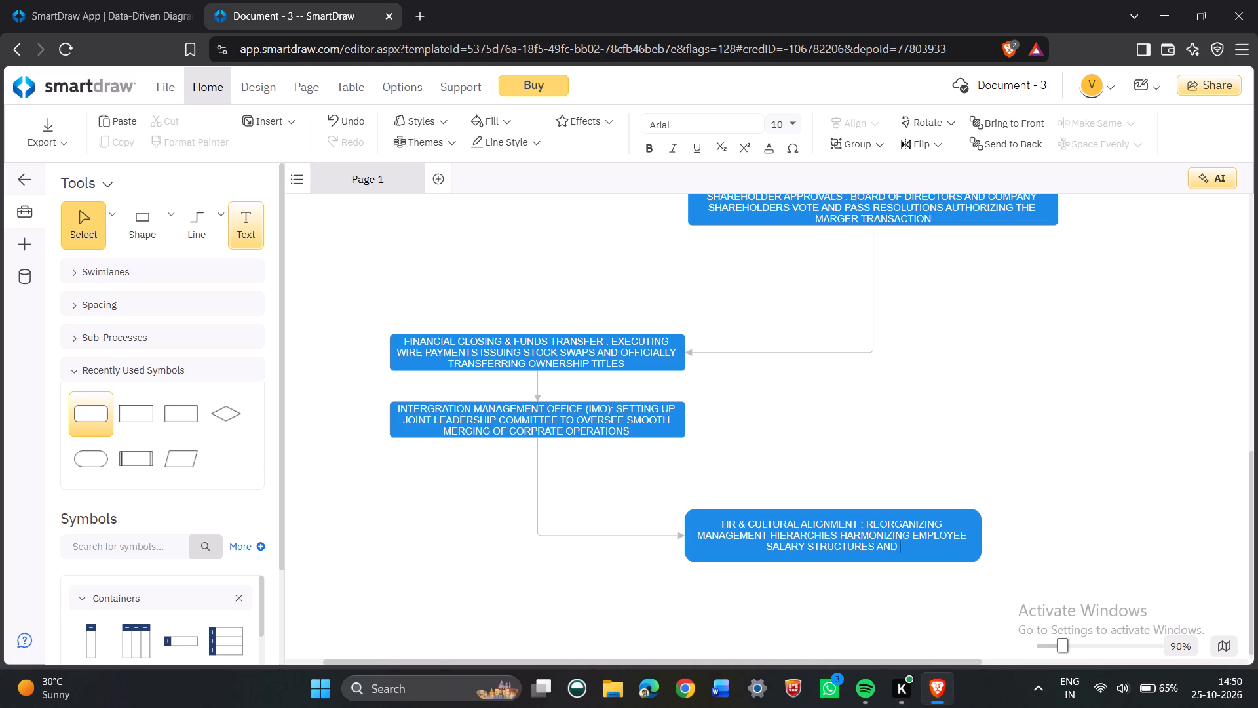
text(MERGING)
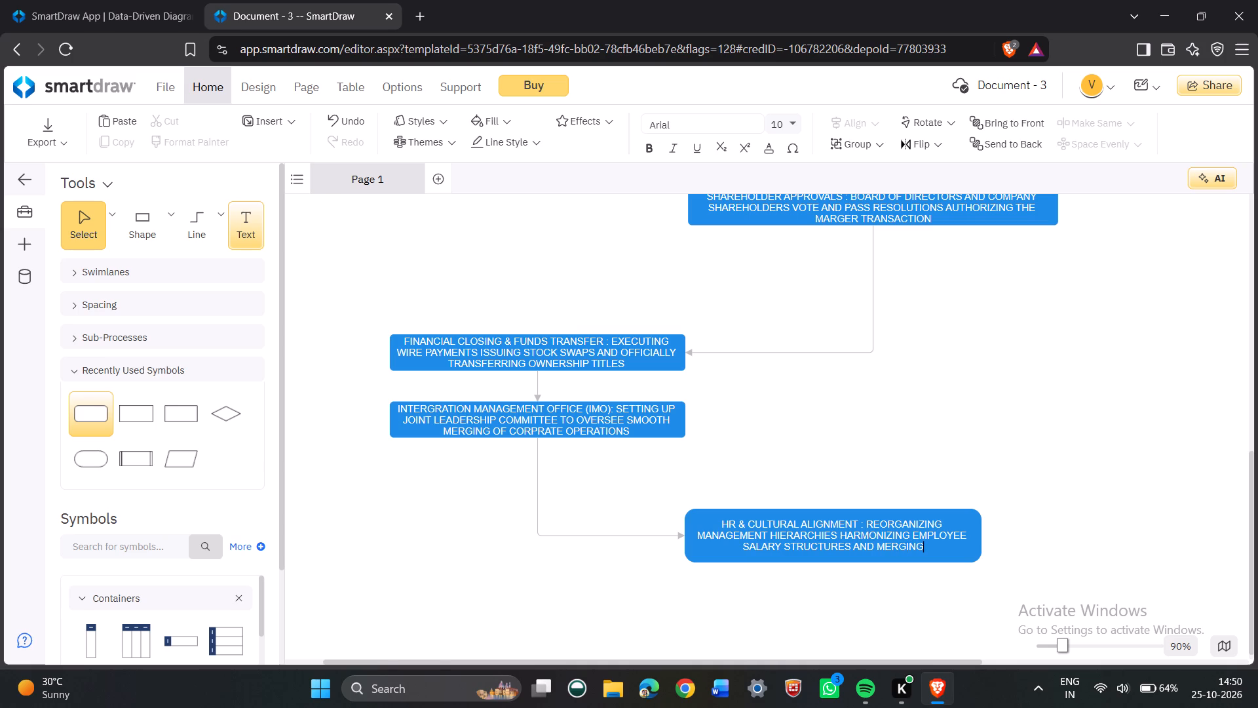
key(space)
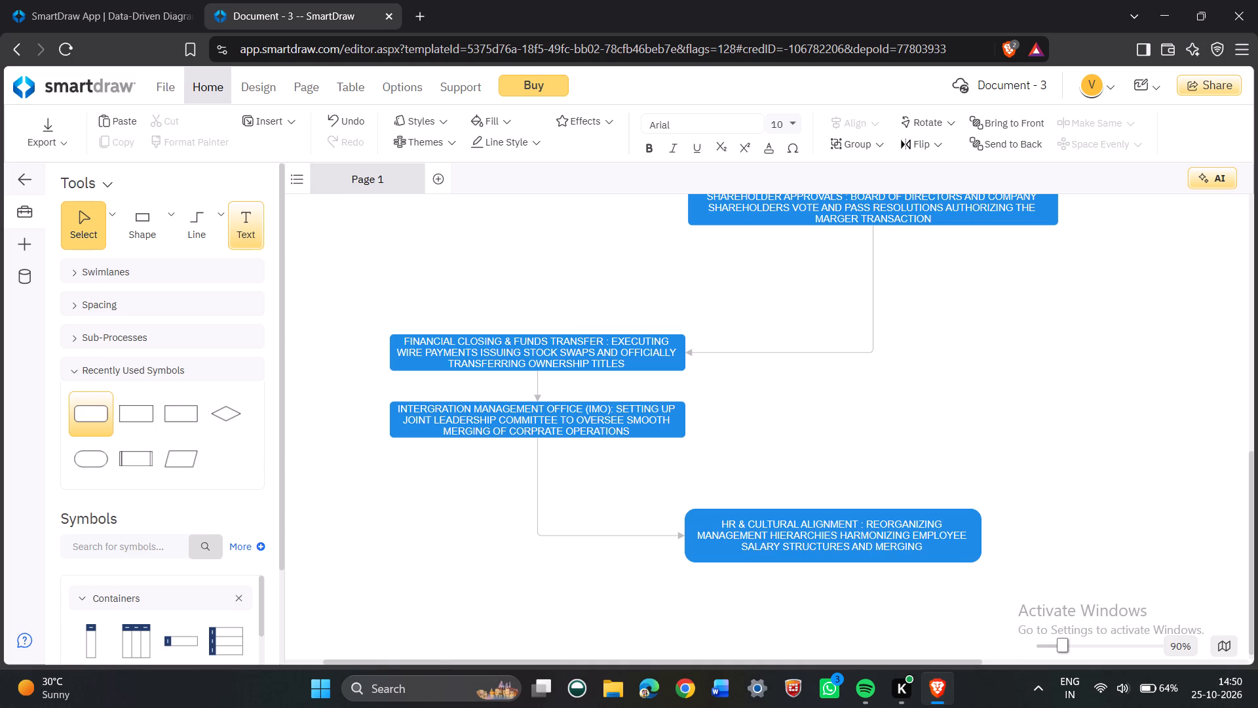
text(TEAM CUL)
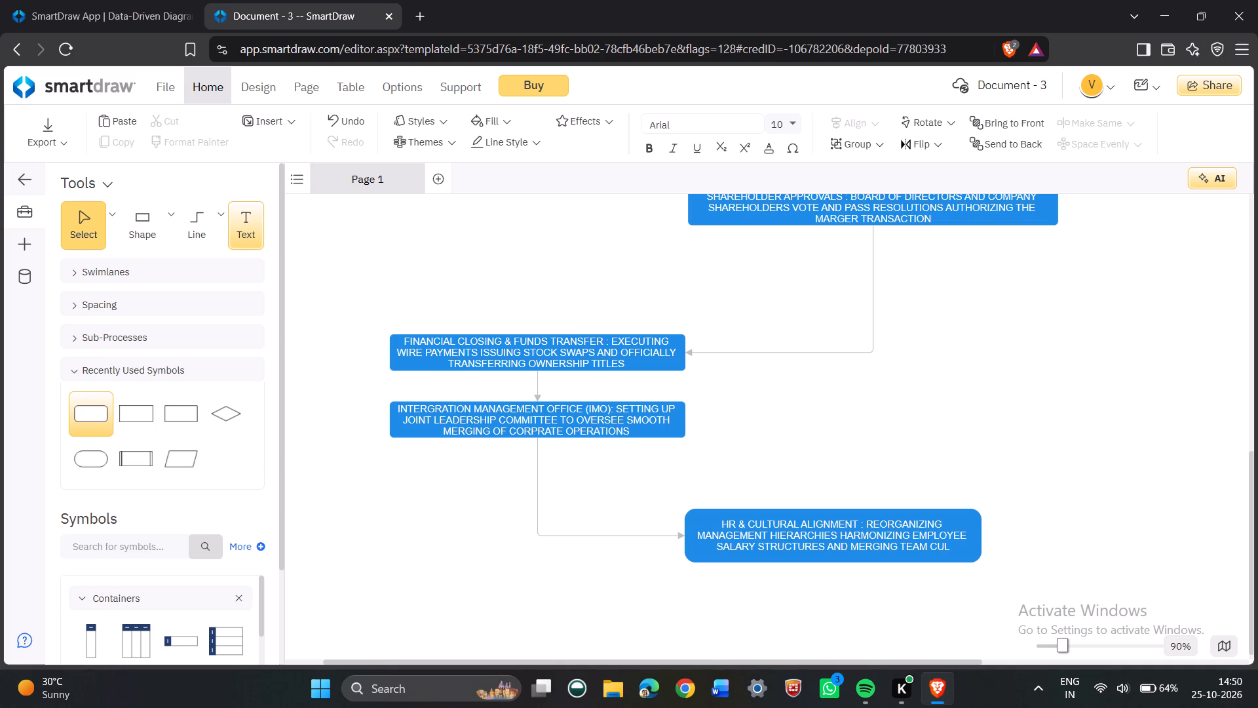
text(TURES)
key(space)
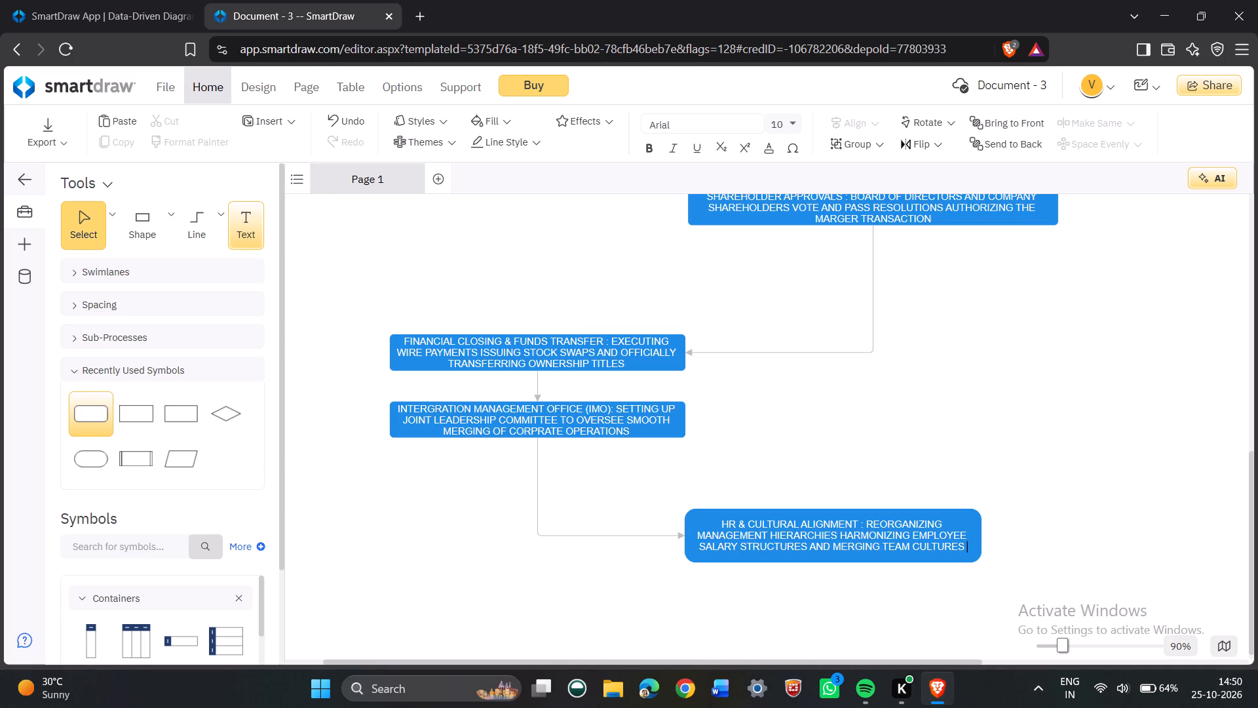
click(414, 557)
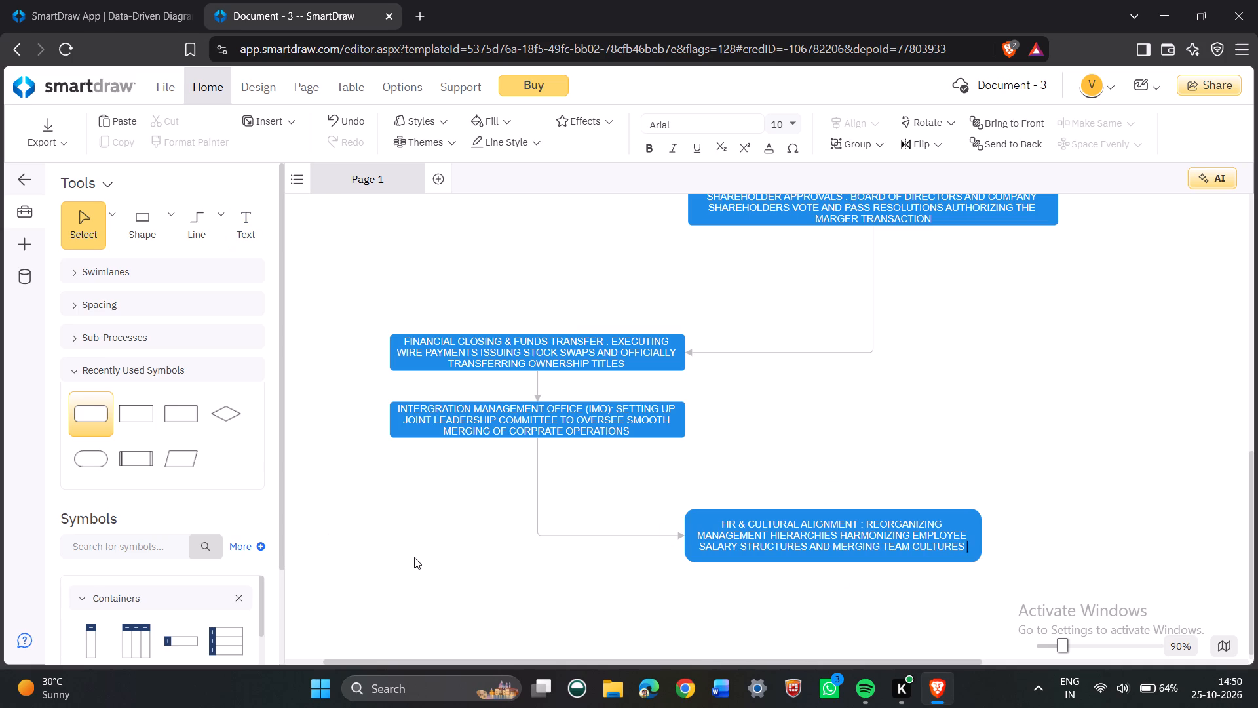
Reduce the HR & CULTURAL ALIGNMENT box's height from its bottom edge so it fits closely around the three-line label.
click(786, 541)
drag(834, 560, 829, 545)
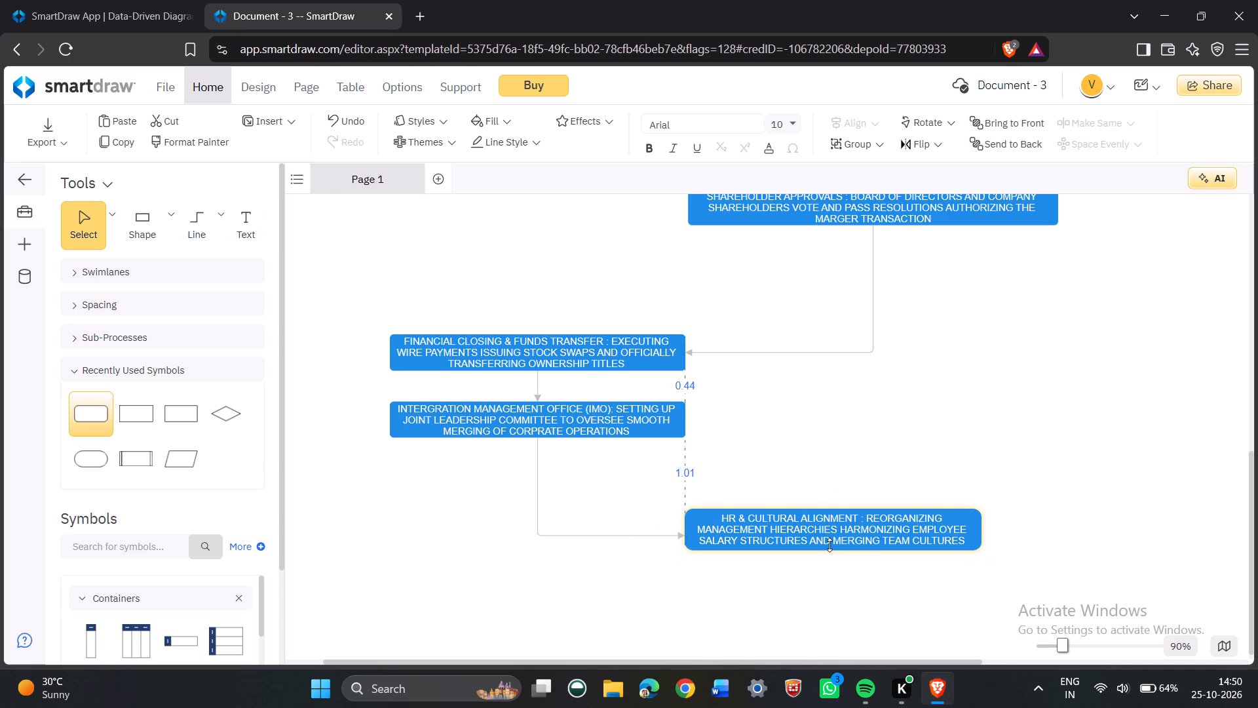
drag(829, 545, 829, 542)
click(789, 595)
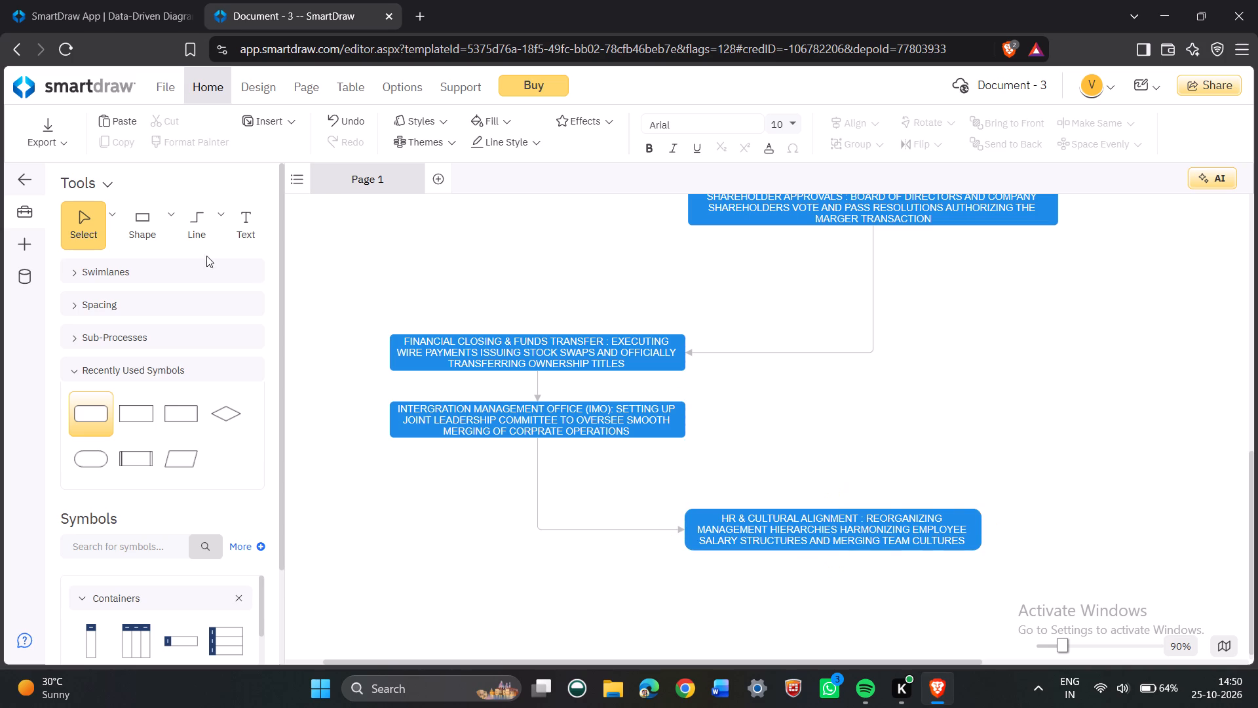
Draw a short straight arrow line downward from the bottom centre of the HR & CULTURAL ALIGNMENT box.
click(221, 230)
click(240, 292)
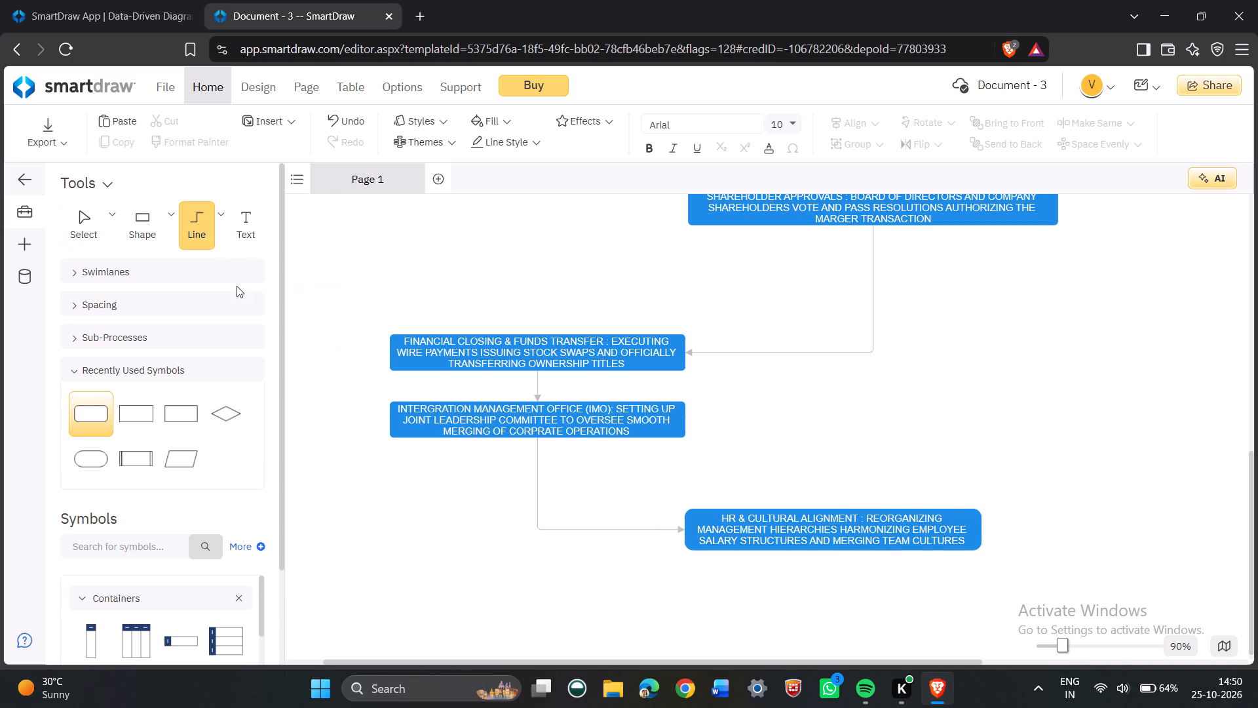
double_click(198, 225)
drag(829, 547, 834, 582)
click(825, 612)
Place a rounded rectangle at the new arrowhead and widen it on both sides to match the HR & CULTURAL ALIGNMENT box's width.
drag(101, 413, 744, 524)
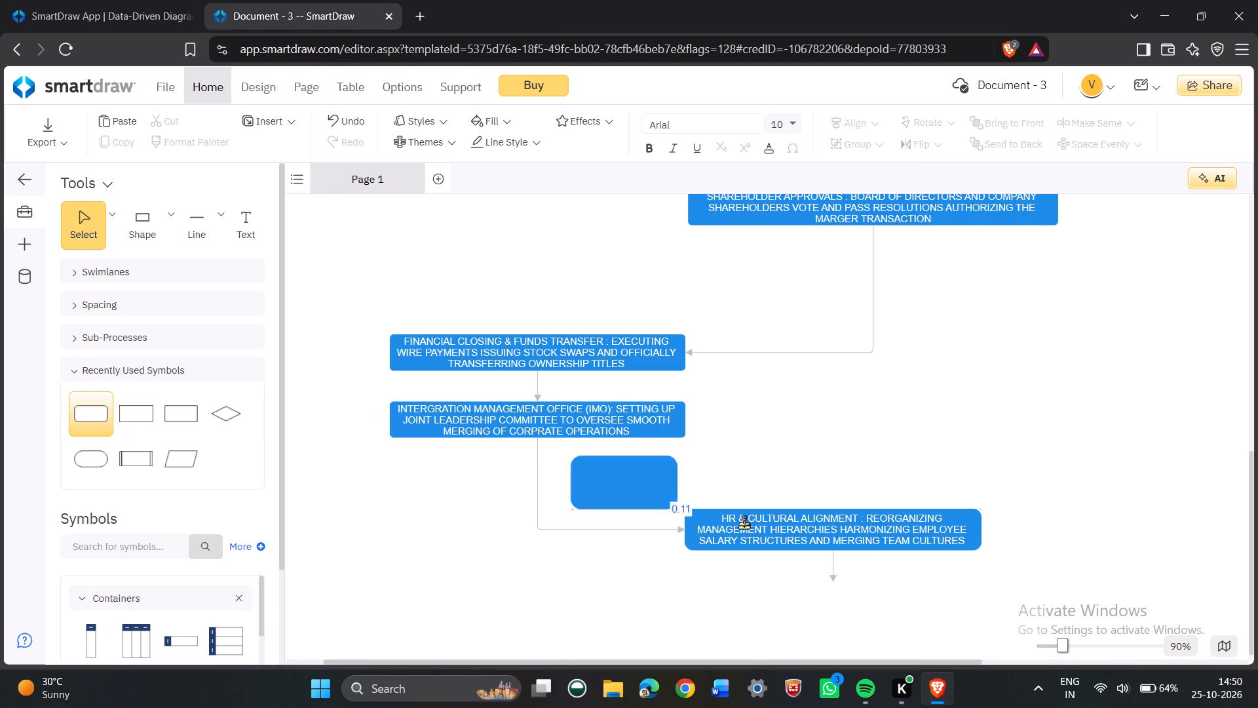
drag(744, 524, 833, 604)
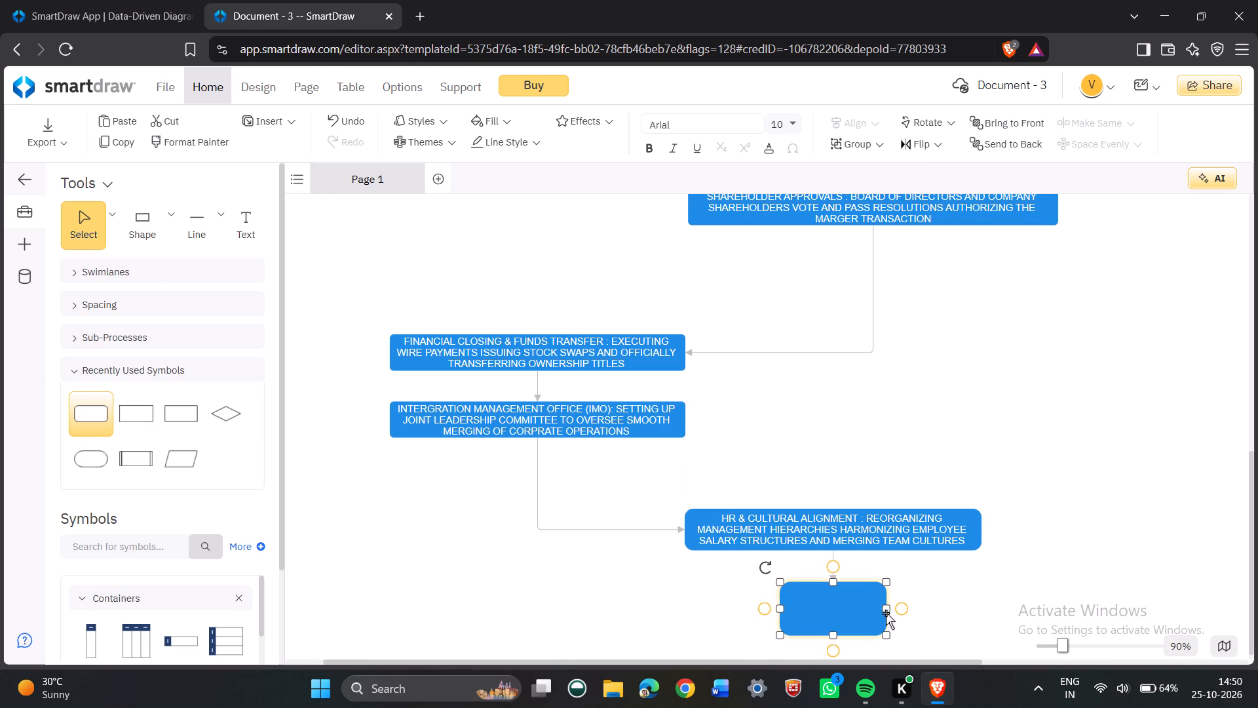
drag(885, 608, 983, 608)
scroll(805, 596, down, 2)
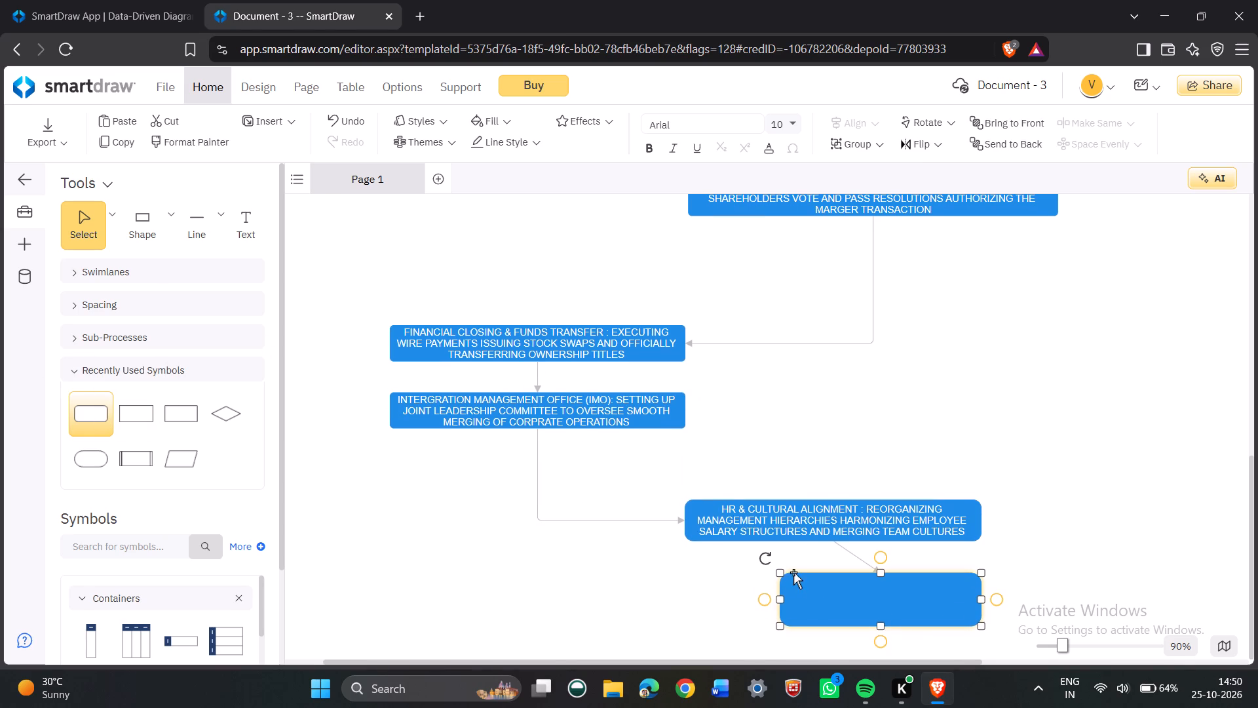
drag(779, 600, 686, 602)
Start the label of the empty box below HR & CULTURAL ALIGNMENT with "IT & INFRASTRUCTURE MERGING:".
click(230, 229)
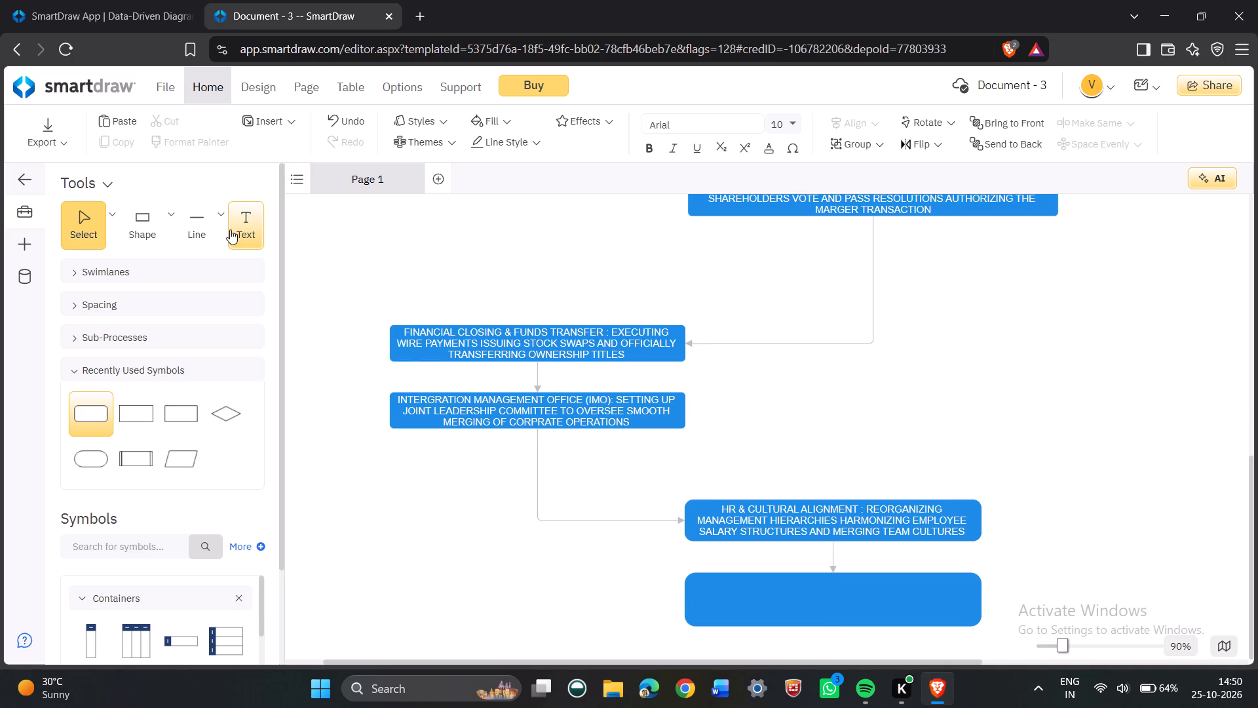
text(IT)
key(space)
key(shift+ampersand)
key(space)
text(INF)
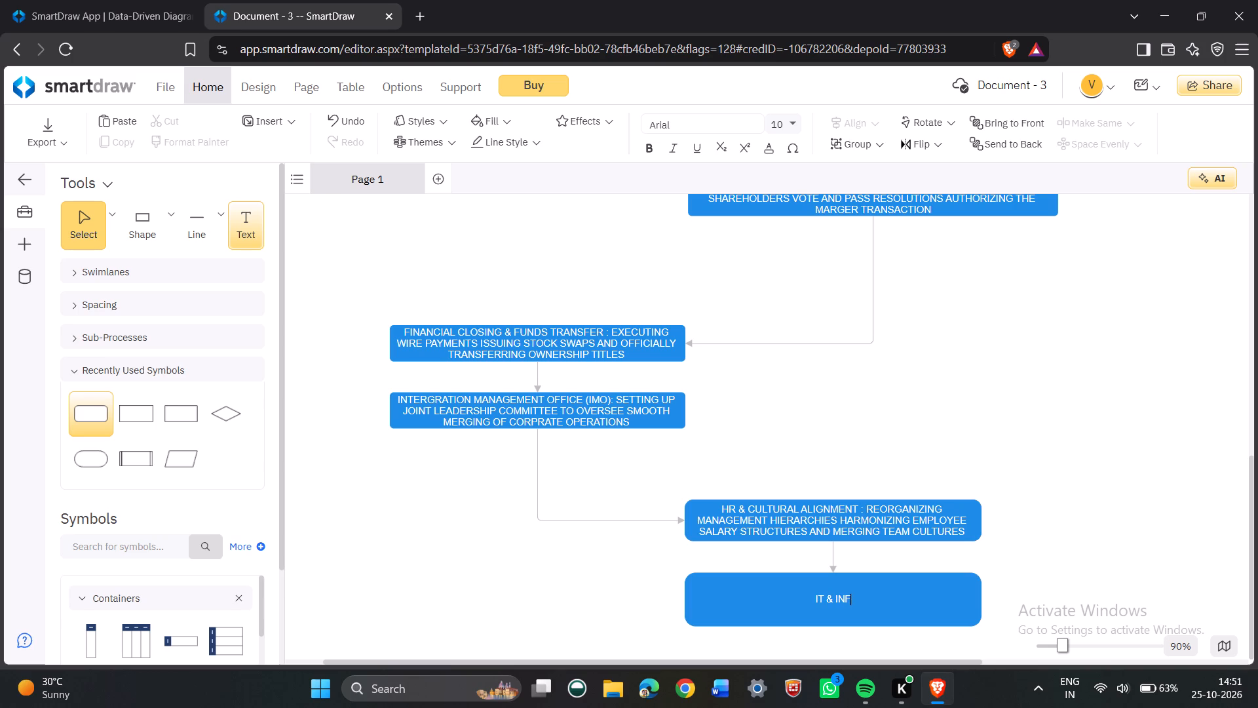
text(RAS)
text(TRUCTURE)
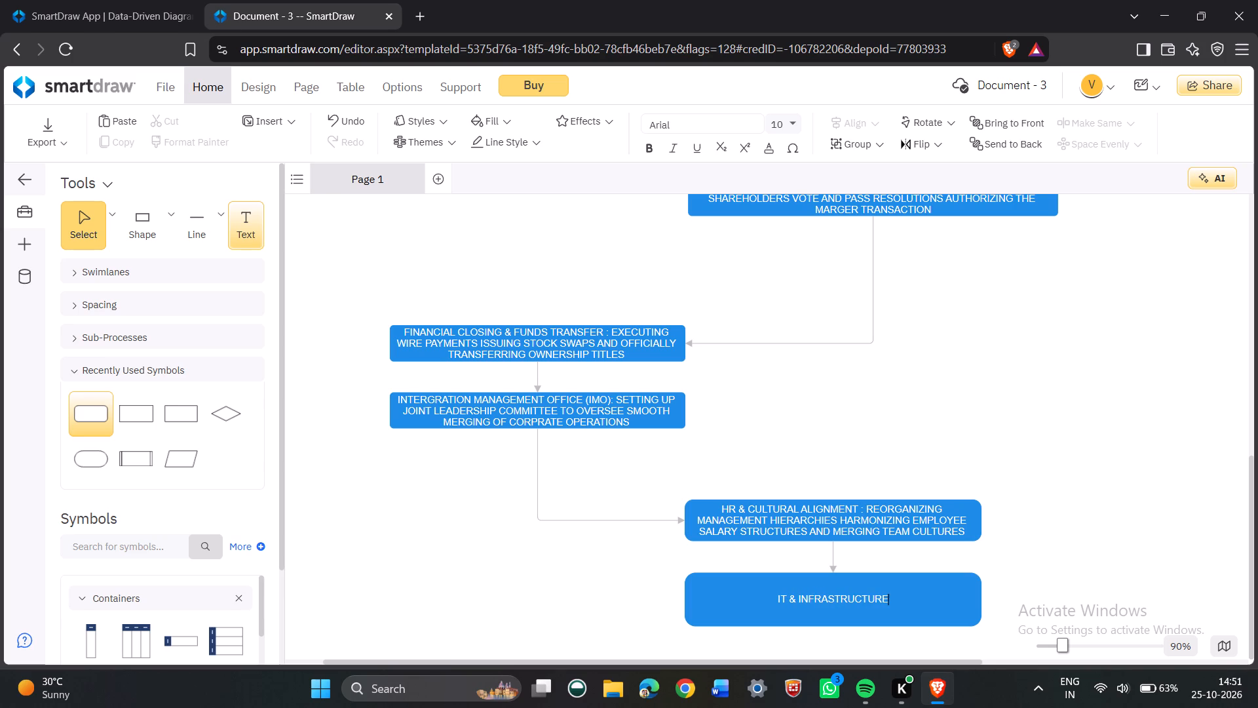
key(space)
text(ME)
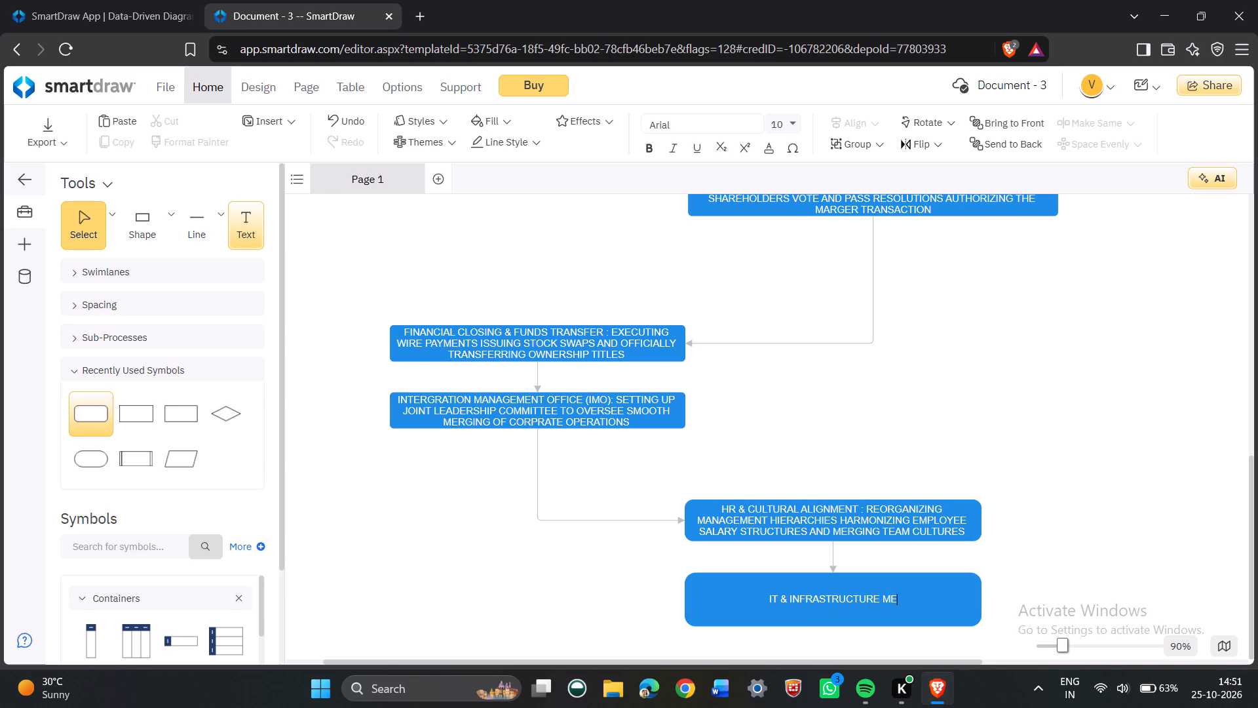
text(RGING)
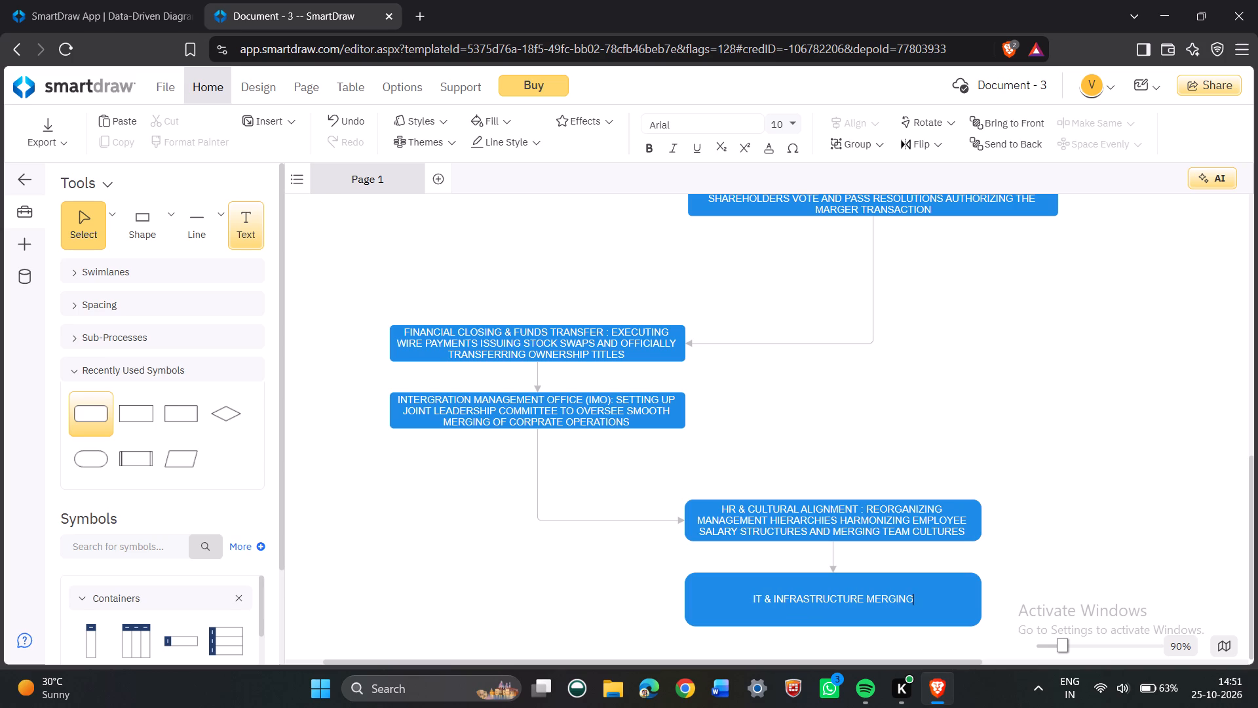
text(:)
key(space)
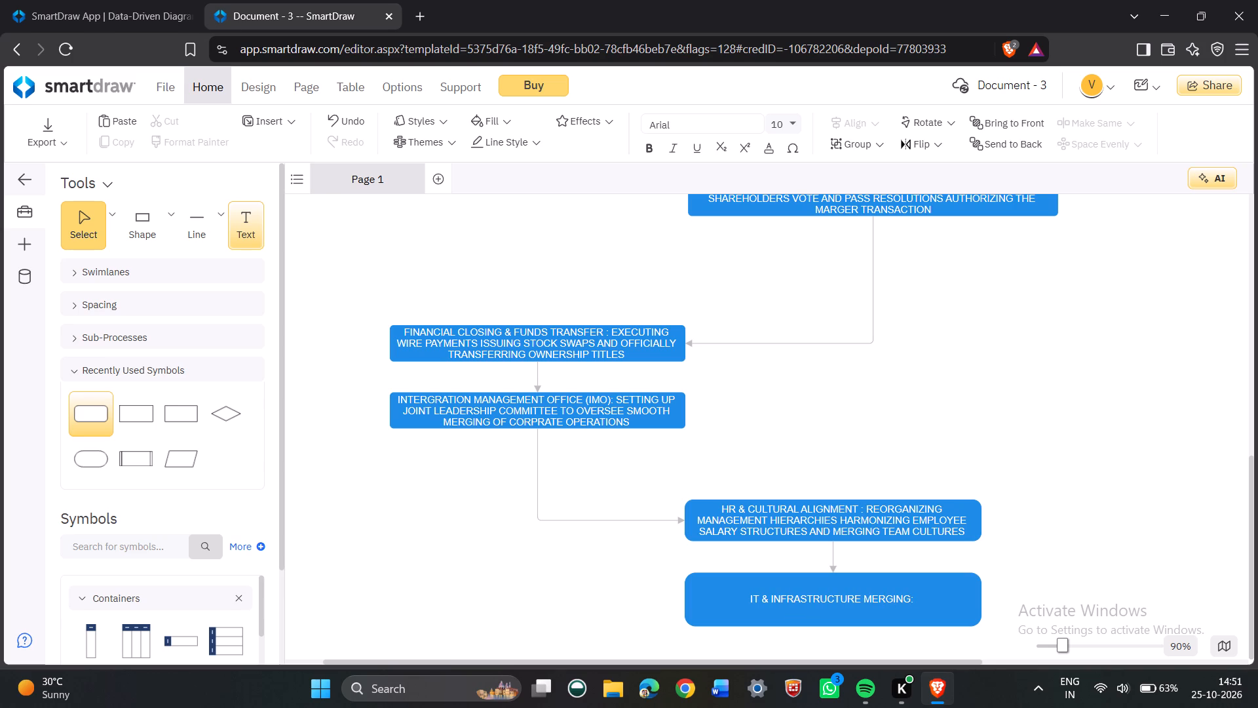
Continue the IT & INFRASTRUCTURE MERGING label with "CONSOLIDATING ENTERPRICE SOFTWARE DATABASE SERVERS".
text(CON)
key(s)
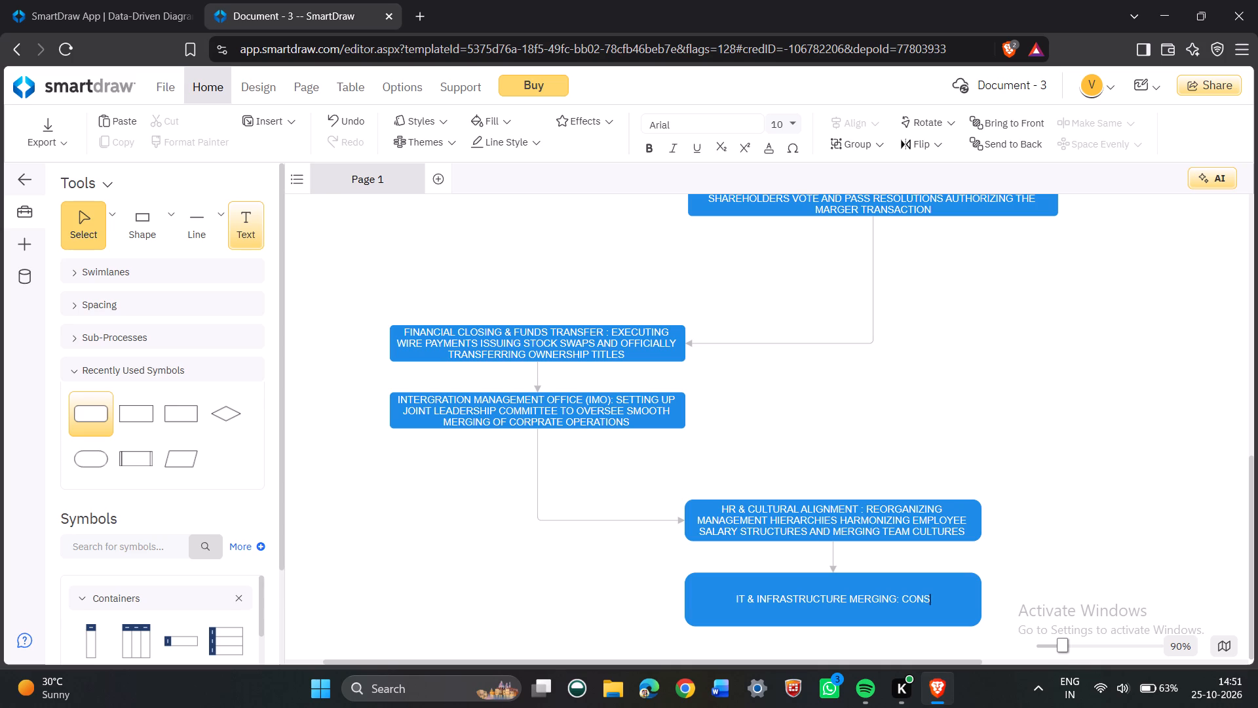
text(OLI)
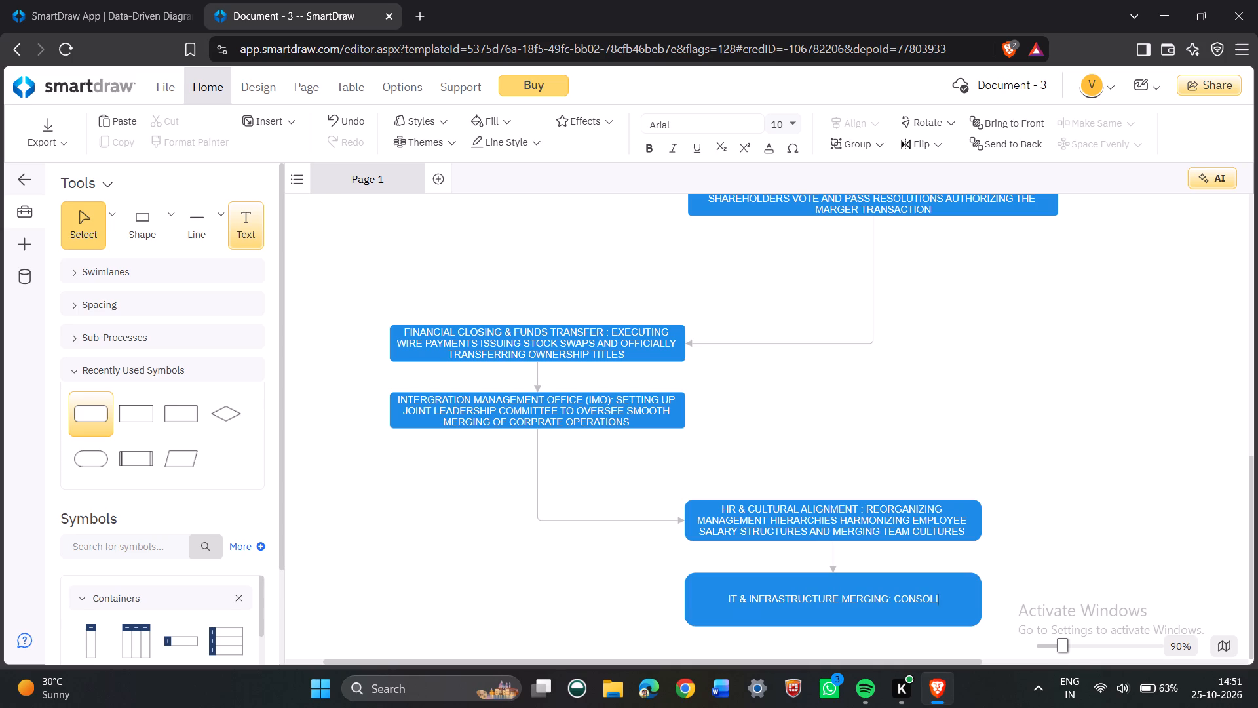
text(DATING)
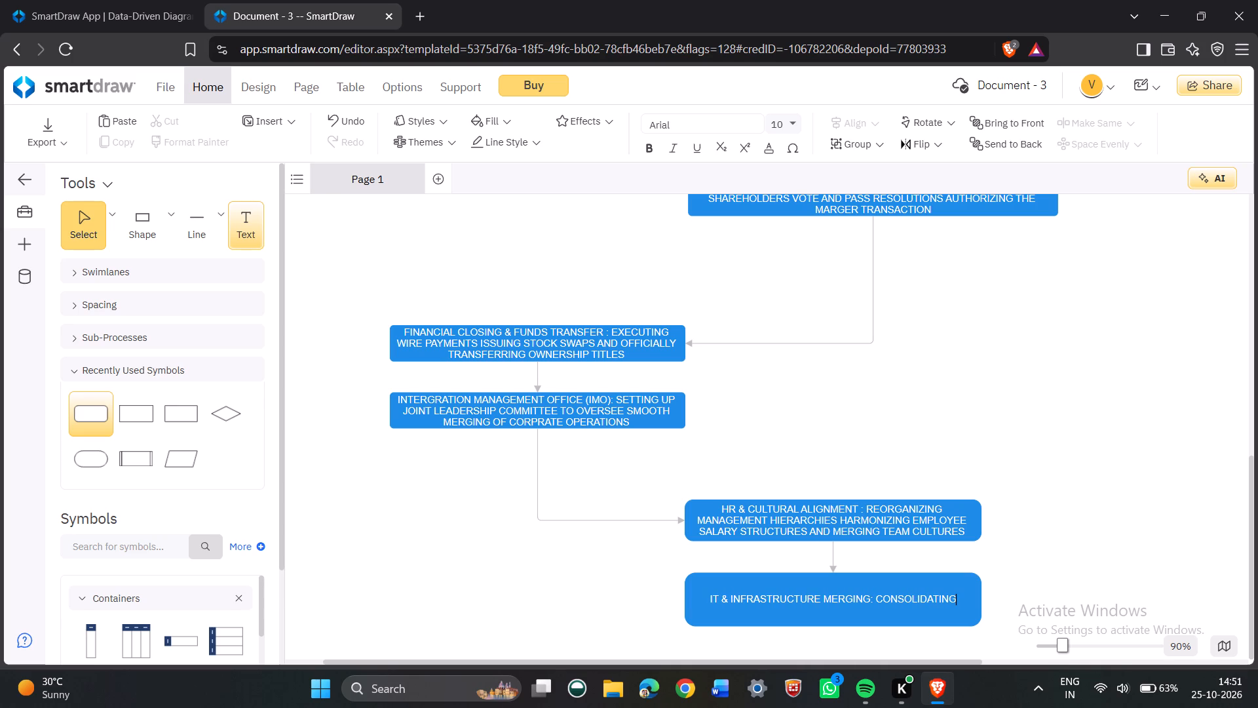
key(space)
text(ENTERPRICE)
key(space)
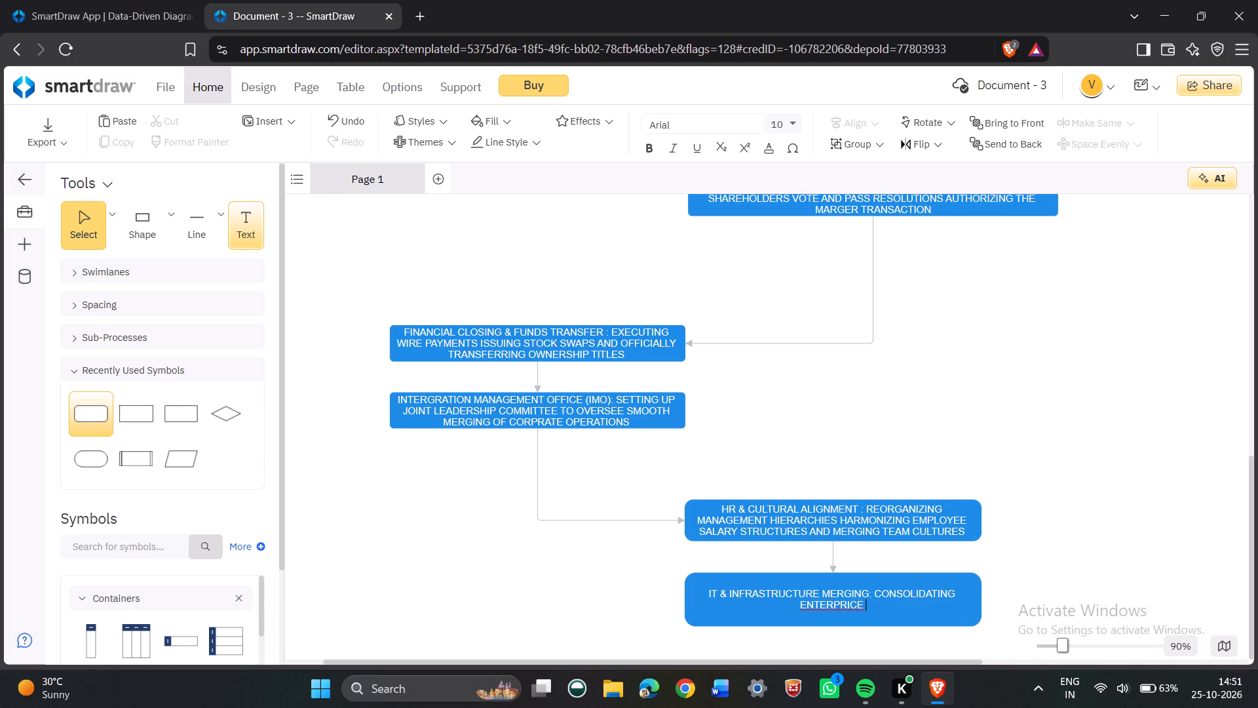
text(SOFT)
text(WARE)
key(space)
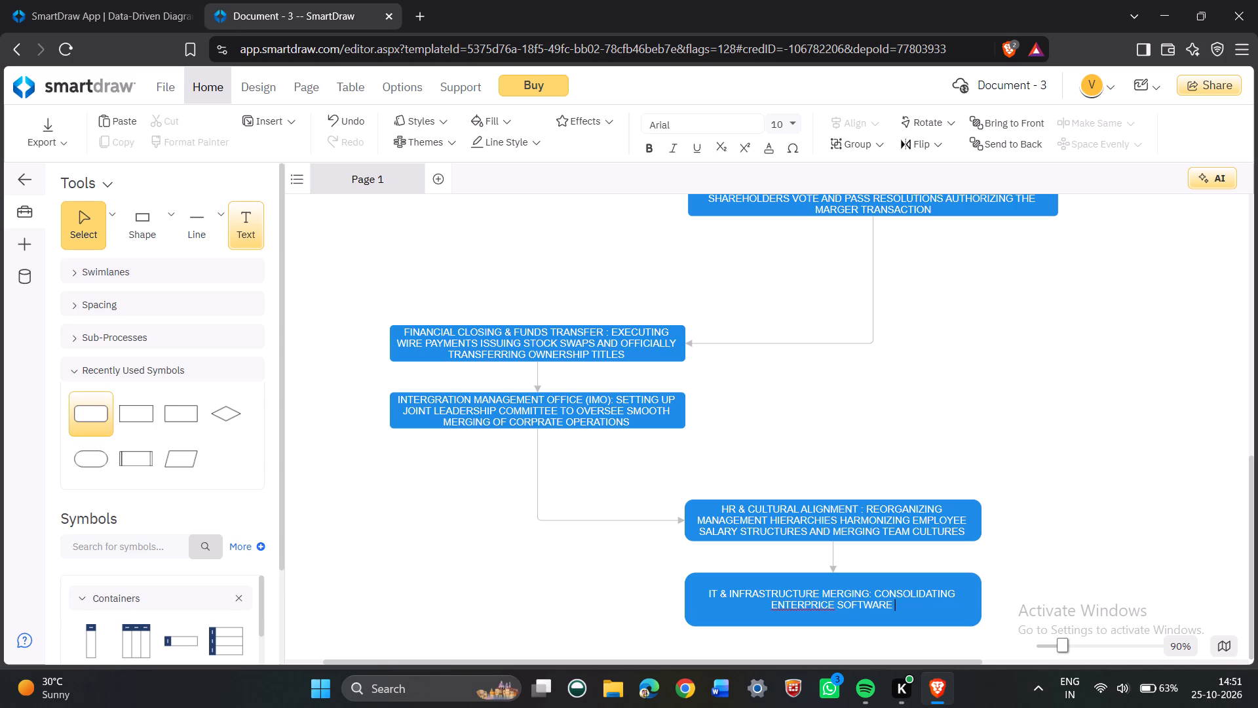
text(DATABASE)
key(space)
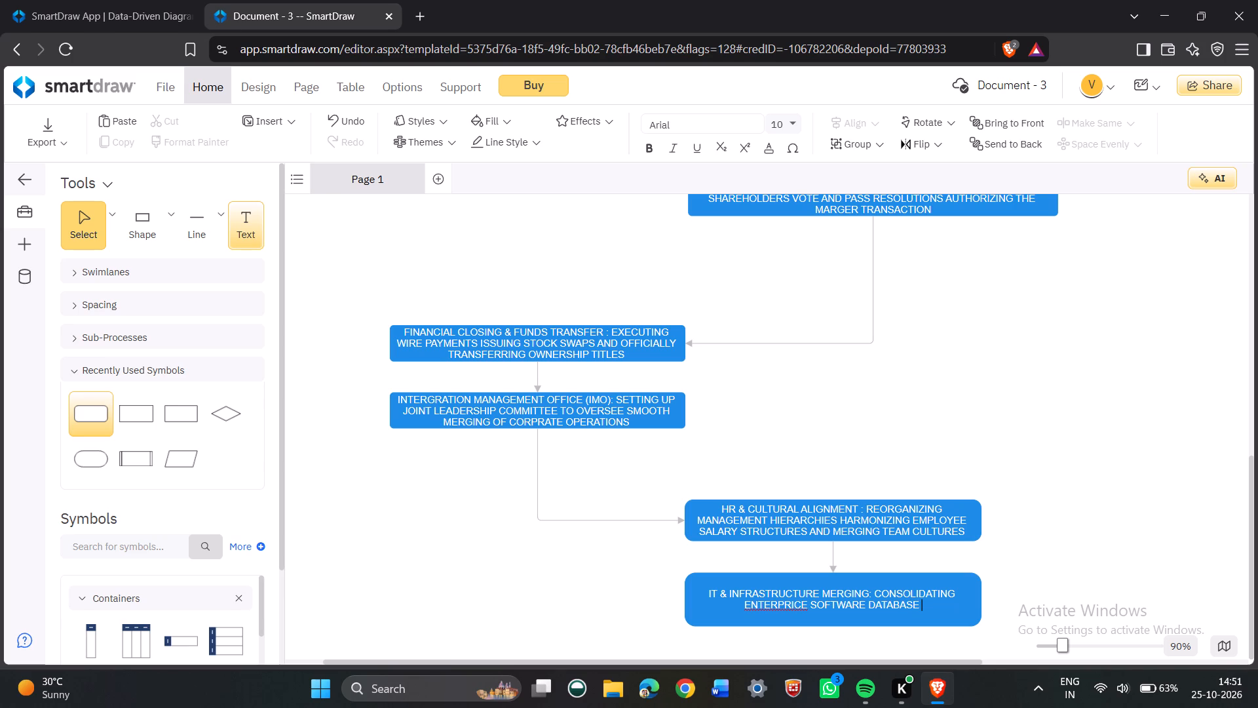
text(SERVERS)
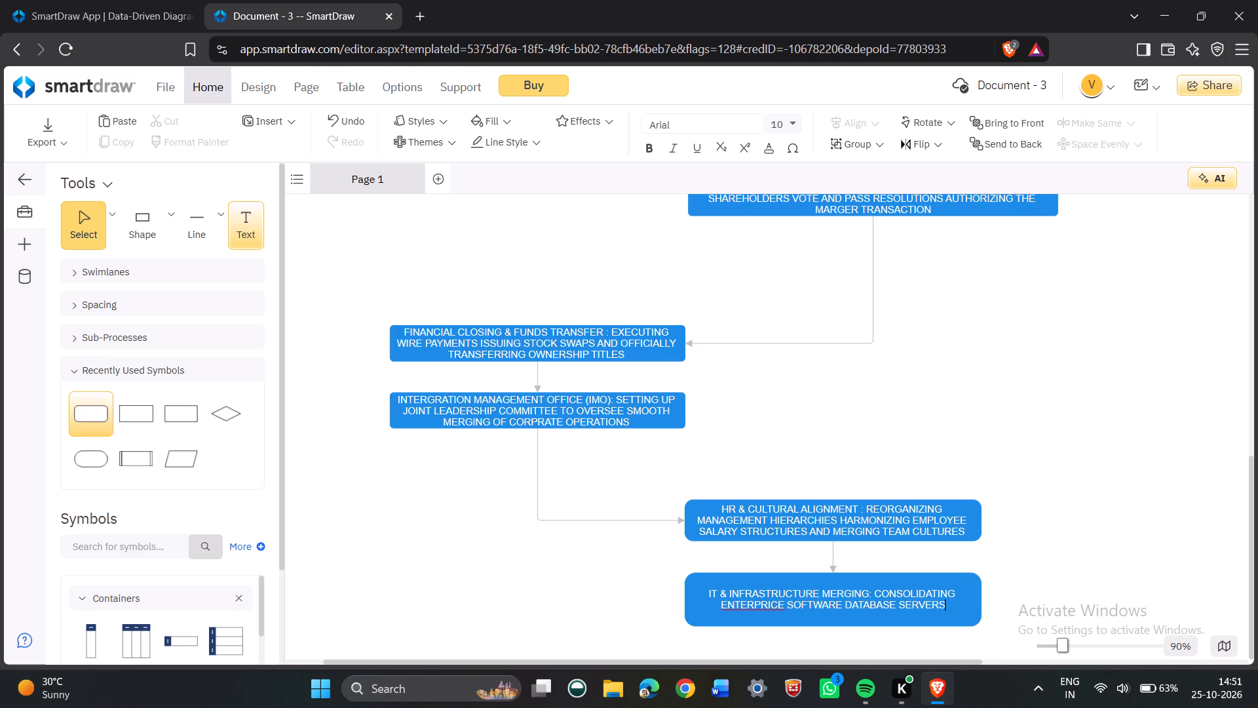
key(space)
Continue the IT & INFRASTRUCTURE MERGING label with "EMAIL SYSTEMS AND".
text(AM)
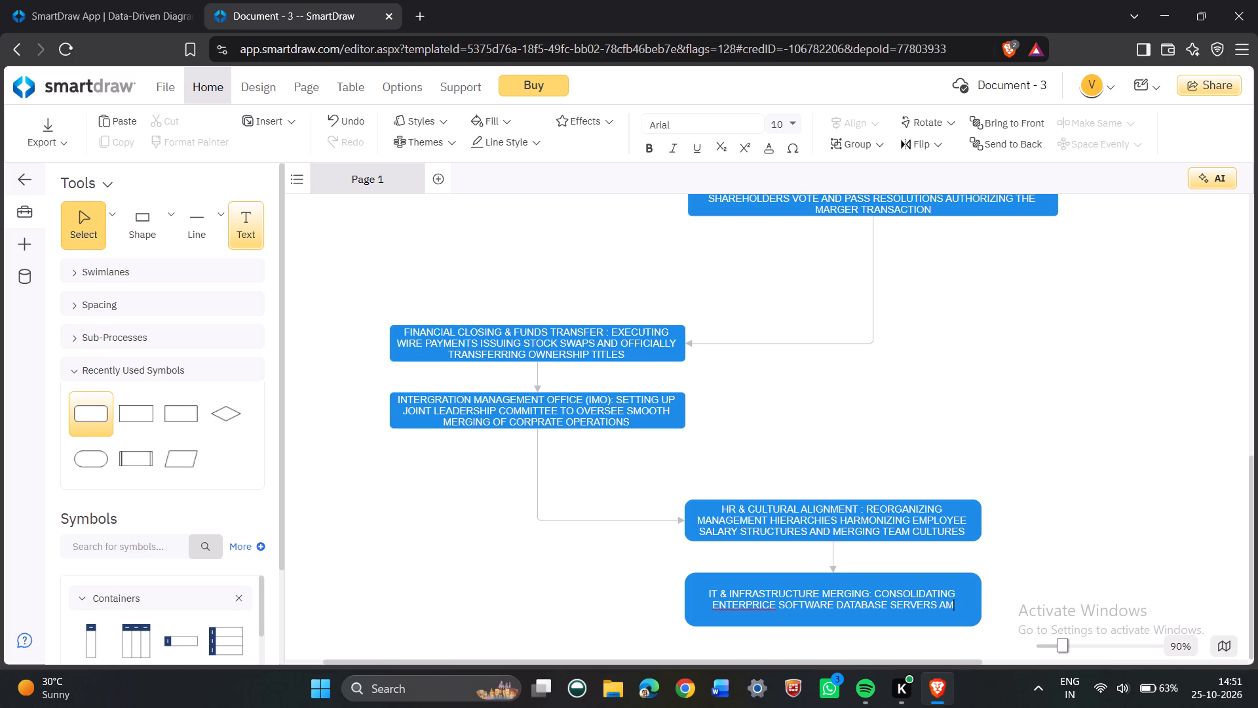
key(BackSpace)
key(BackSpace)
text(EMAIL)
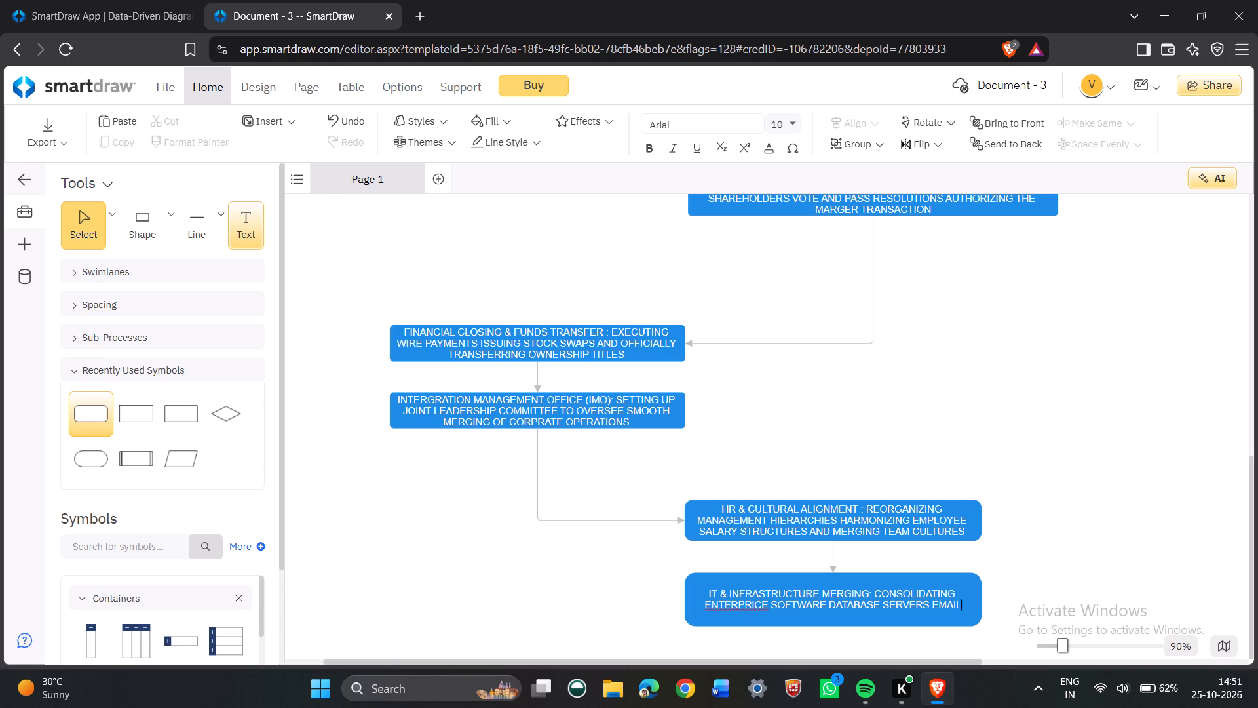
key(space)
text(SYSTEM)
key(space)
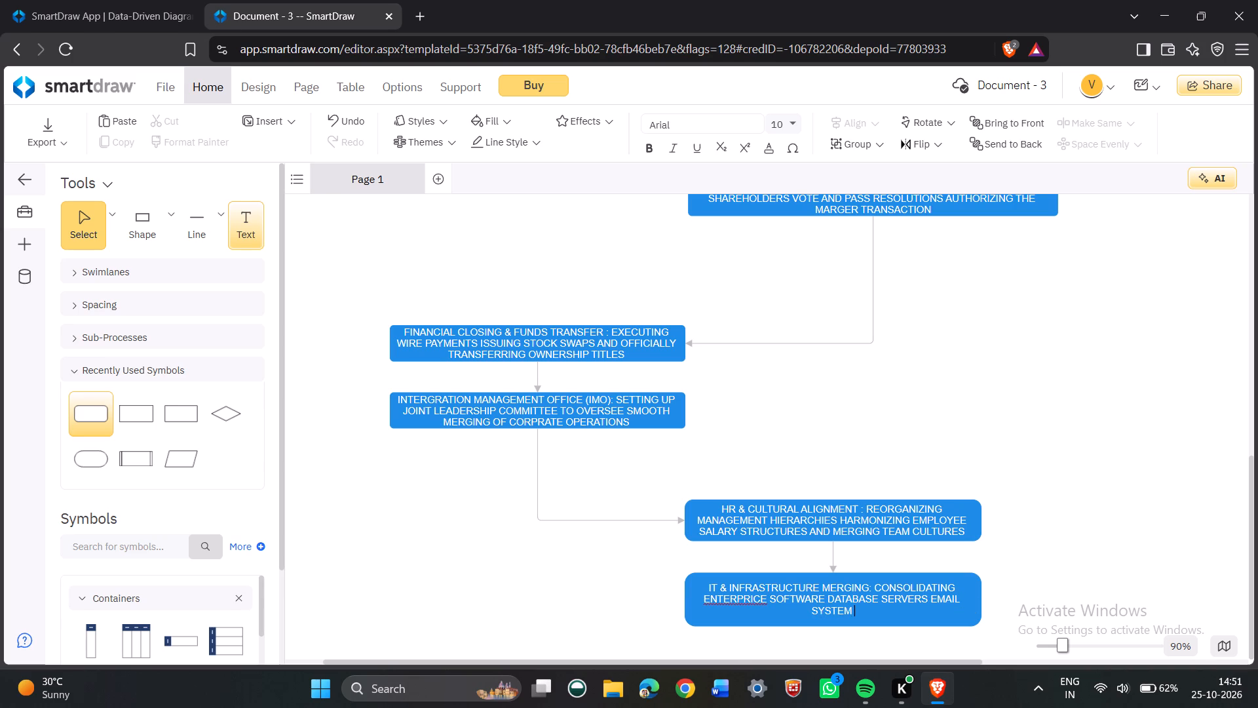
key(BackSpace)
key(s)
key(space)
text(AND)
key(space)
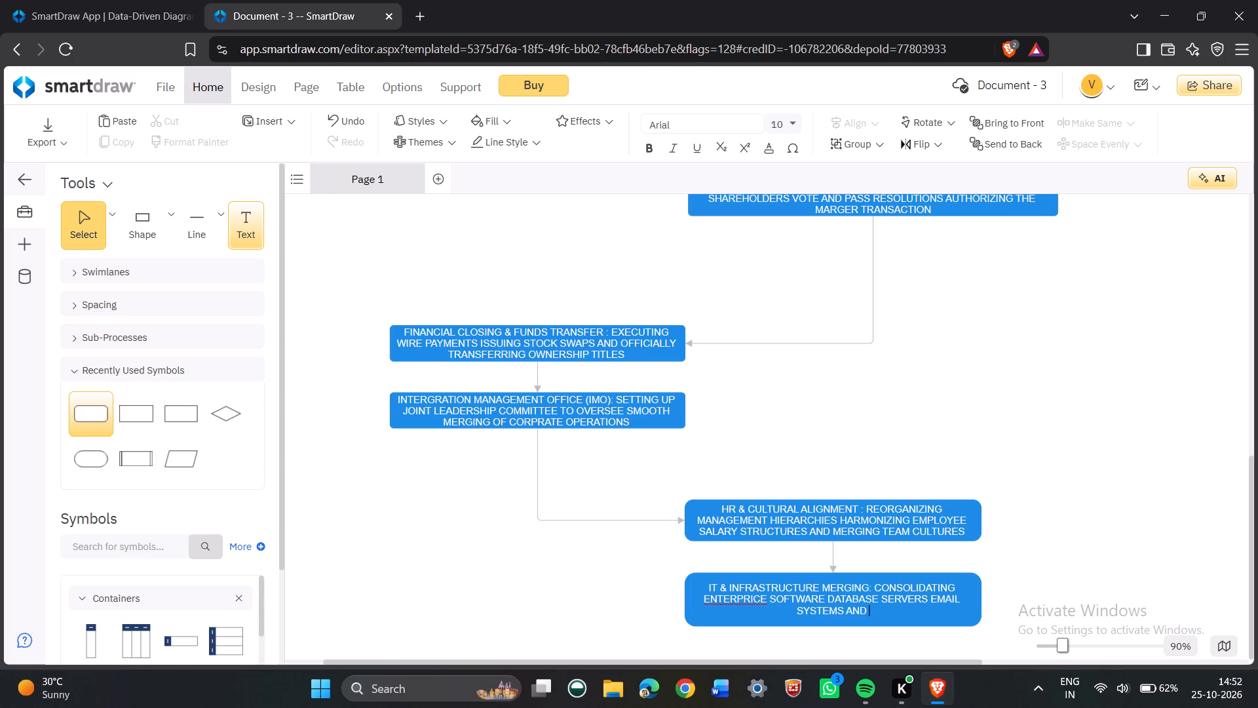
Complete the IT & INFRASTRUCTURE MERGING box's label with "CYBERSECURITY PROTOCOLS".
key(b)
key(BackSpace)
text(CYBER)
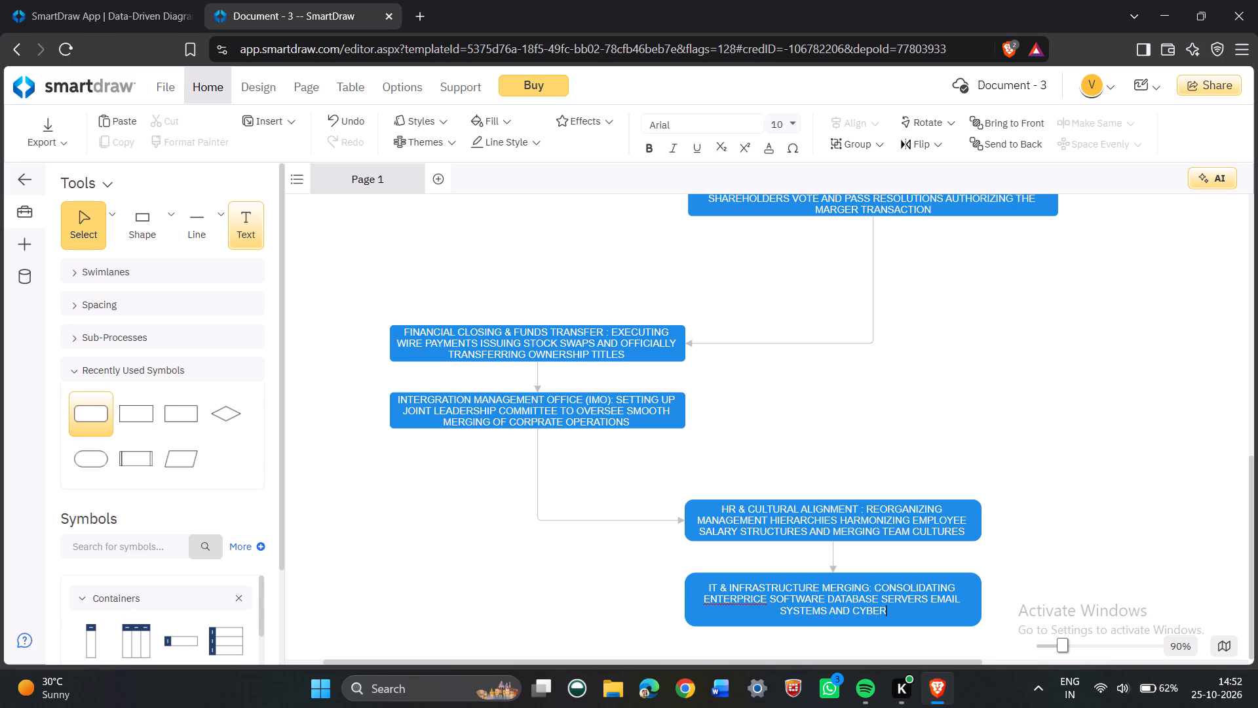
text(SE)
text(CURITY)
key(space)
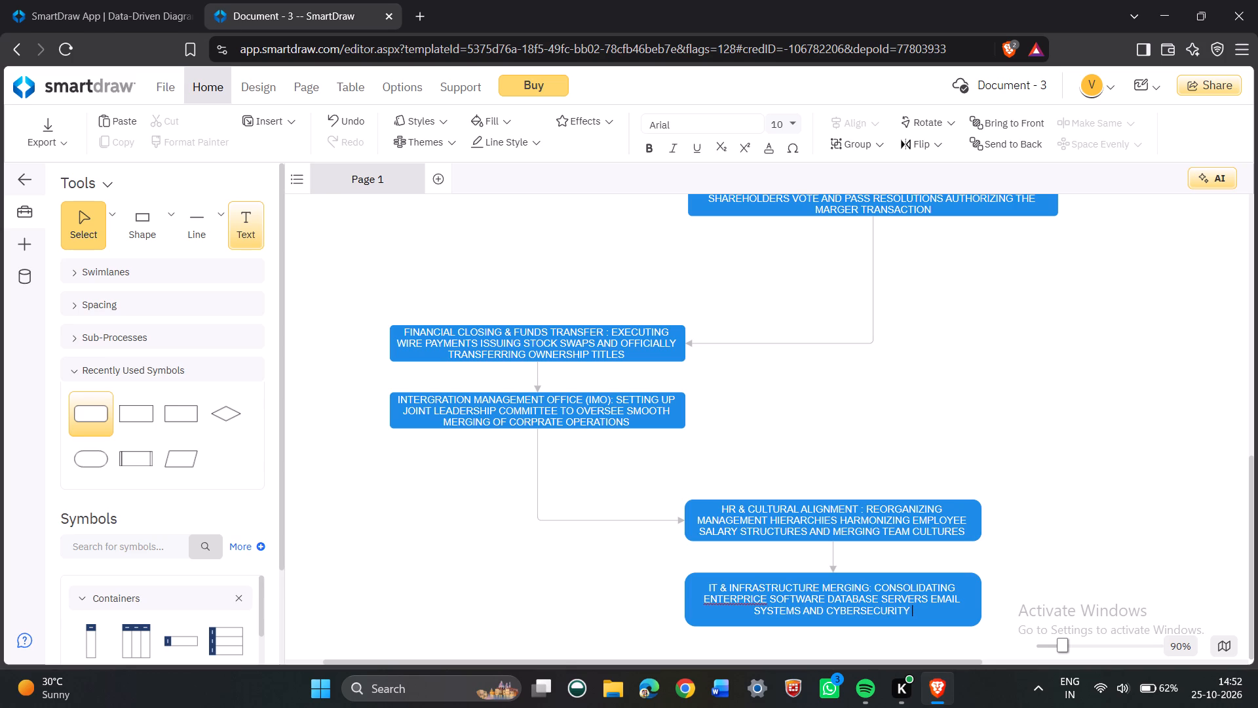
text(PRO)
text(TO)
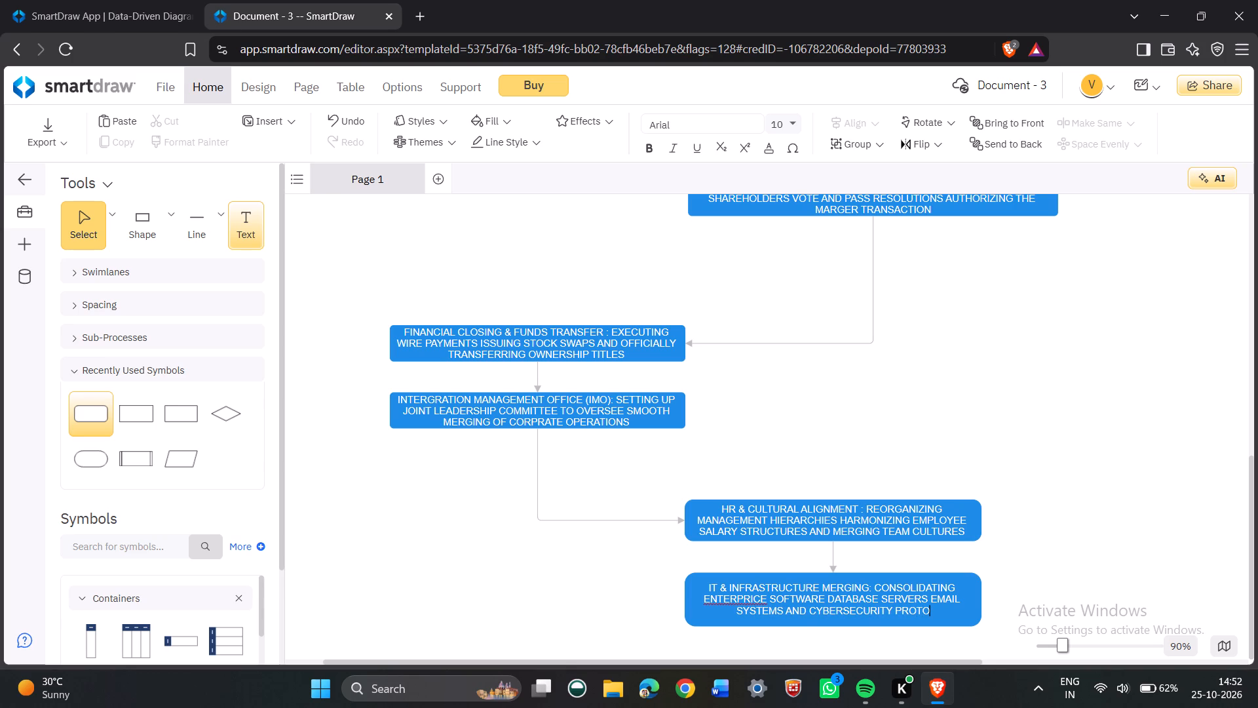
text(COLS)
key(space)
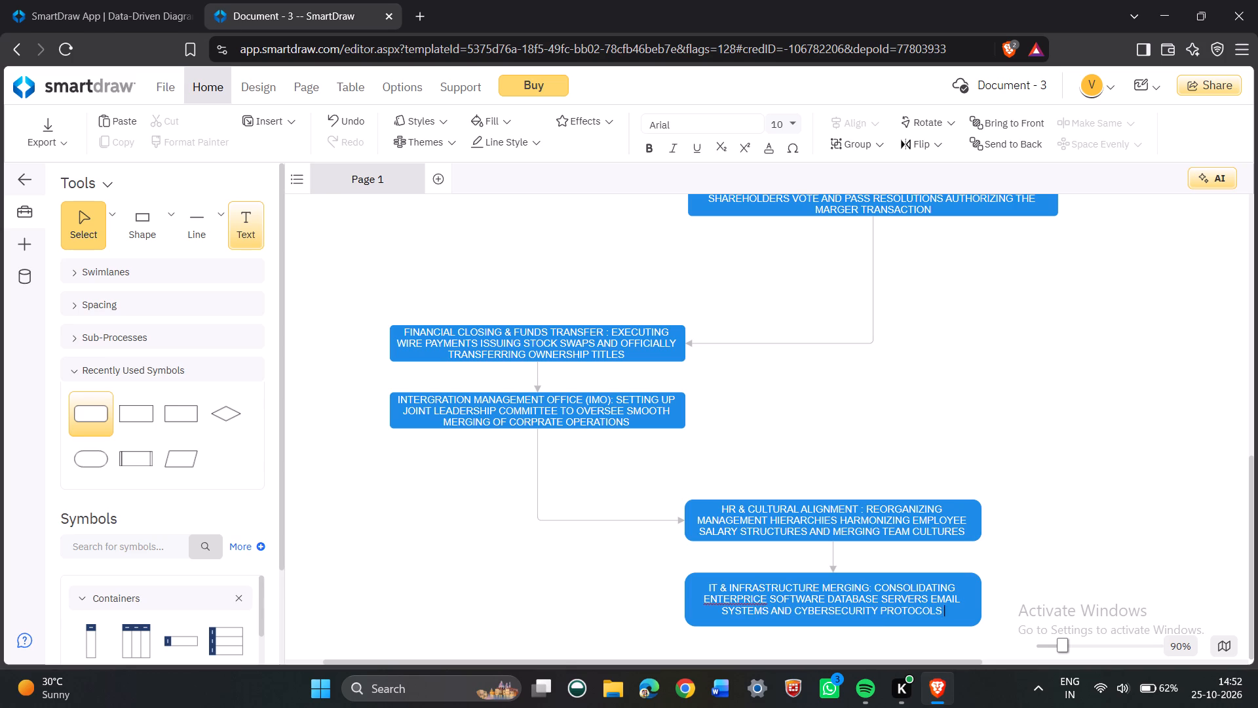
click(433, 532)
Reduce the IT & INFRASTRUCTURE MERGING box's height from its bottom edge so it fits closely around the three-line label.
scroll(660, 545, down, 2)
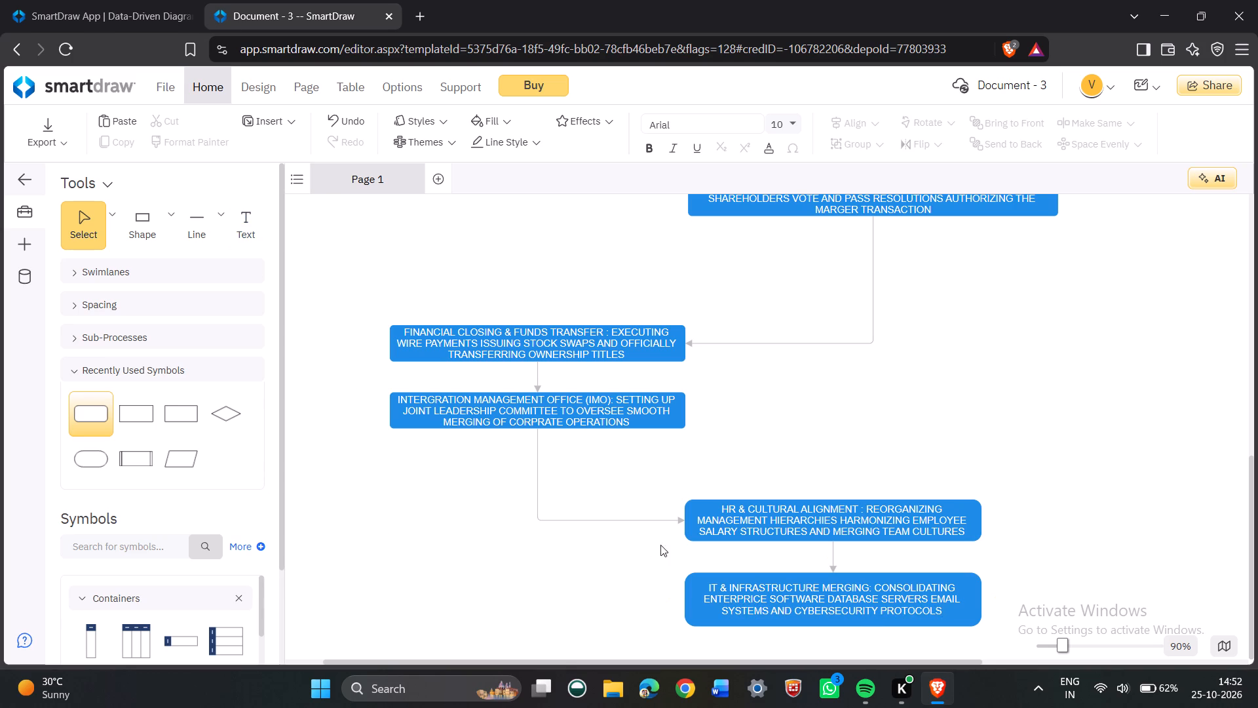
scroll(660, 545, down, 1)
click(793, 632)
click(818, 604)
drag(833, 625, 833, 622)
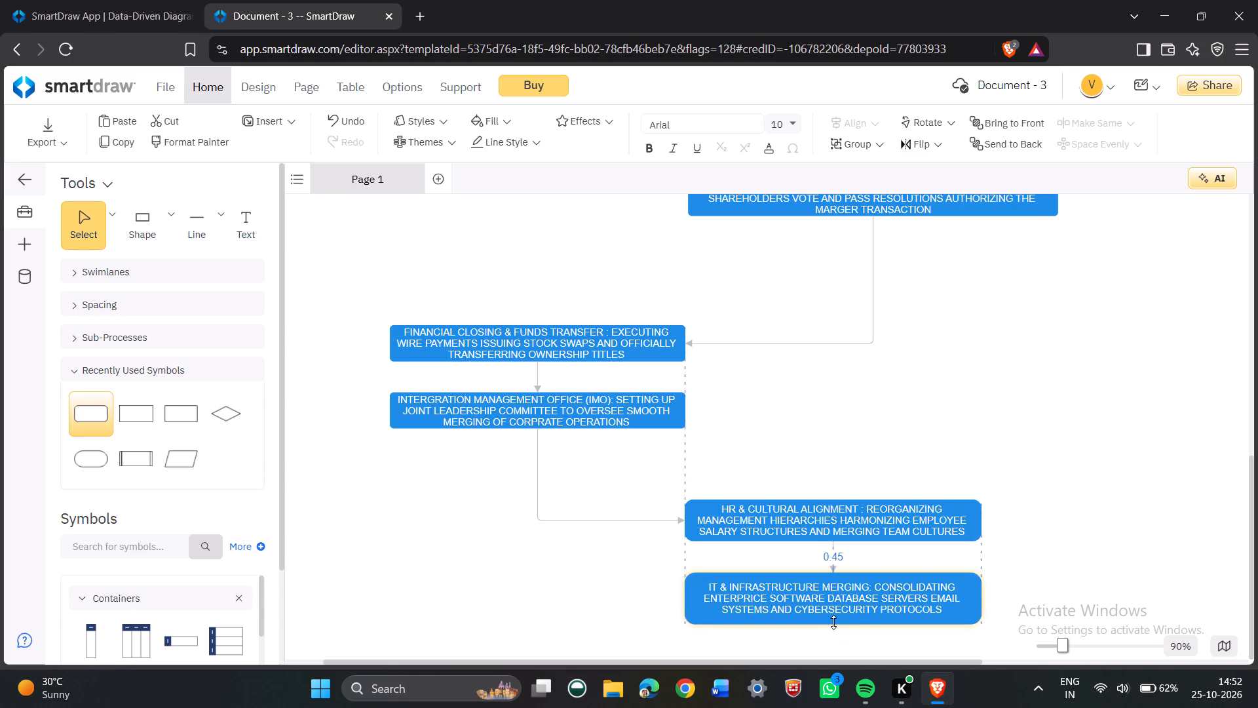
drag(833, 622, 831, 604)
click(610, 602)
Draw a short straight arrow line downward from the bottom centre of the IT & INFRASTRUCTURE MERGING box.
scroll(609, 602, down, 4)
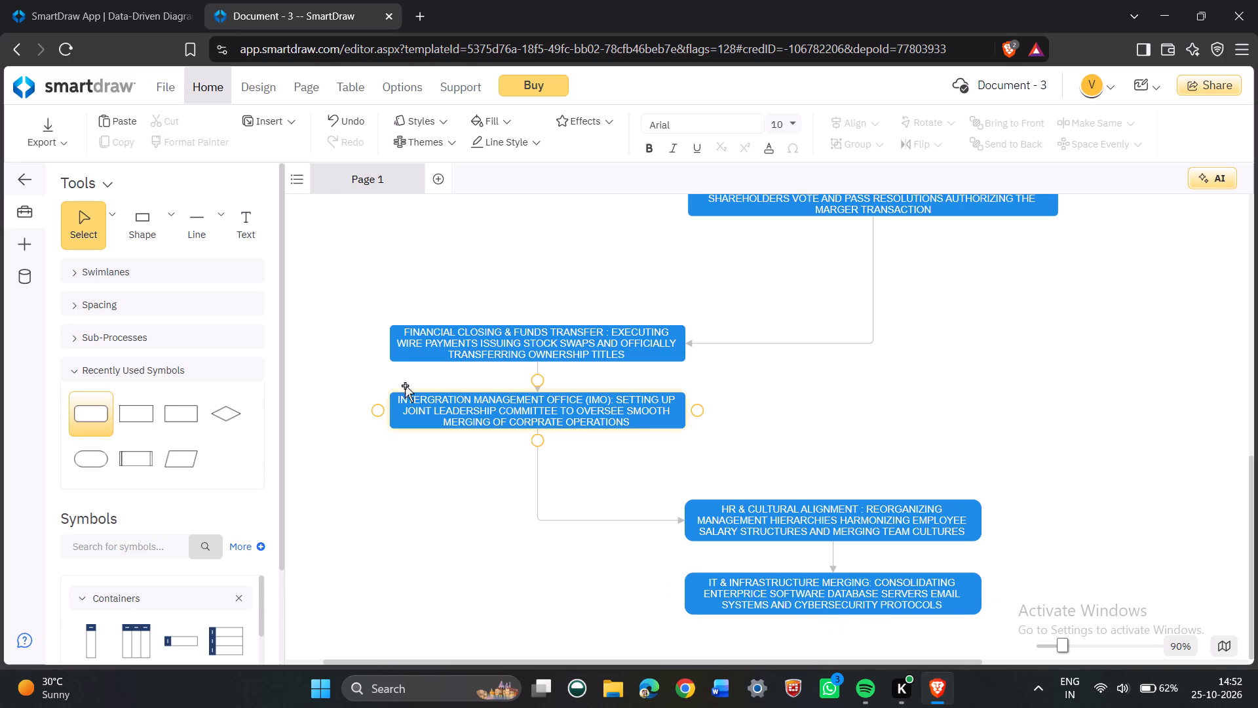
click(203, 232)
drag(203, 232, 210, 235)
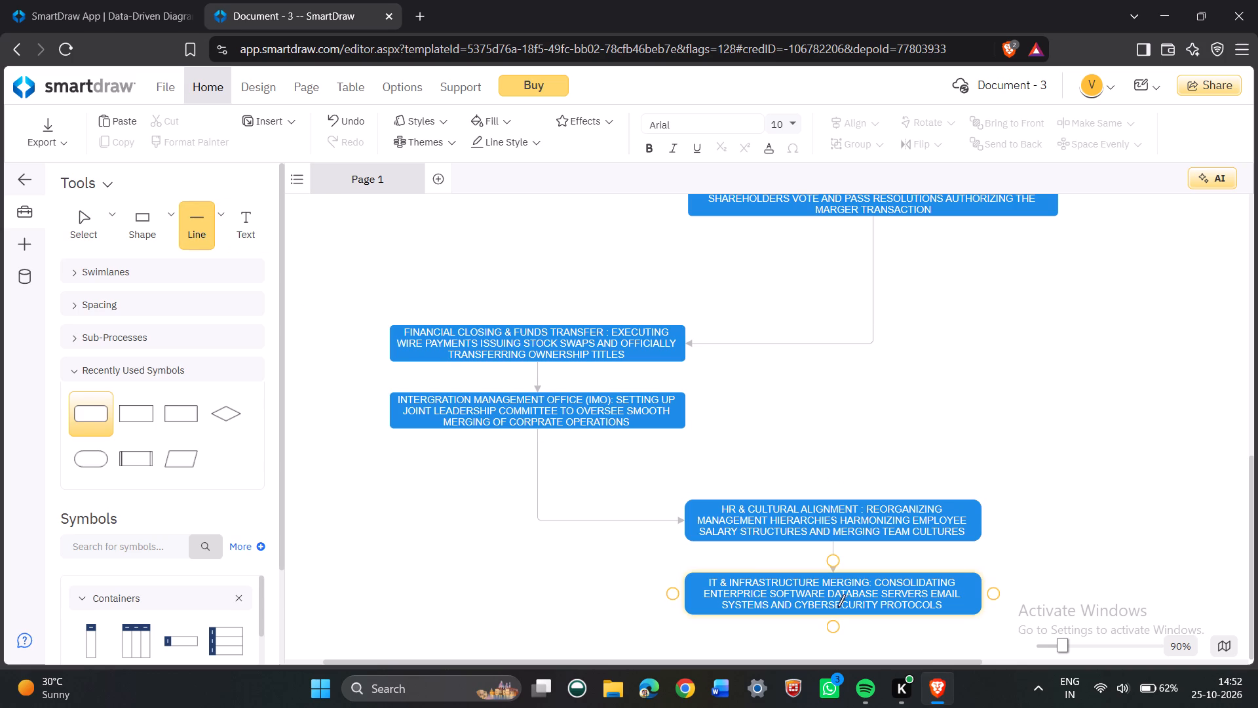
drag(836, 611, 832, 643)
click(820, 651)
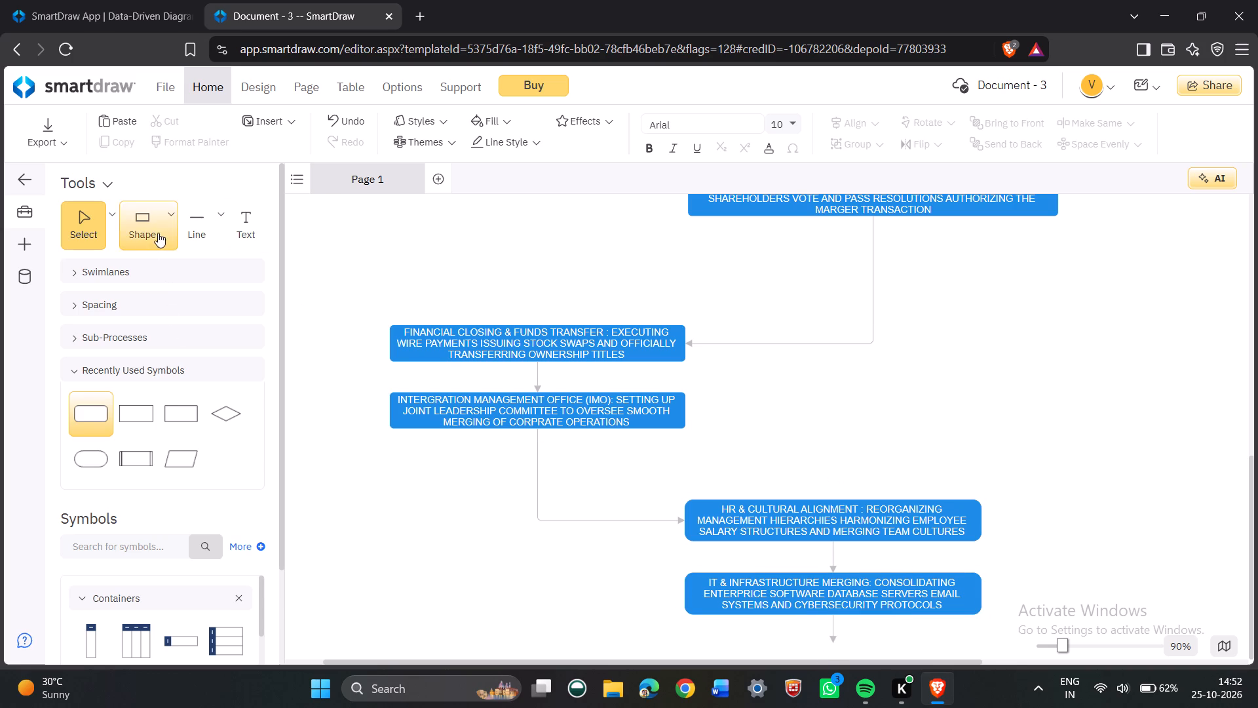
Place a rounded rectangle at the new arrowhead and widen it on both sides to match the IT & INFRASTRUCTURE MERGING box's width.
drag(98, 418, 852, 619)
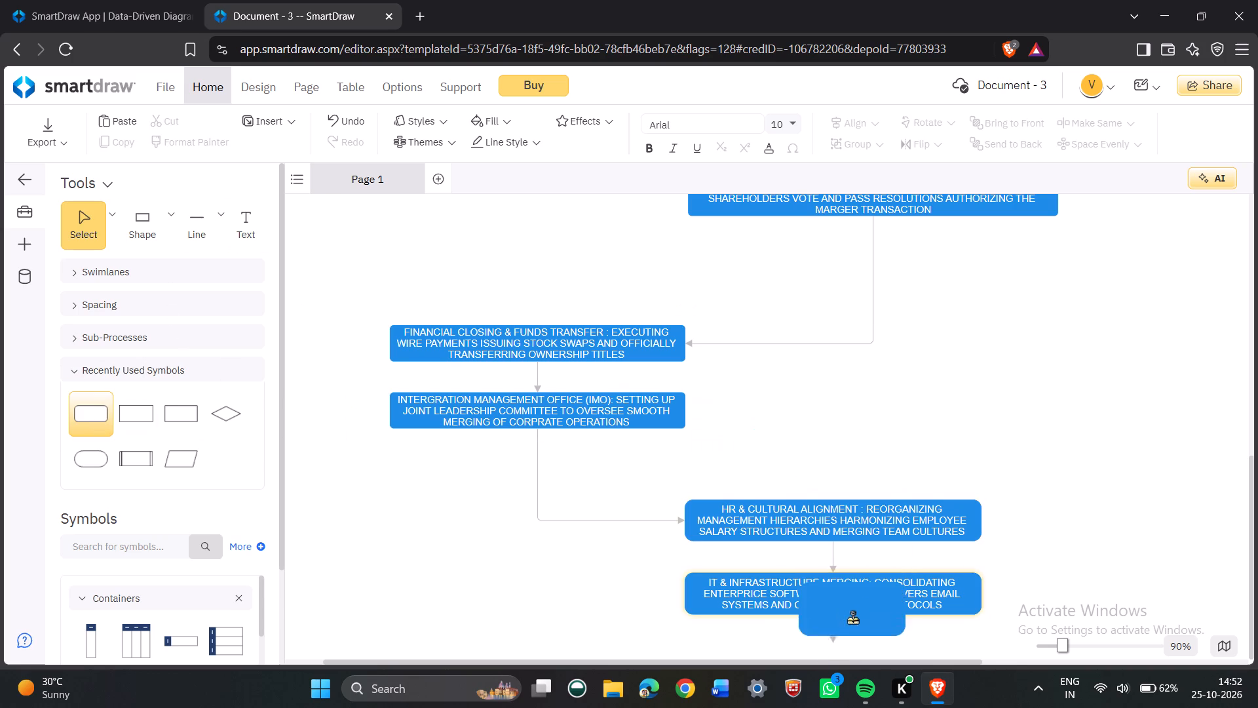
drag(852, 619, 830, 479)
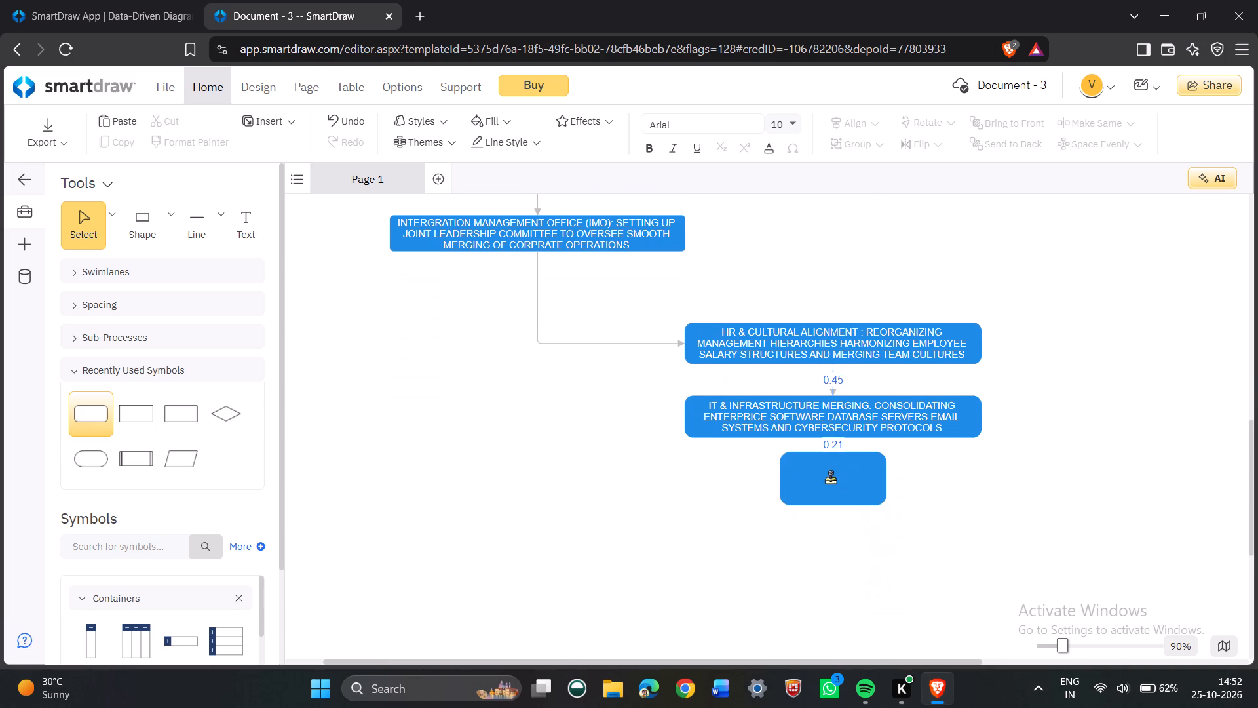
drag(830, 479, 831, 486)
drag(885, 493, 965, 493)
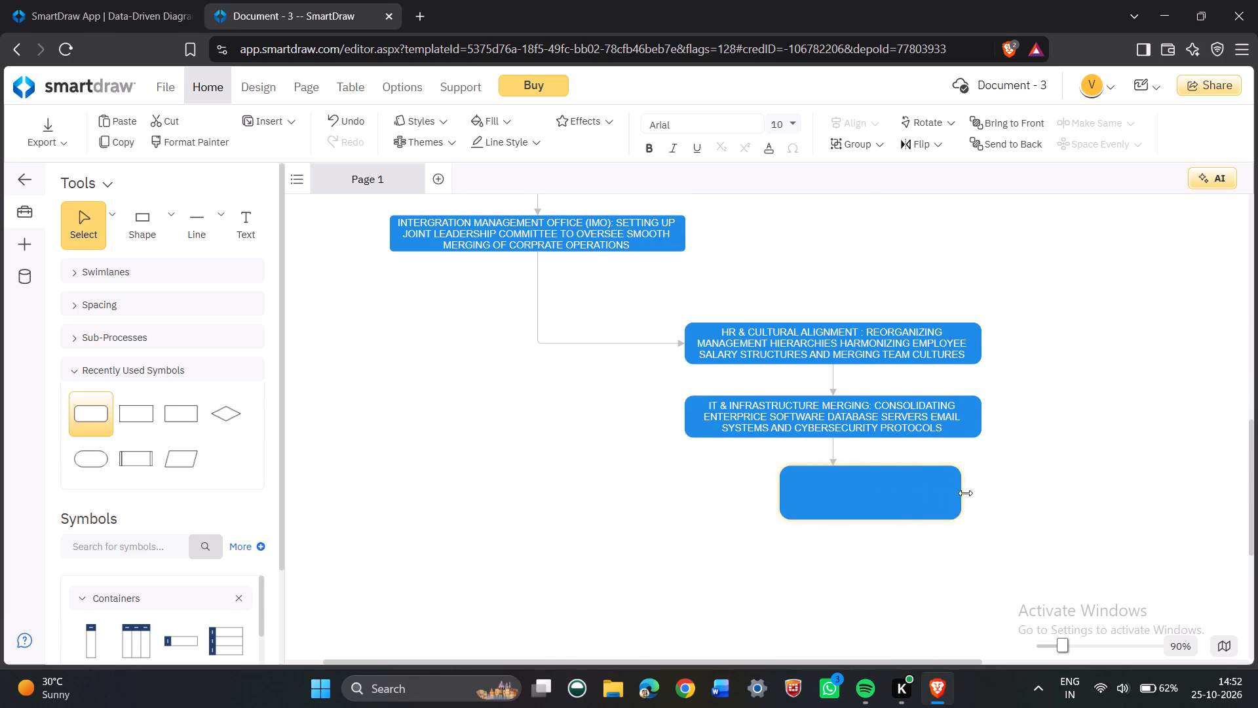
drag(965, 493, 983, 493)
drag(780, 494, 727, 505)
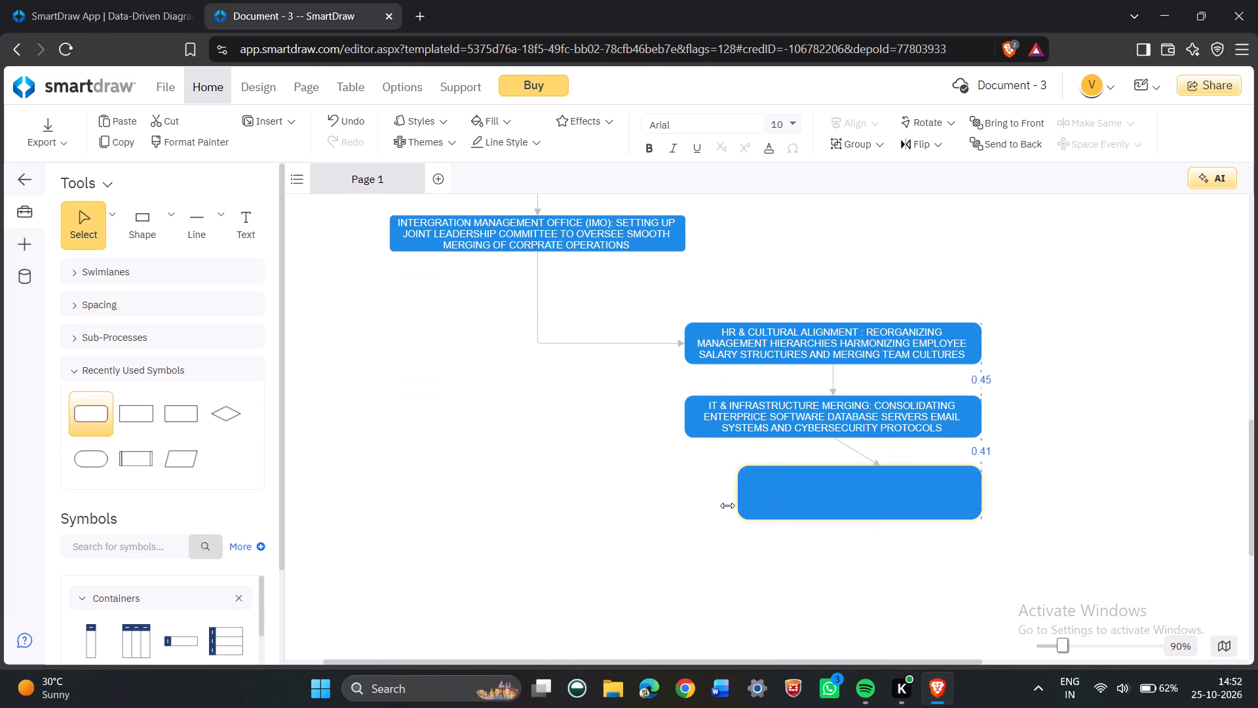
drag(727, 505, 686, 510)
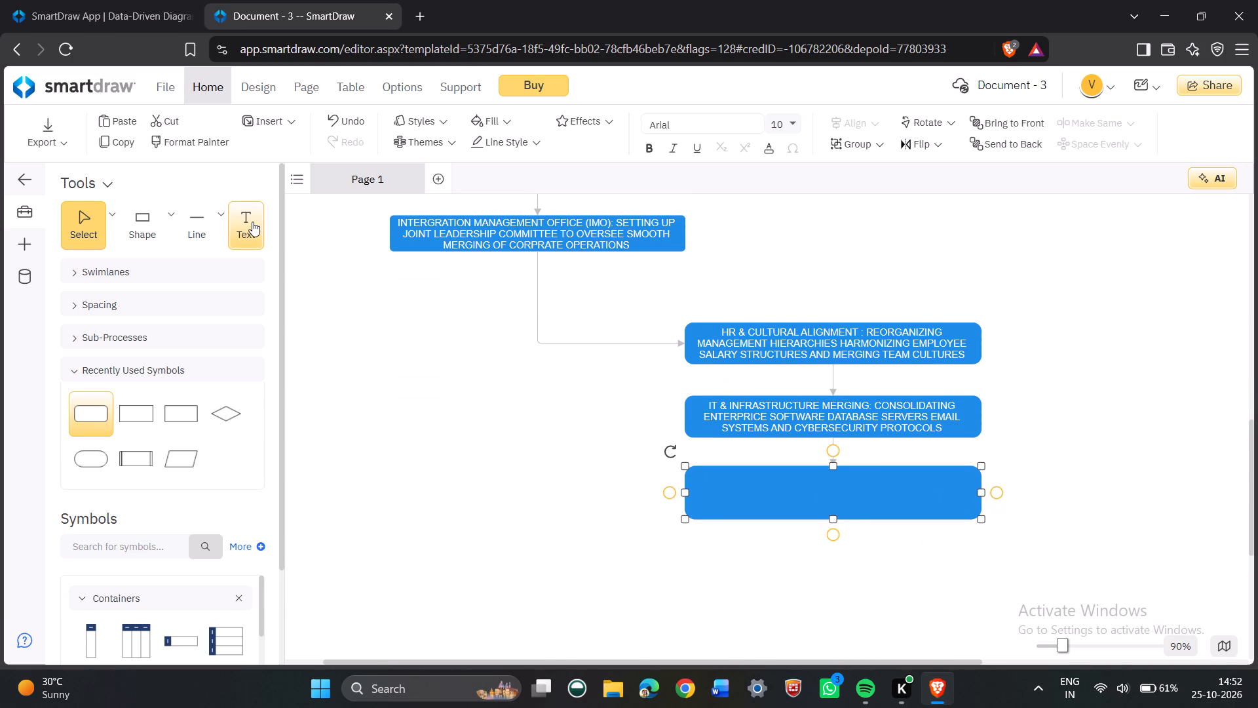
Start the label of the empty box below IT & INFRASTRUCTURE MERGING with the heading "BRAND& MARKETING UNIFICATION :".
click(252, 222)
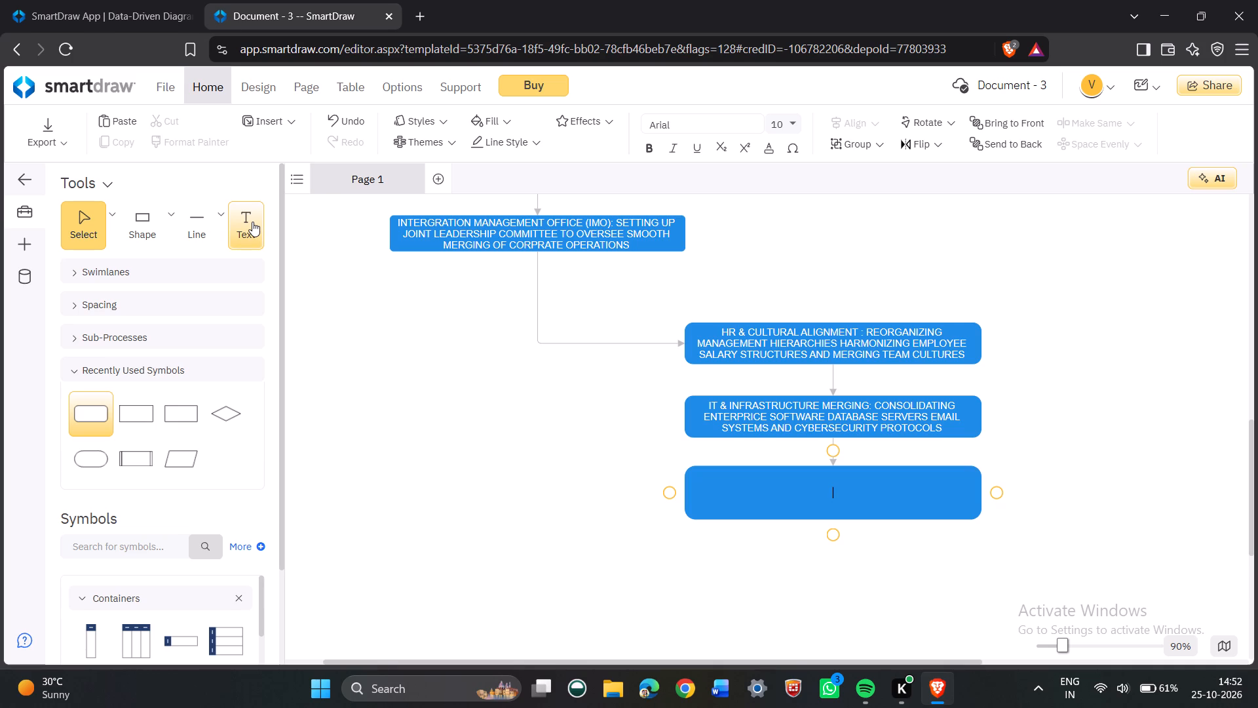
text(BRAND)
text(&)
key(space)
text(MAR)
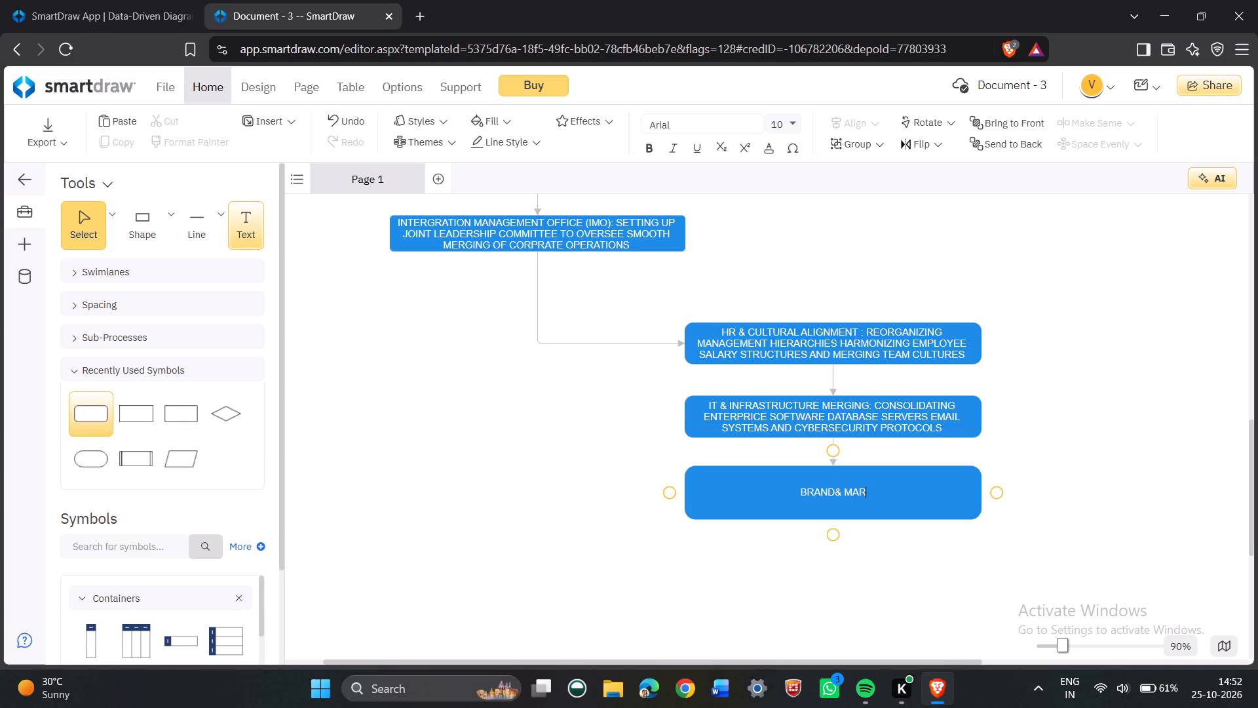
key(k)
key(e)
text(TING)
key(space)
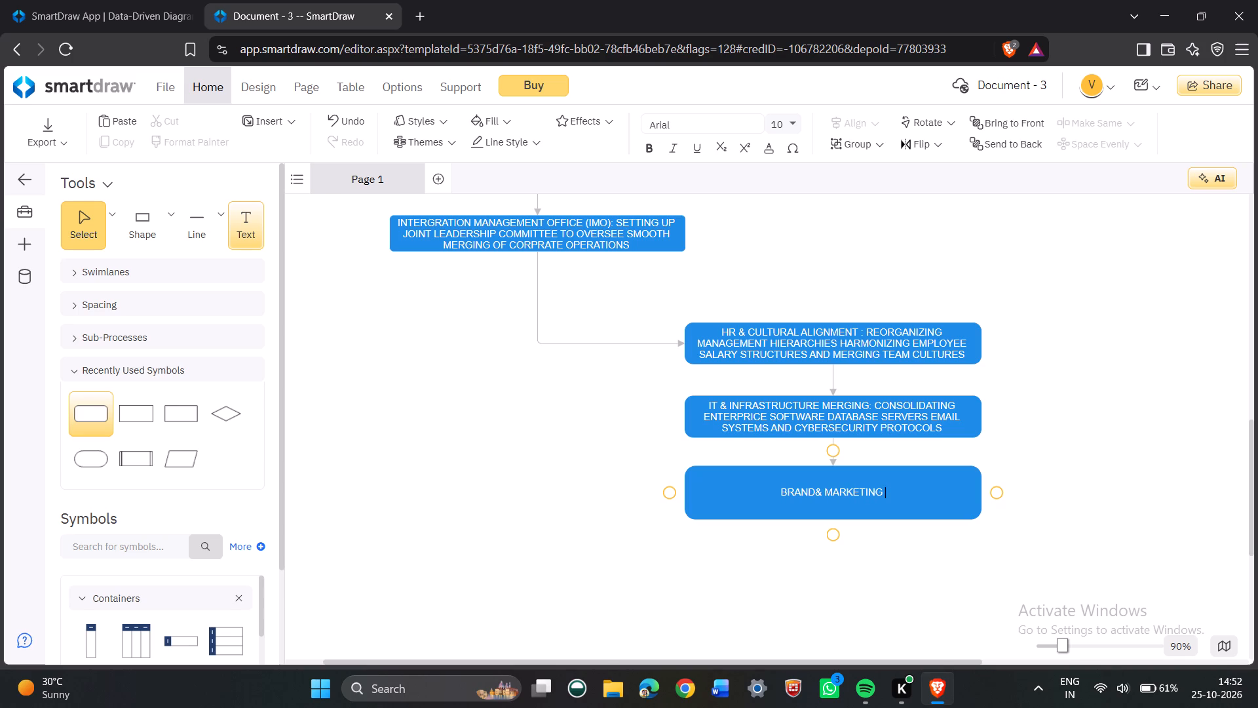
text(UNI)
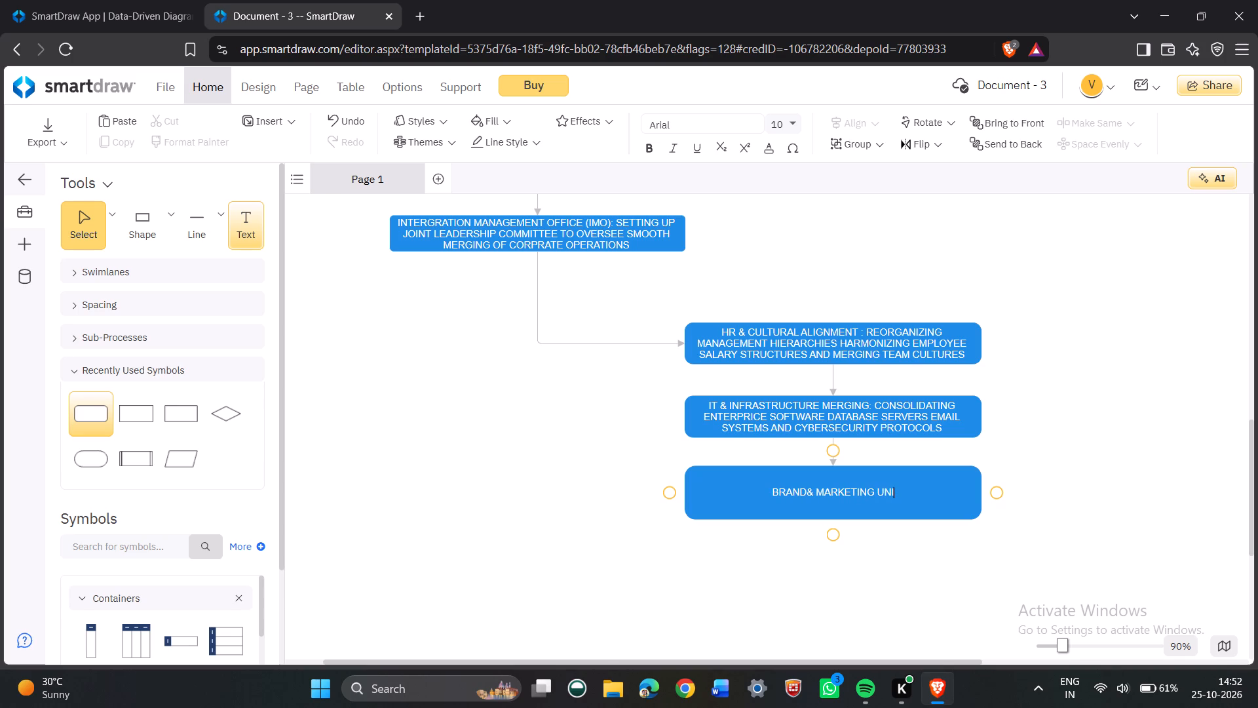
text(FICA)
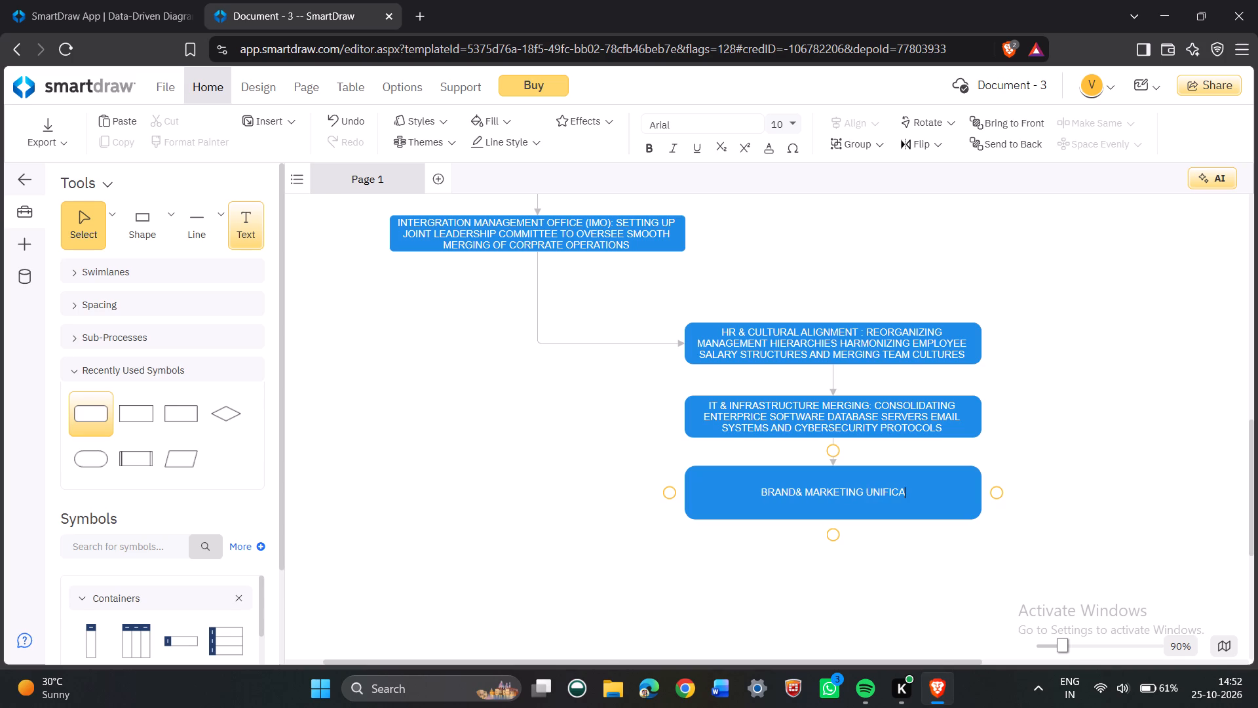
text(TION)
key(space)
key(shift+colon)
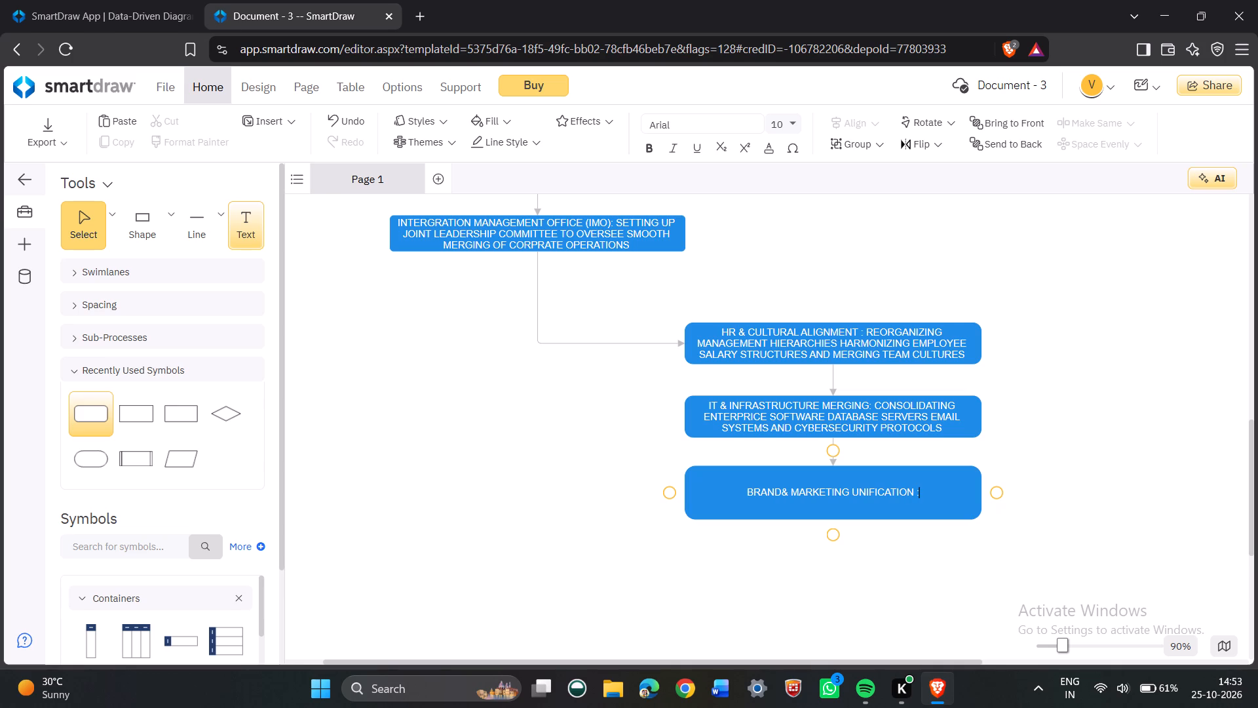
key(space)
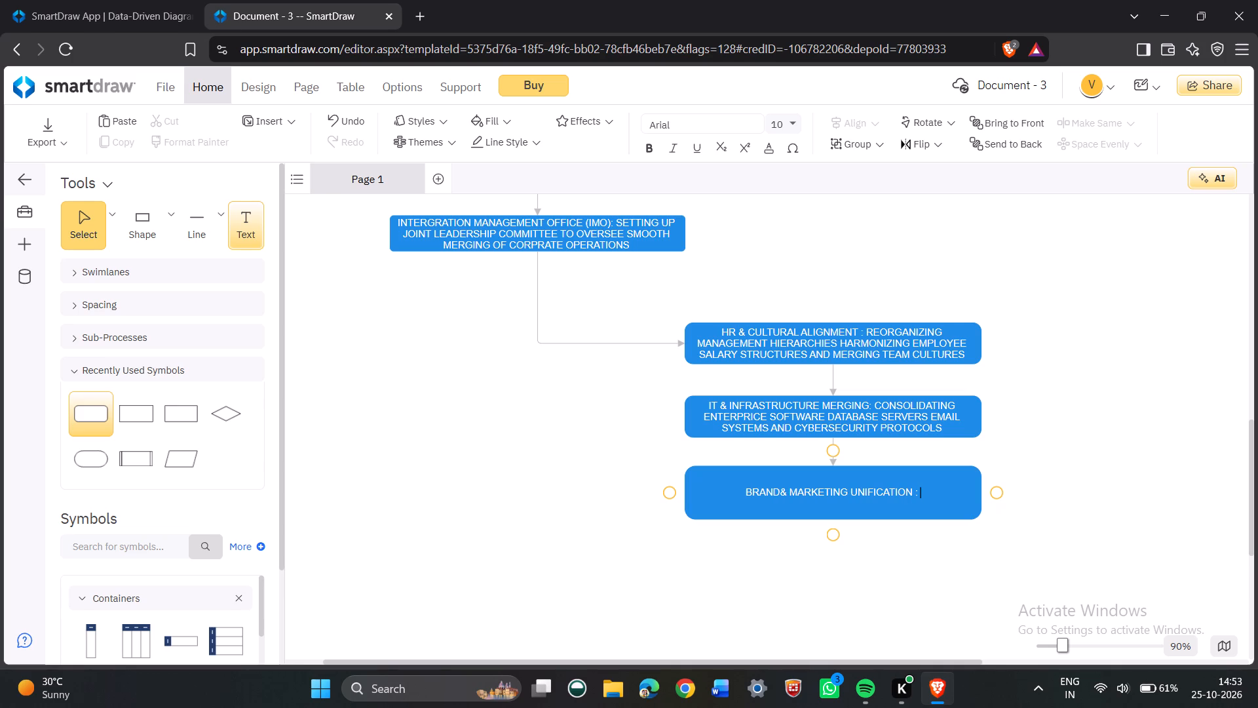
Continue the BRAND& MARKETING UNIFICATION box's label with "REBRANDING PRODUCT LINES UPDATING".
key(r)
key(e)
key(b)
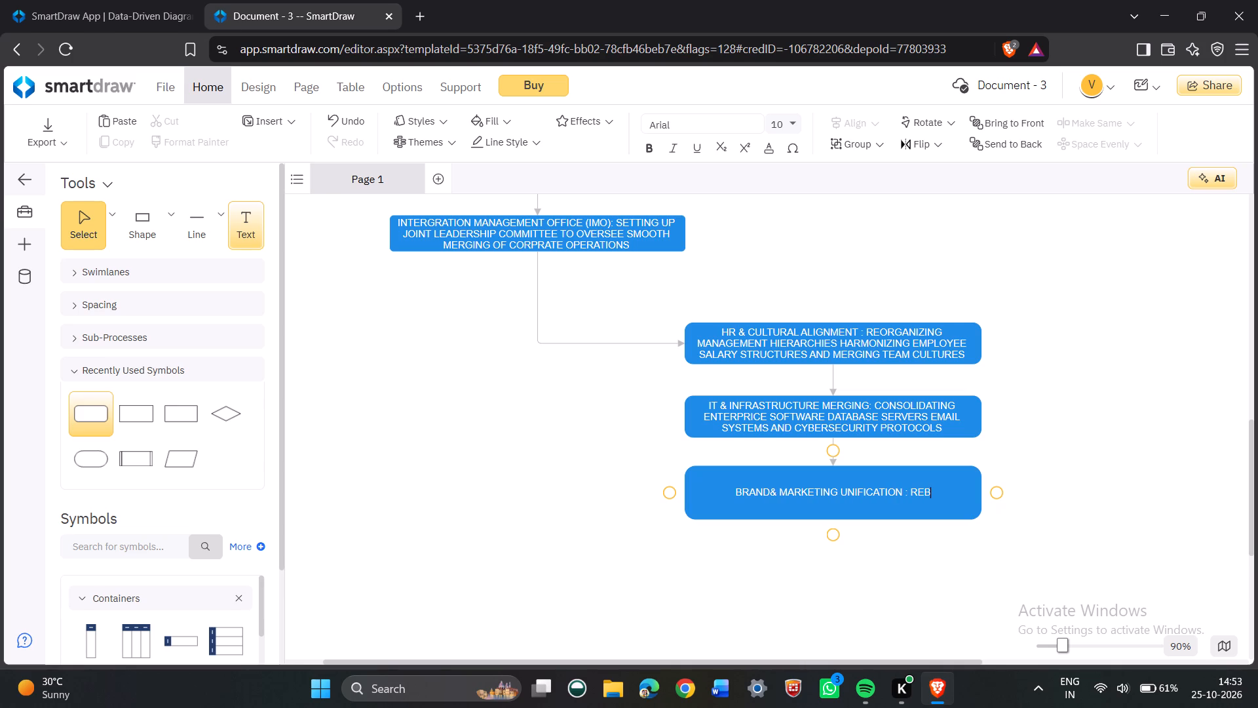
text(RANDING)
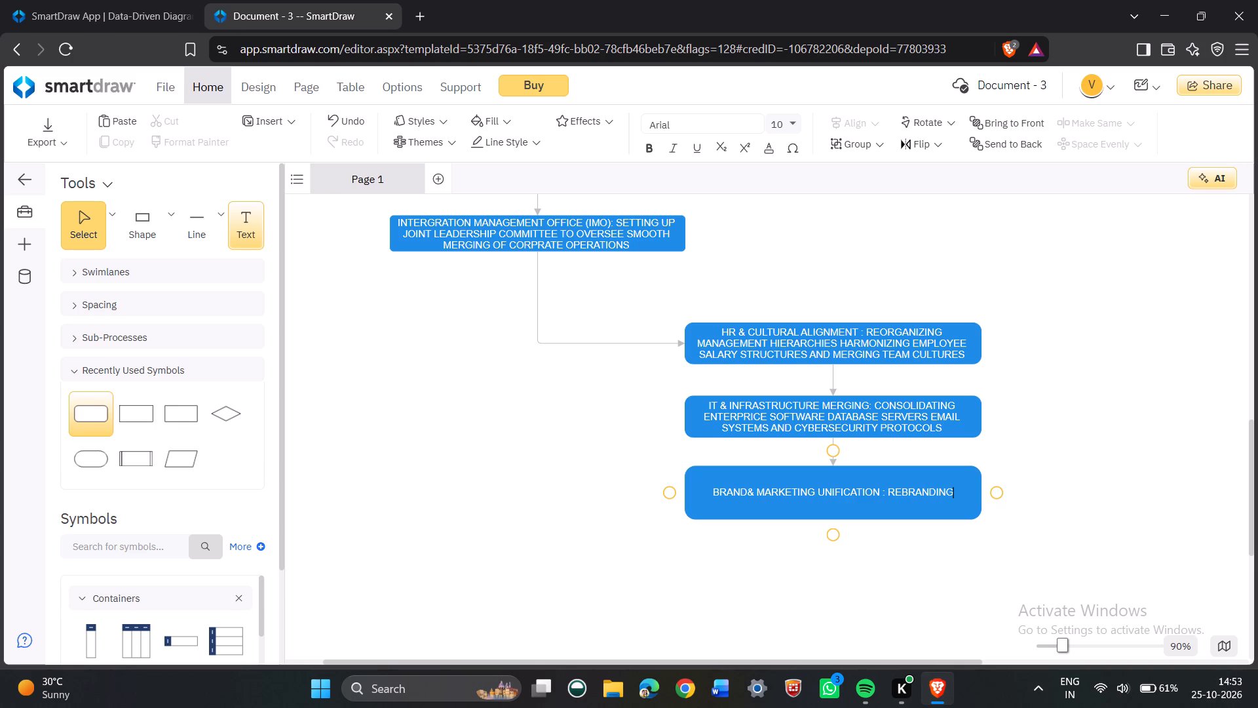
key(space)
text(PRODUCT)
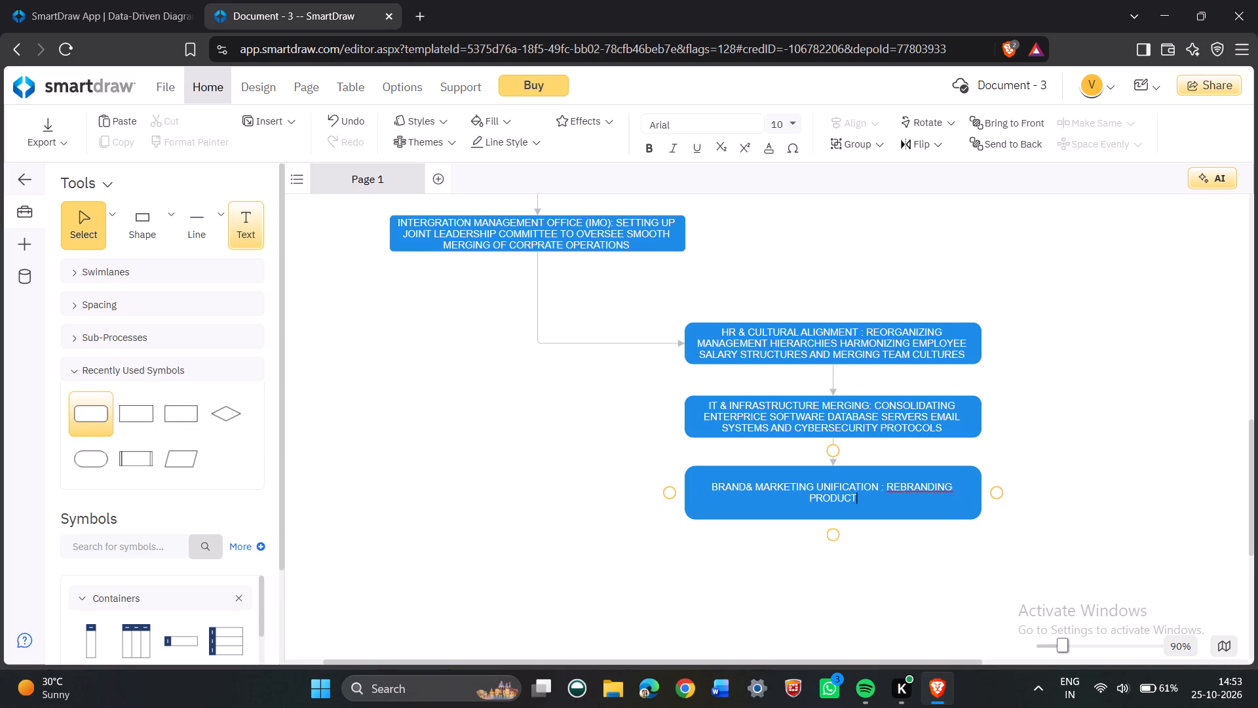
key(space)
text(LINES)
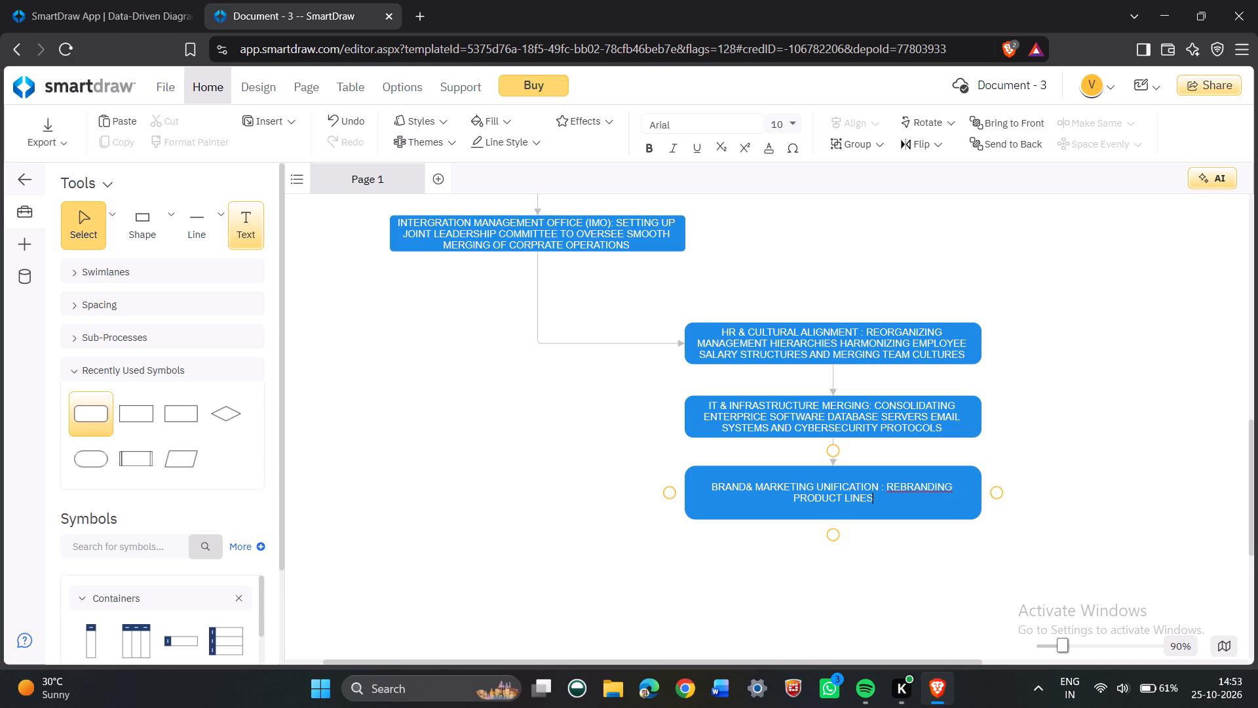
key(space)
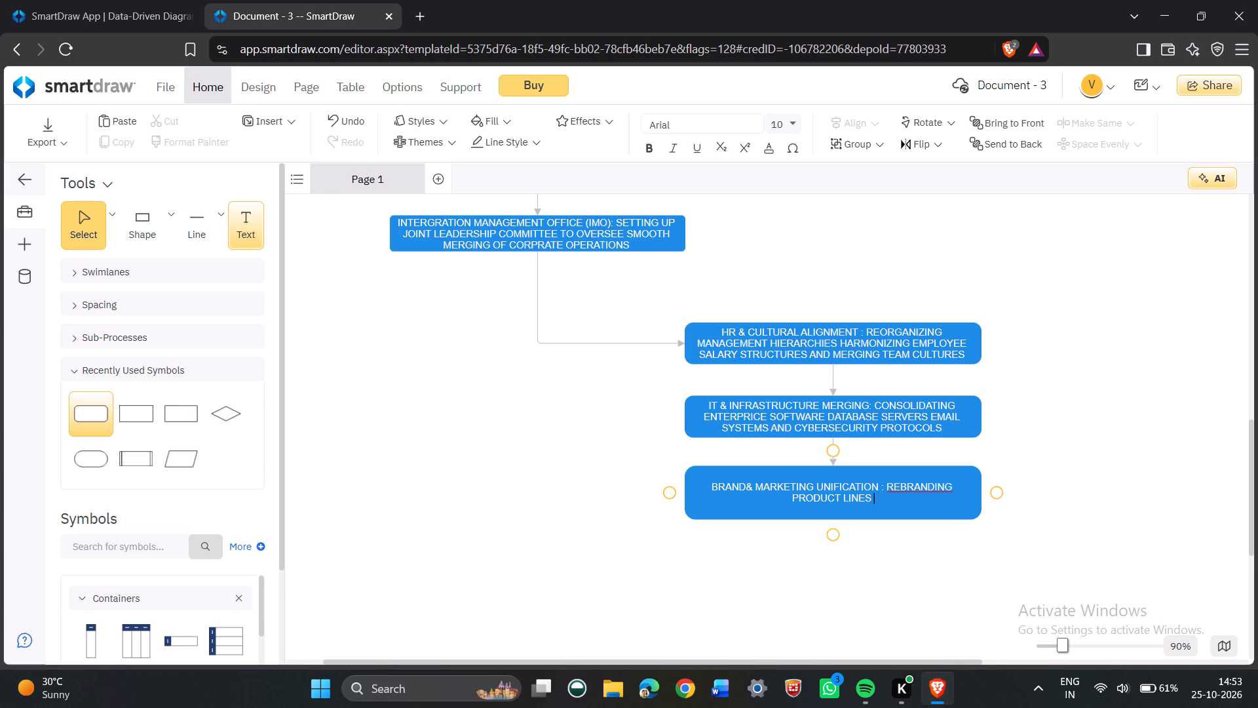
text(UPDA)
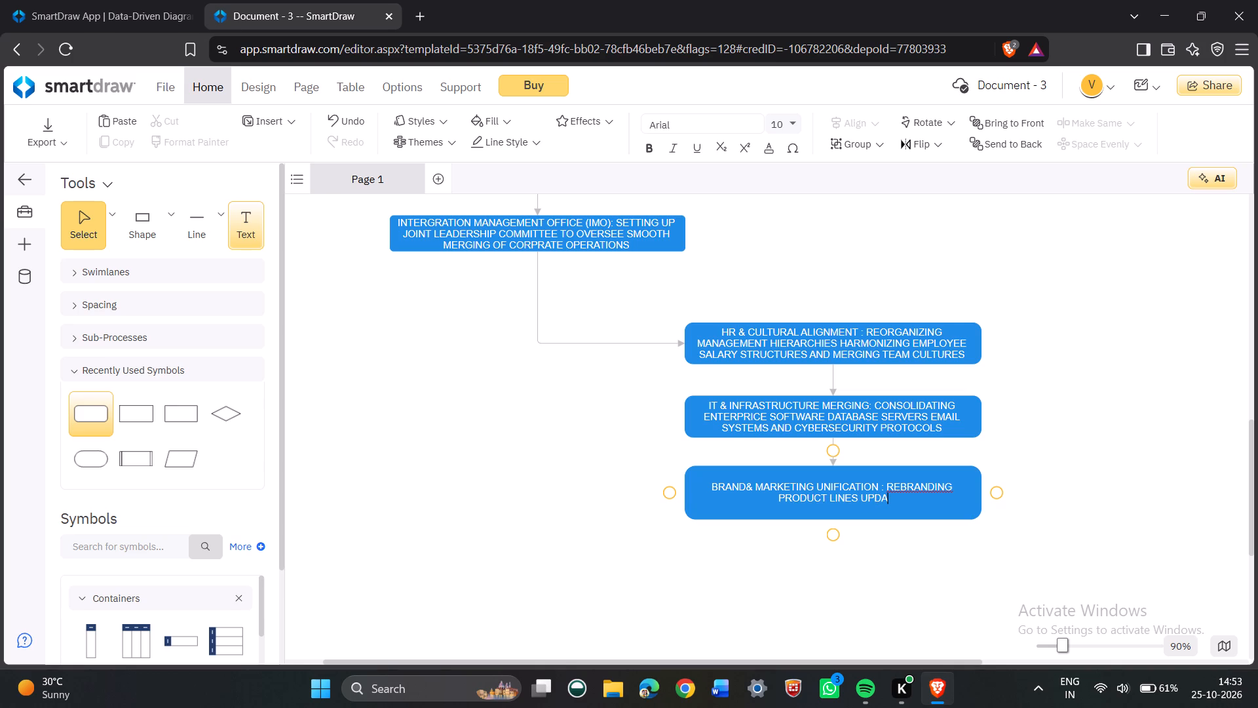
text(TING)
key(space)
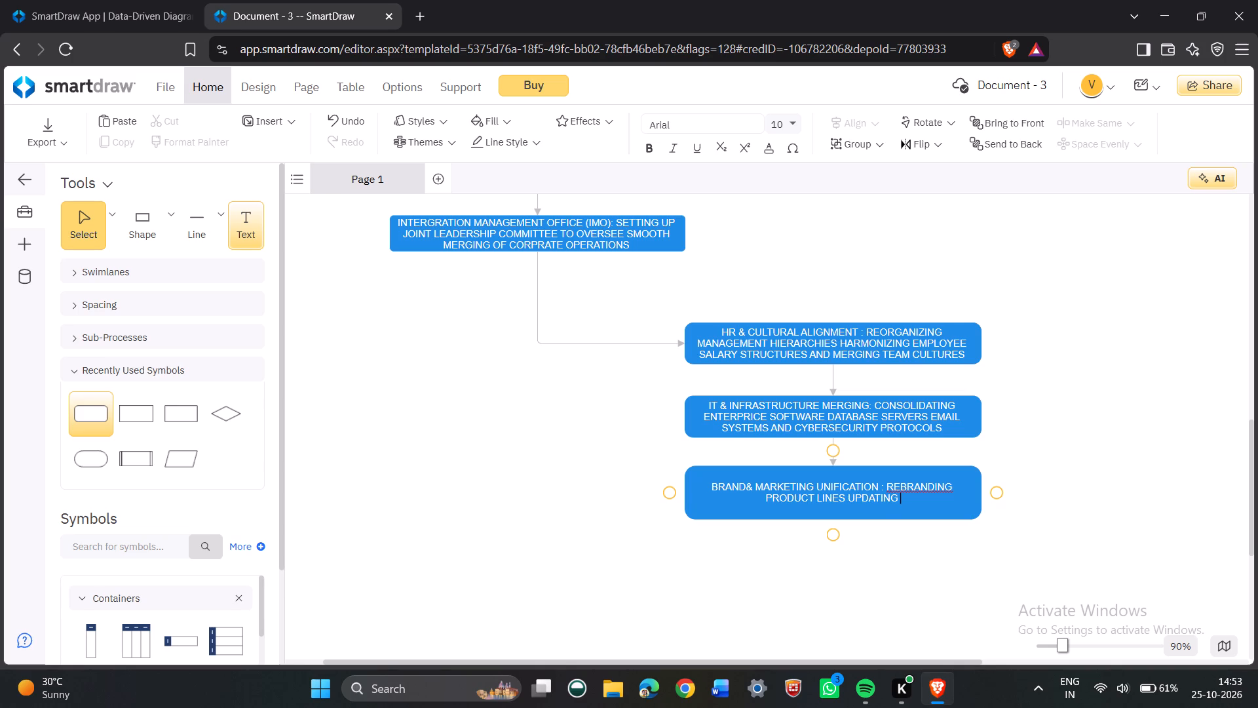
Complete the BRAND& MARKETING UNIFICATION box's label with "PUBLIC RELATIONS CHANNELS AND NOTIFYING GLOBAL CLIENTELE".
text(PUBLIC)
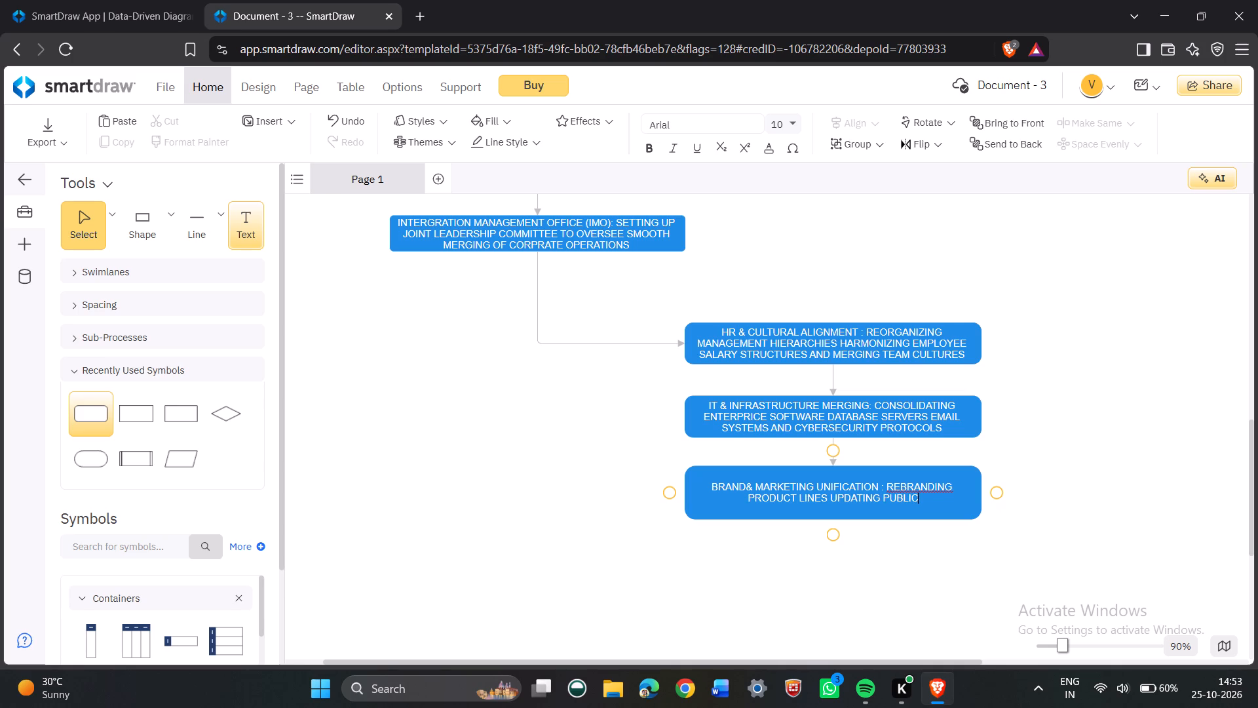
key(space)
text(RELATIONS CHANNEL)
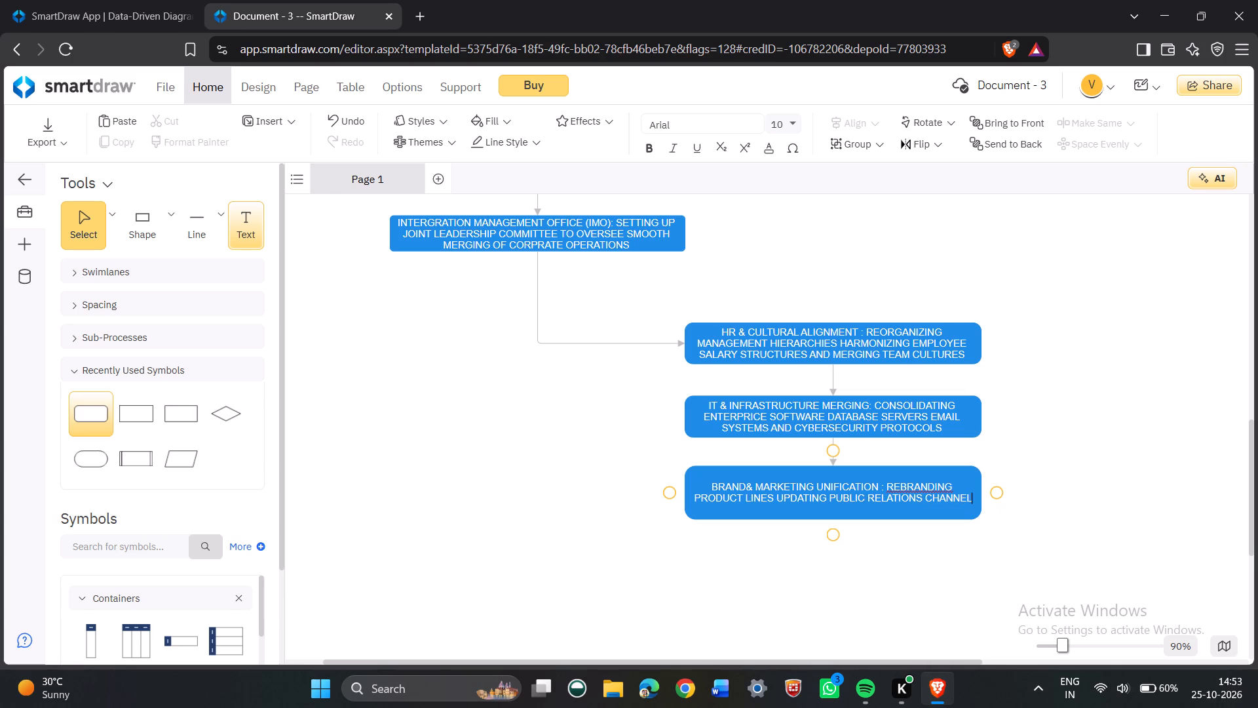
text(S AND NI)
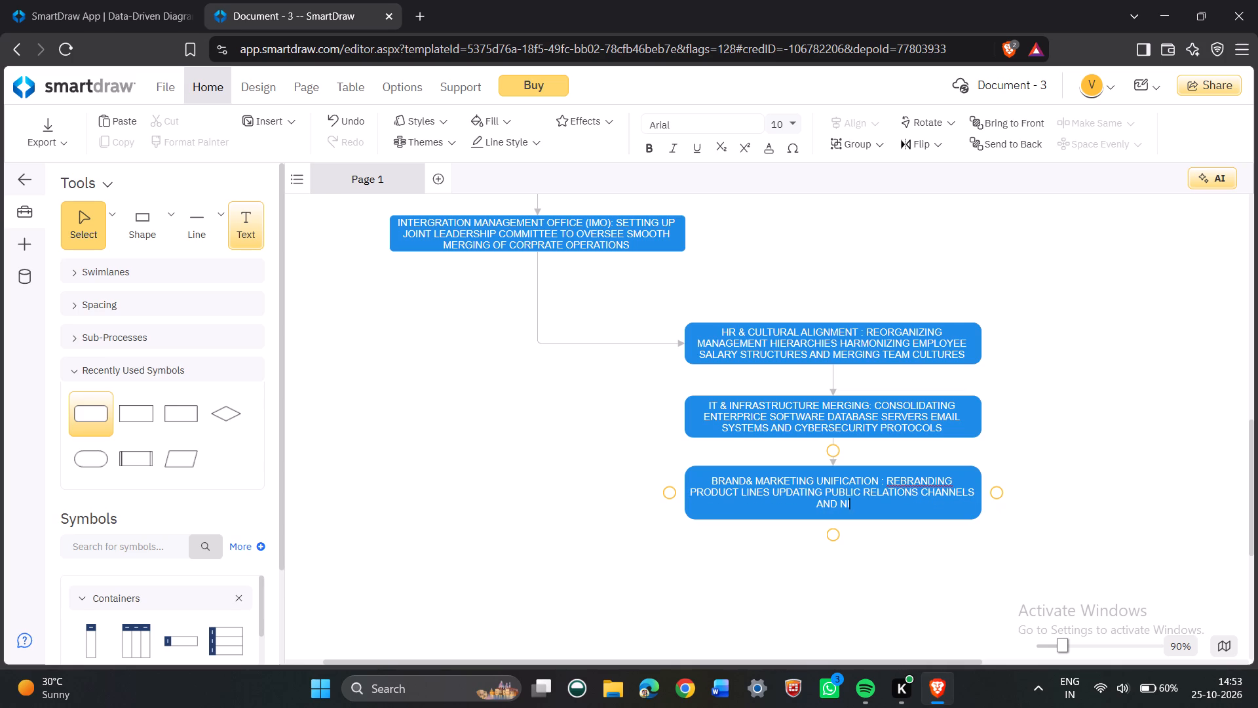
key(BackSpace)
key(o)
text(TIFY)
key(space)
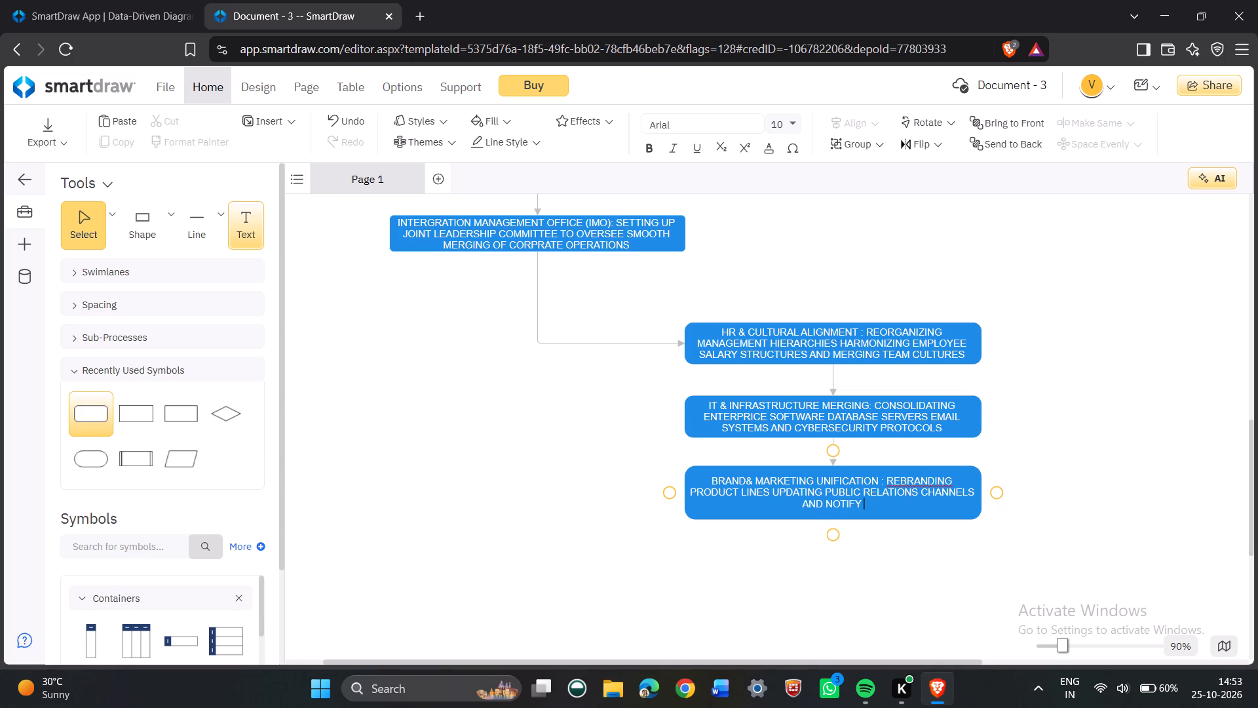
key(y)
key(BackSpace)
key(BackSpace)
text(ING)
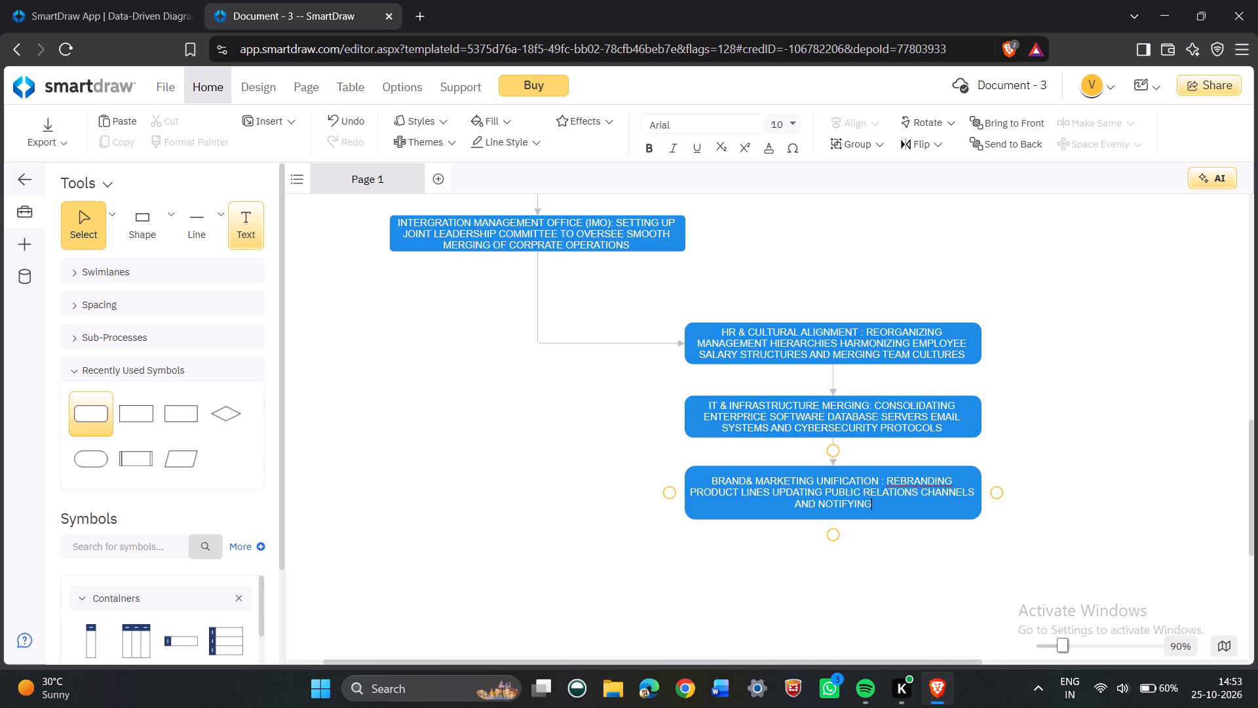
key(space)
text(GLOBAL)
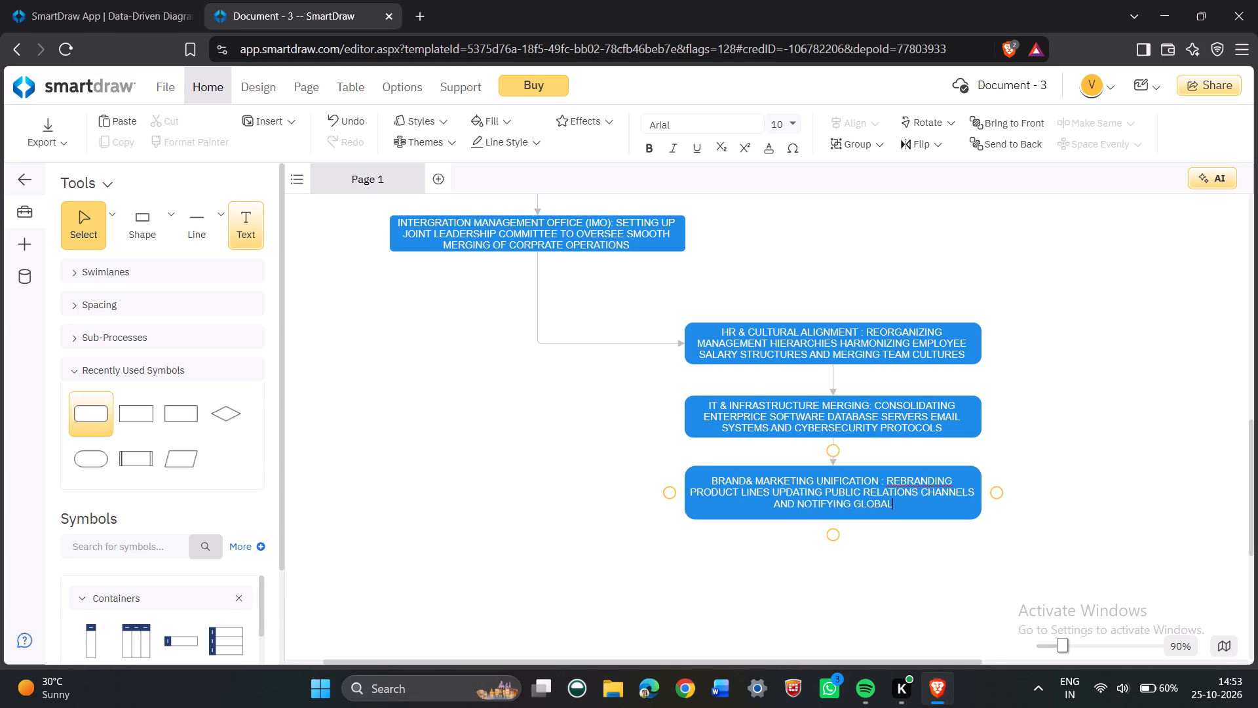
key(space)
text(CLI)
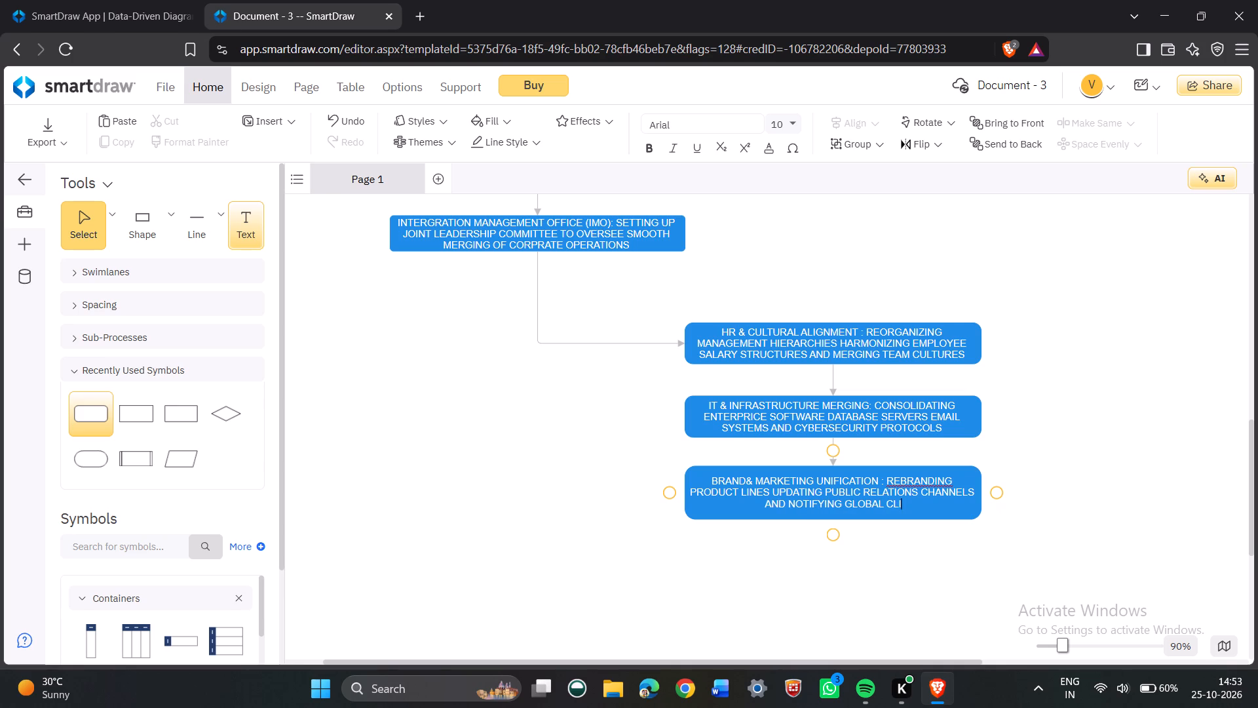
text(EN)
text(TELE)
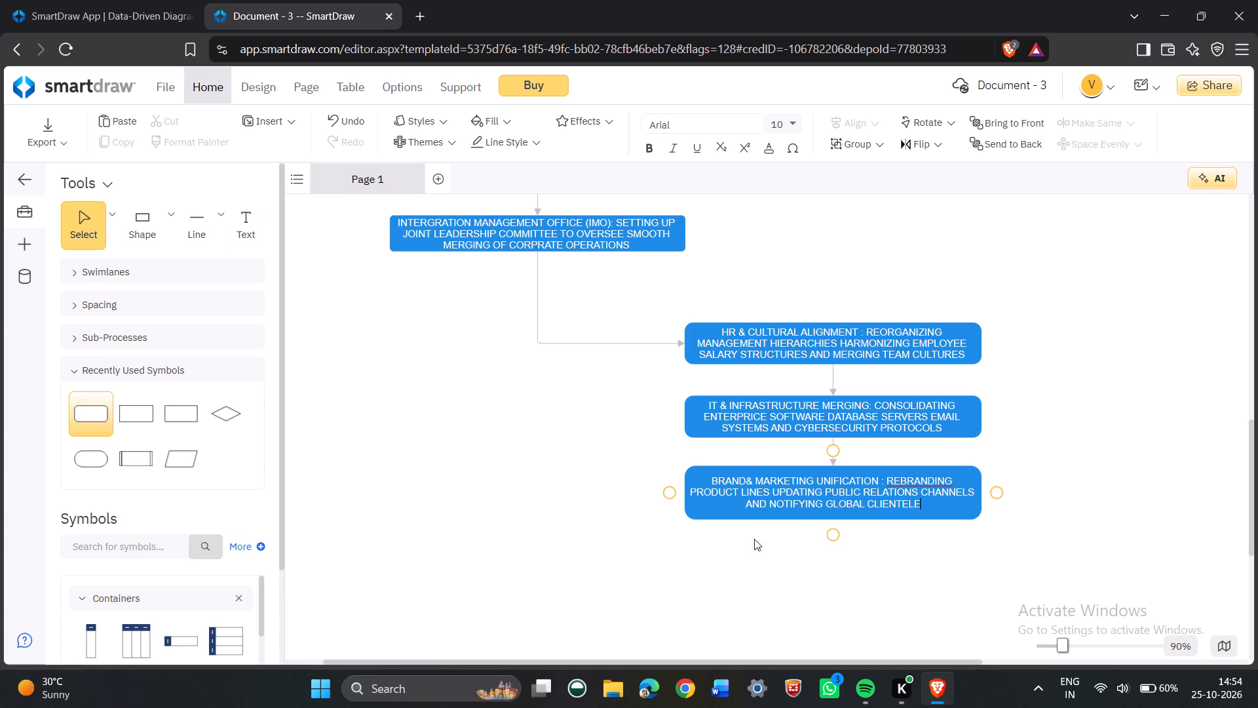
click(810, 604)
Reduce the BRAND& MARKETING UNIFICATION box's height from its bottom edge so it fits closely around the three-line label.
click(785, 519)
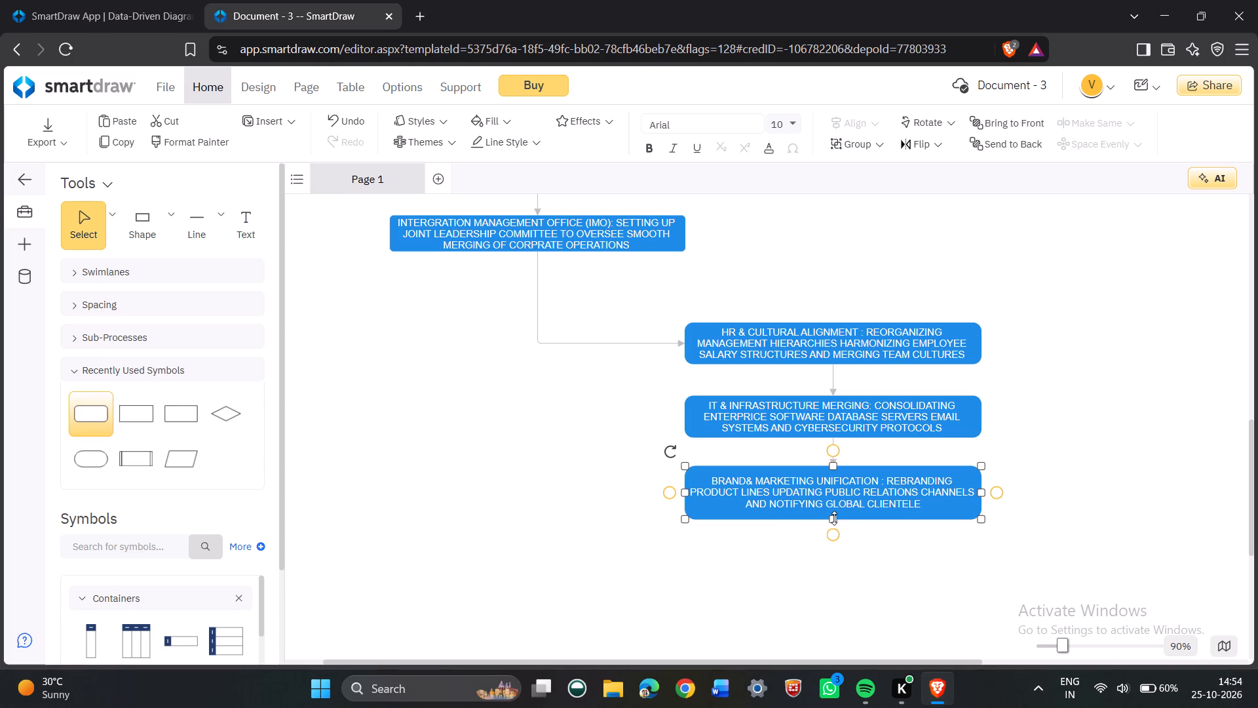
drag(834, 518, 830, 495)
click(820, 545)
Draw an elbow arrow line from the bottom centre of the BRAND& MARKETING UNIFICATION box, going down and then left.
scroll(779, 508, down, 1)
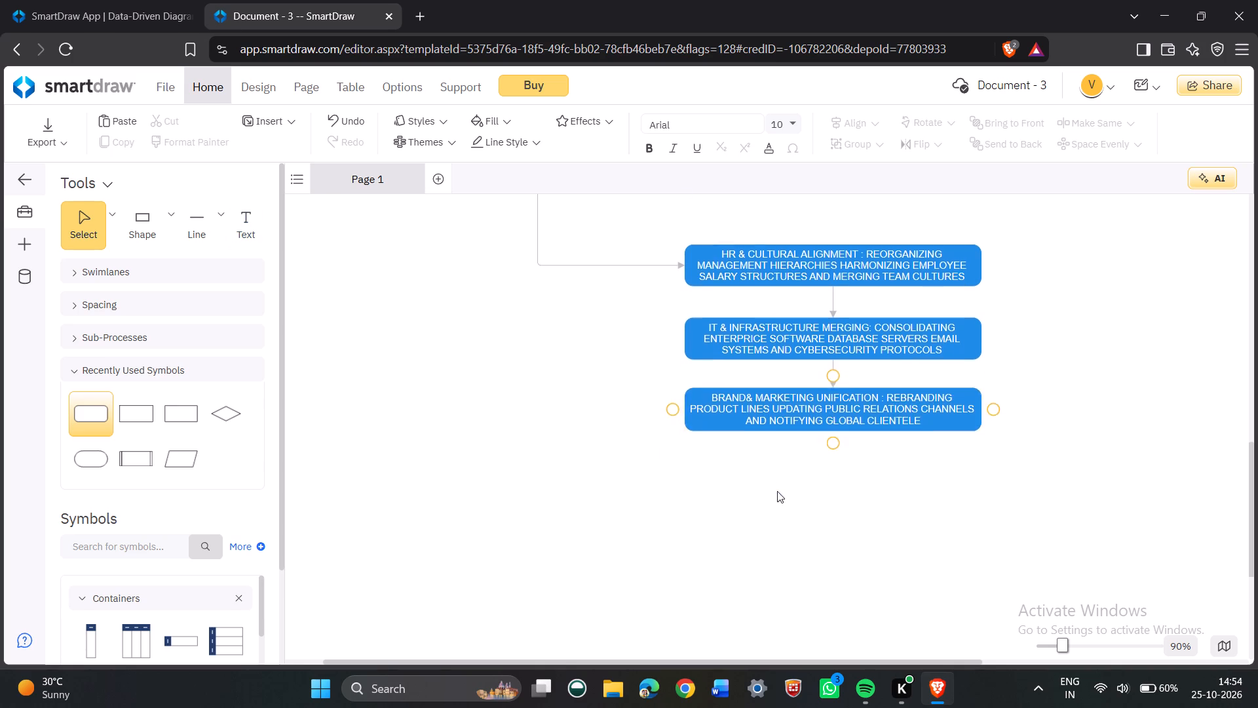
click(224, 226)
click(251, 334)
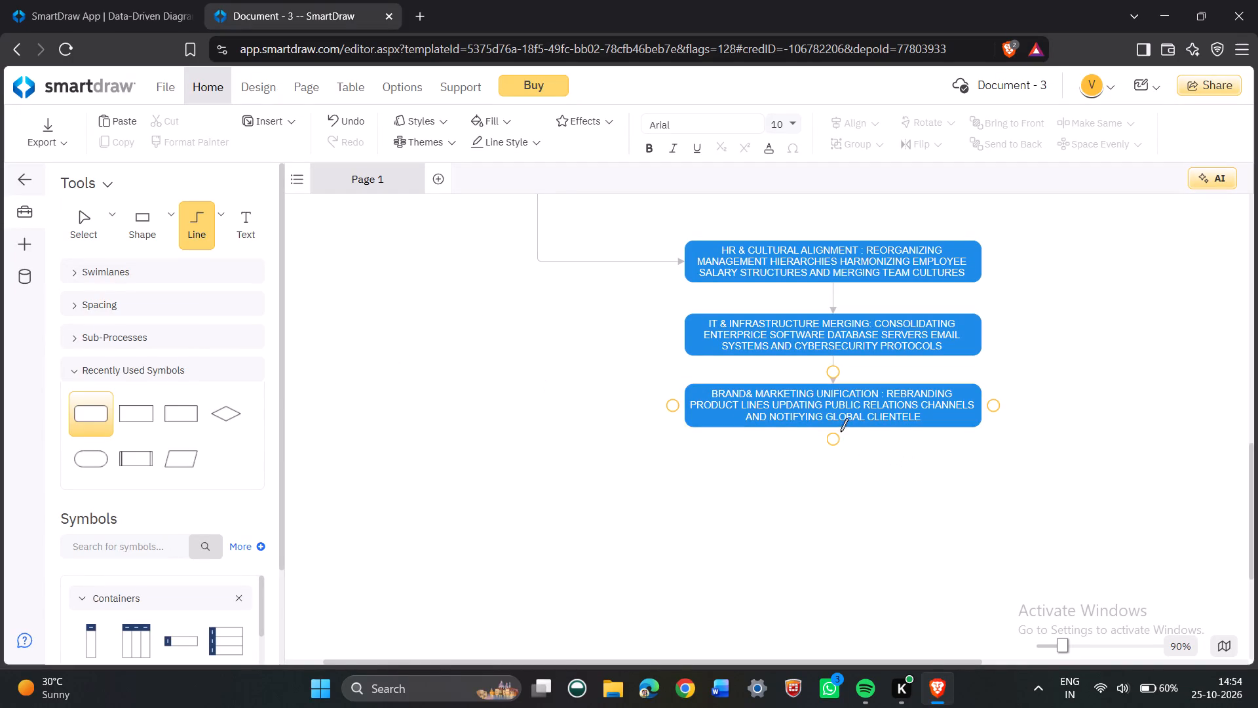
drag(833, 425, 739, 501)
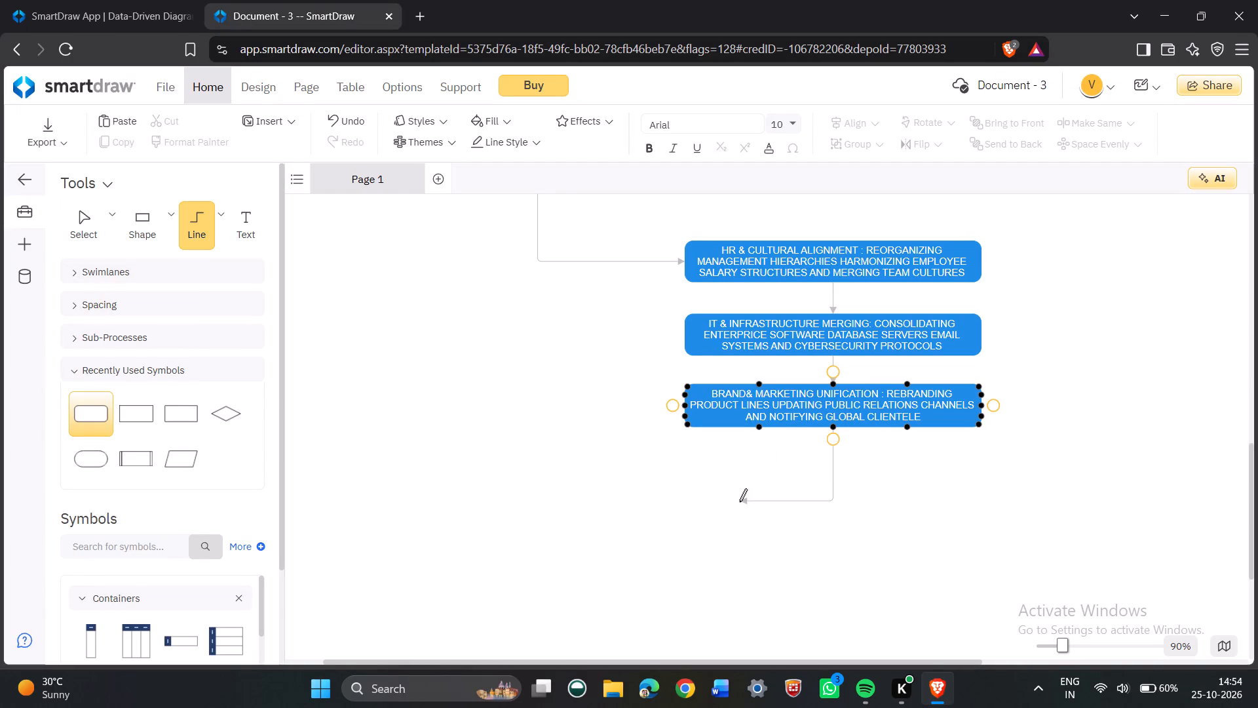
drag(739, 501, 735, 503)
click(599, 490)
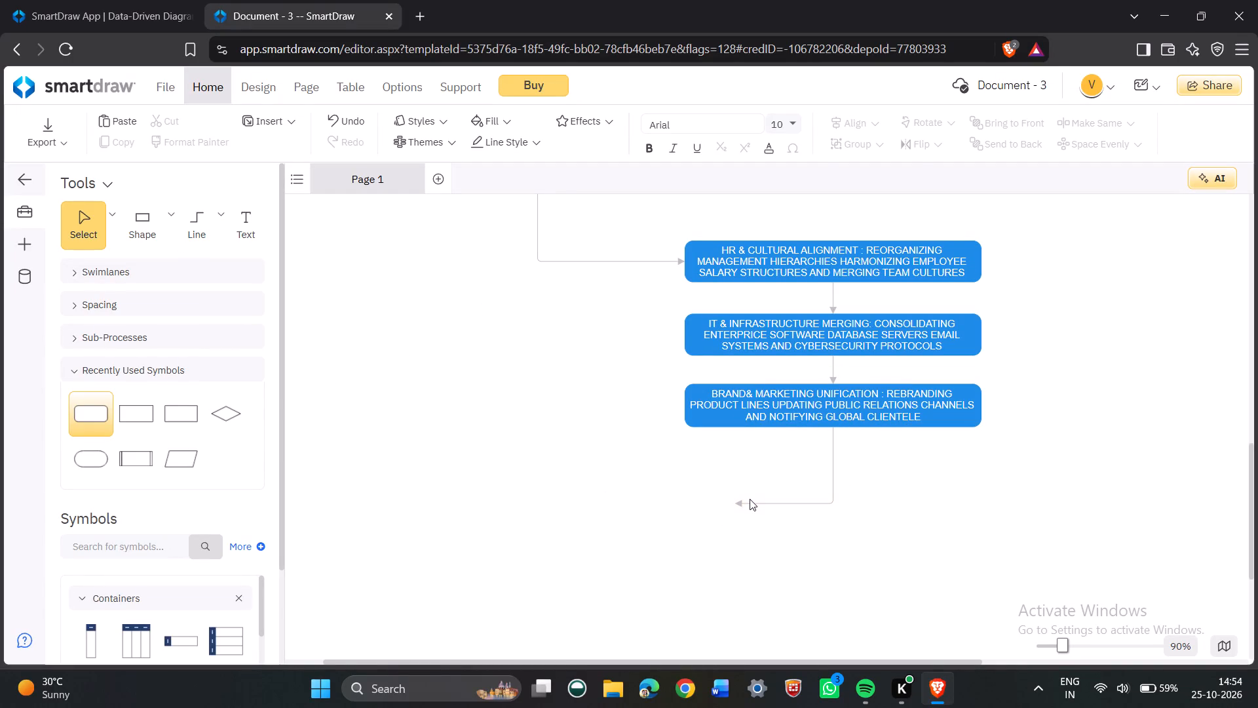
click(750, 499)
Place a rectangle at the elbow arrowhead, align its right edge with the left edge of the boxes above, and widen it leftward.
drag(136, 219, 704, 501)
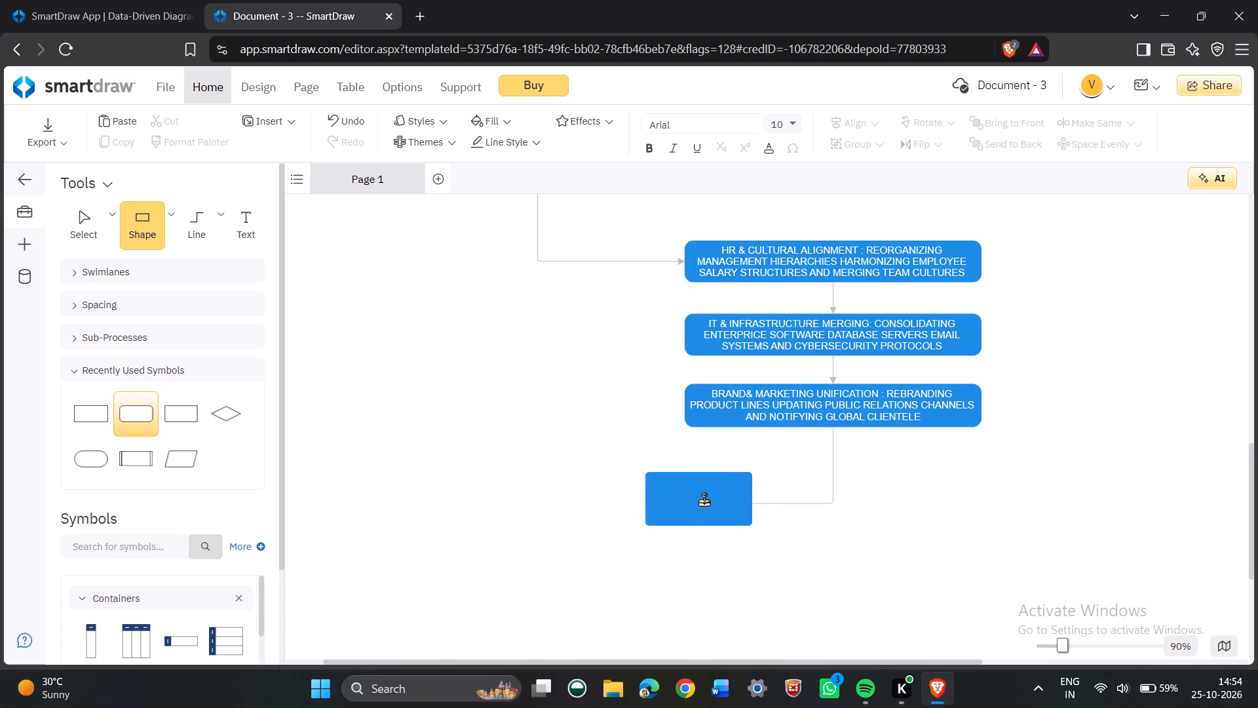
drag(704, 501, 689, 507)
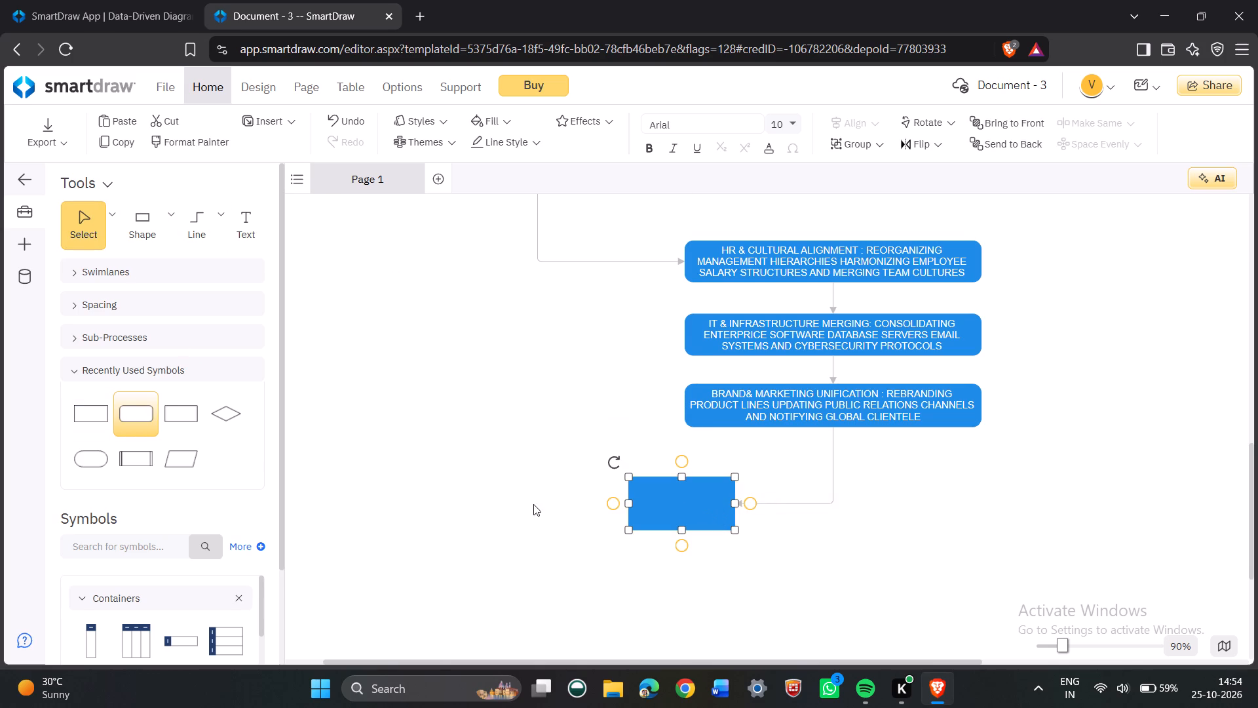
drag(661, 503, 615, 500)
drag(576, 501, 367, 496)
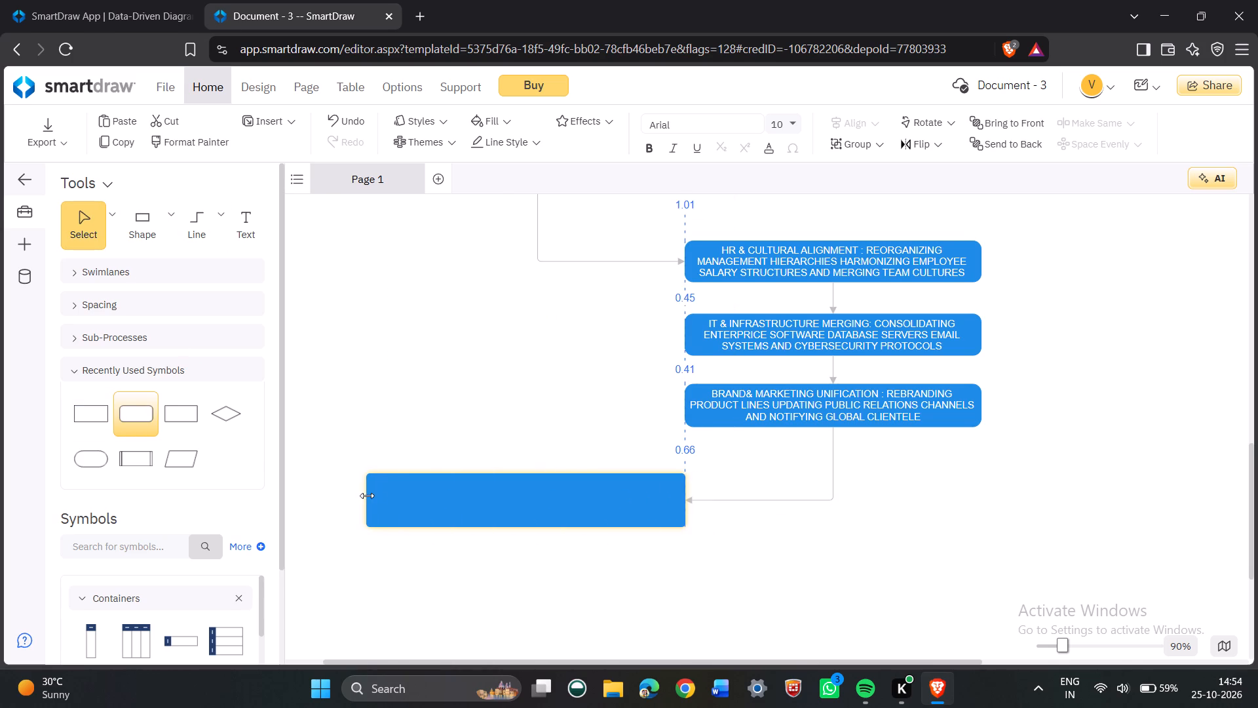
drag(367, 496, 402, 505)
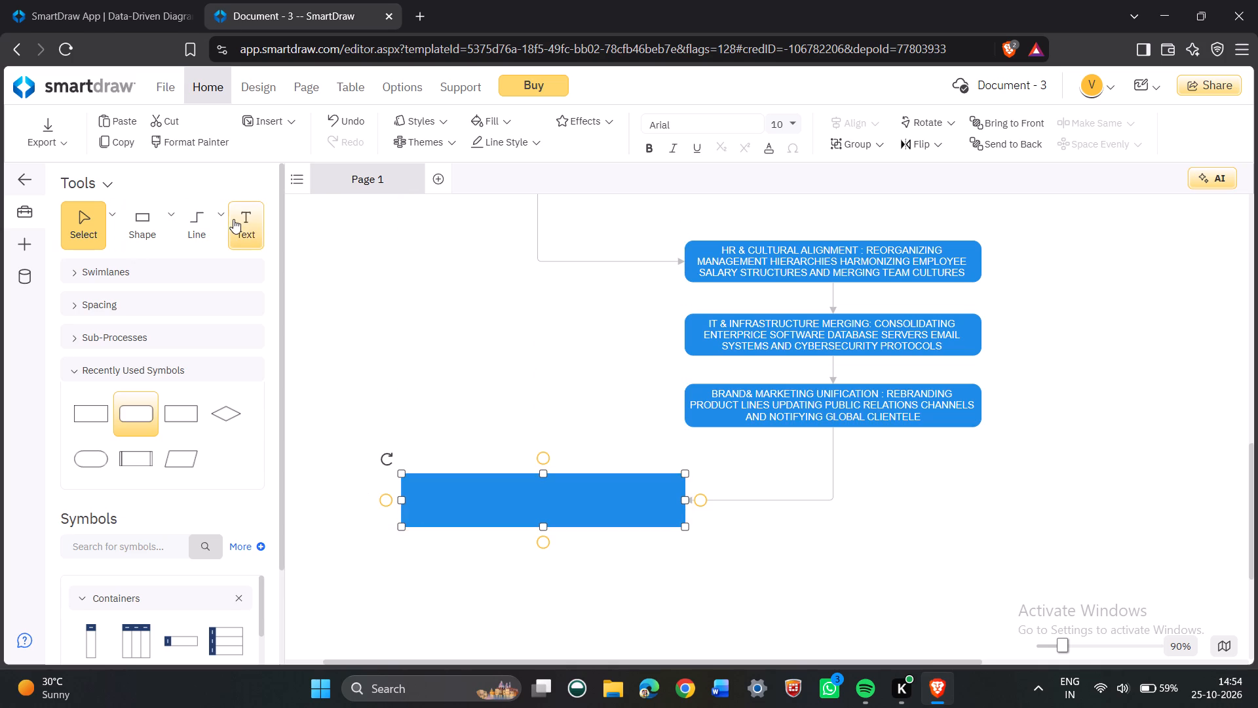
Start the label of the empty box at the elbow arrowhead with "SUPPLY CHAIN & VENDOR CONSOLIDATION".
click(234, 219)
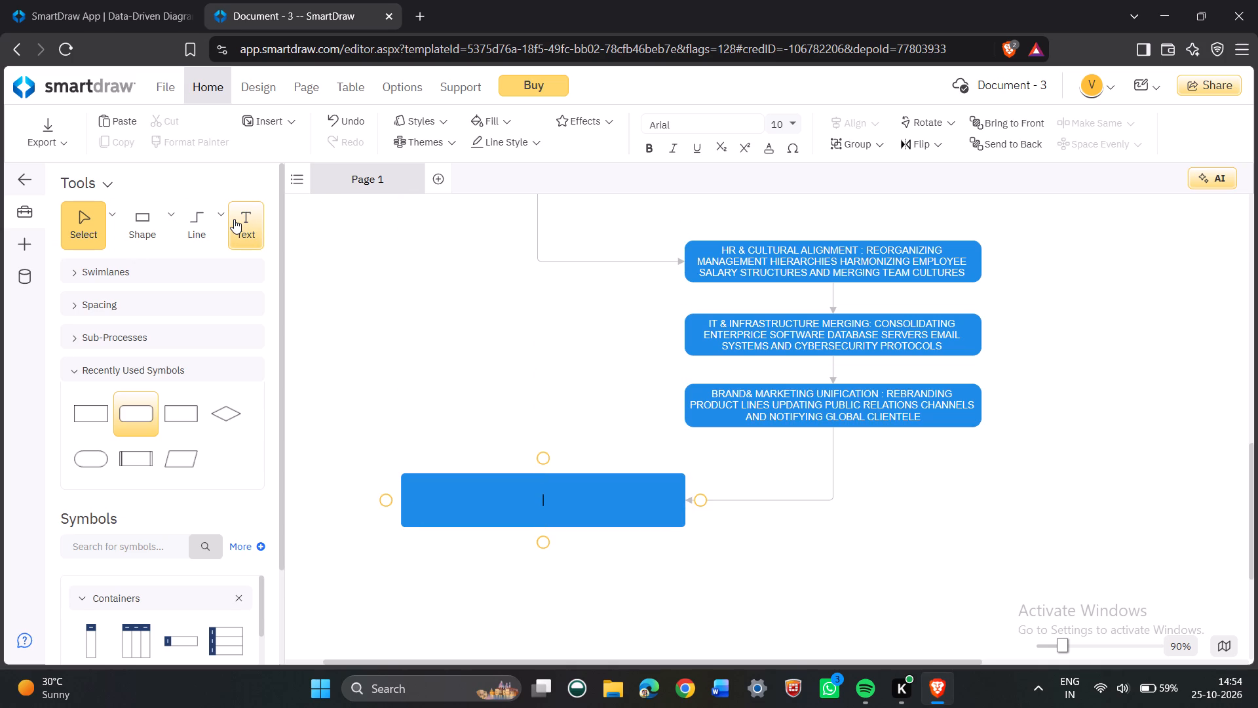
key(s)
text(UPPLU)
key(space)
key(BackSpace)
key(BackSpace)
key(y)
key(space)
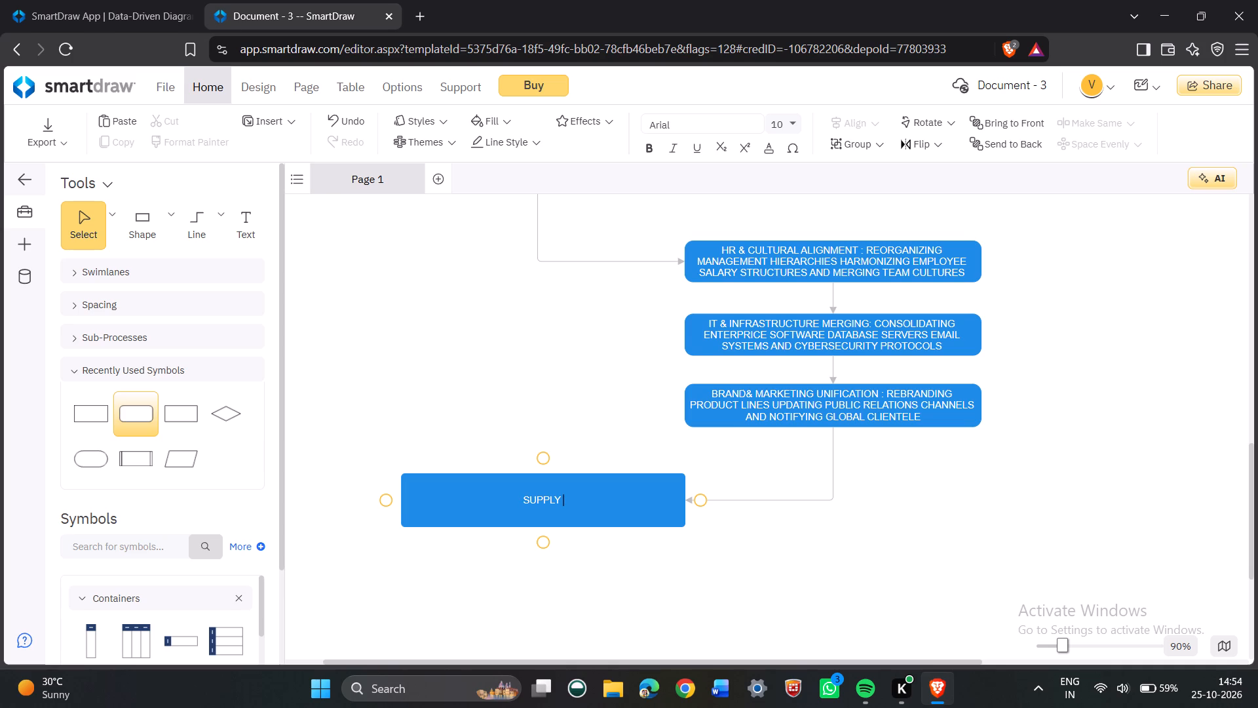
text(CHAIN)
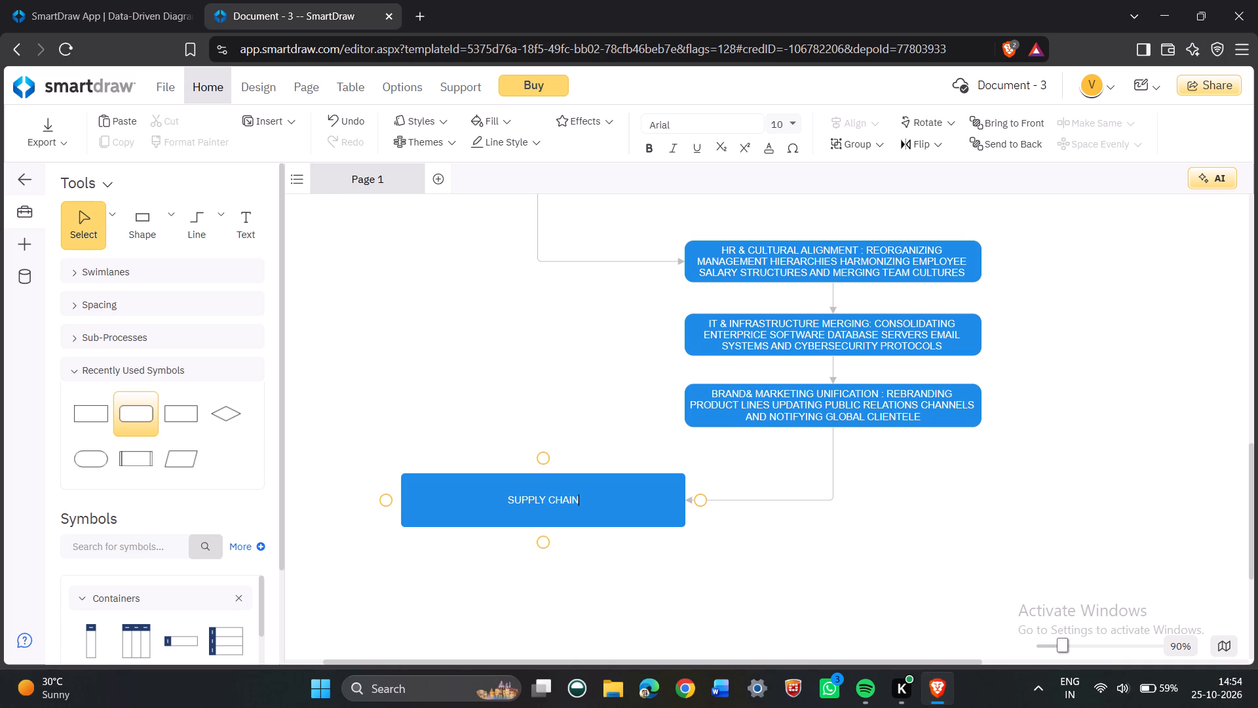
key(space)
text(&)
key(space)
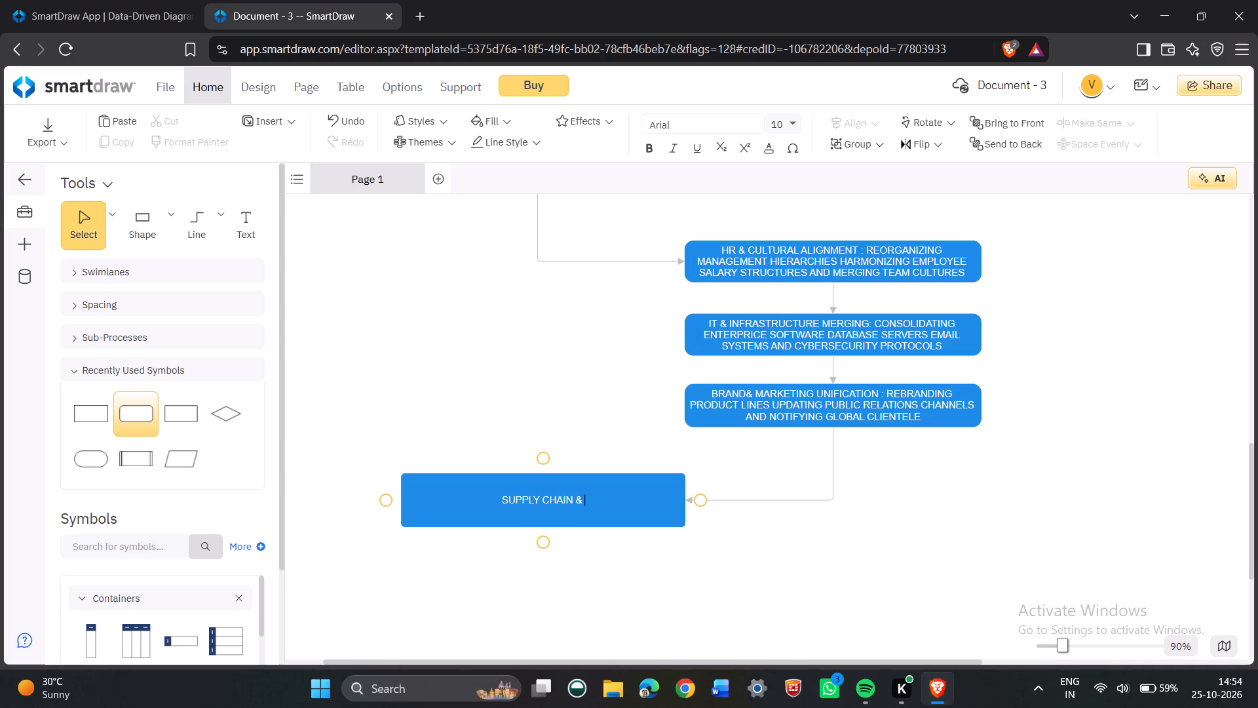
text(VENDOR CONSOL)
text(IDATION)
key(space)
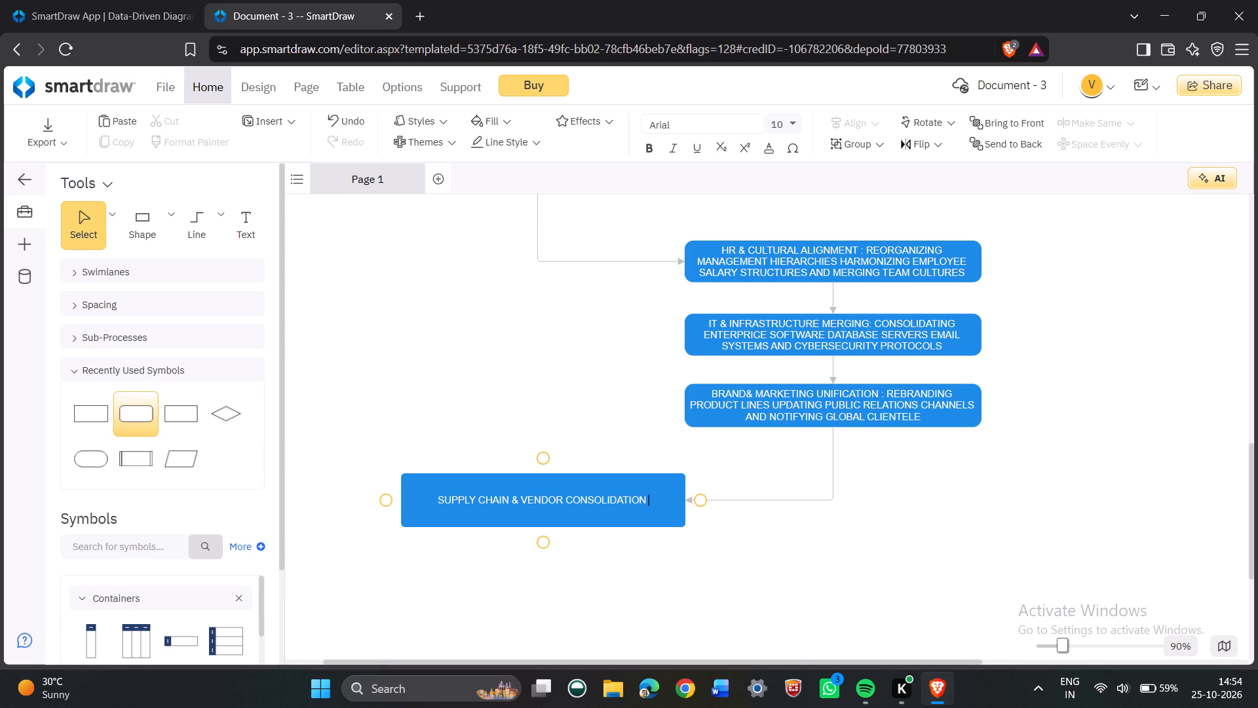
Continue the SUPPLY CHAIN & VENDOR CONSOLIDATION label with ": MERGING SUPPLY NETWORKS".
text(: MA)
key(r)
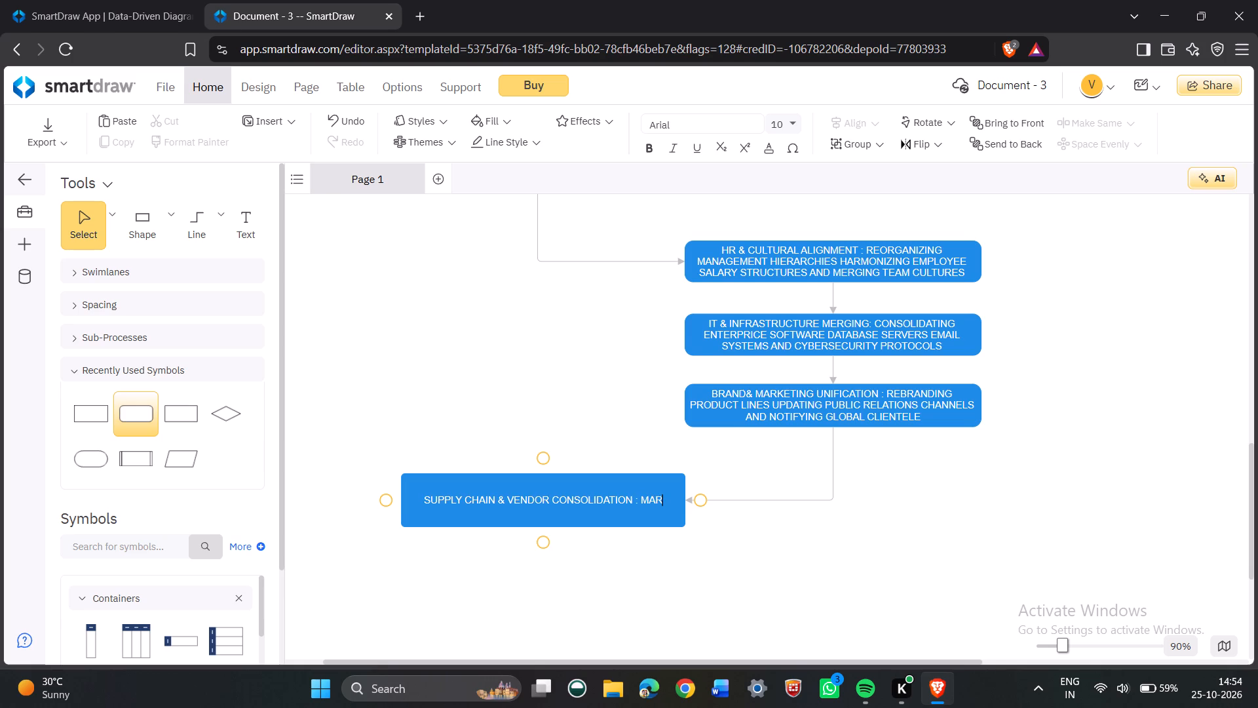
key(BackSpace)
key(BackSpace)
text(ERGING)
key(space)
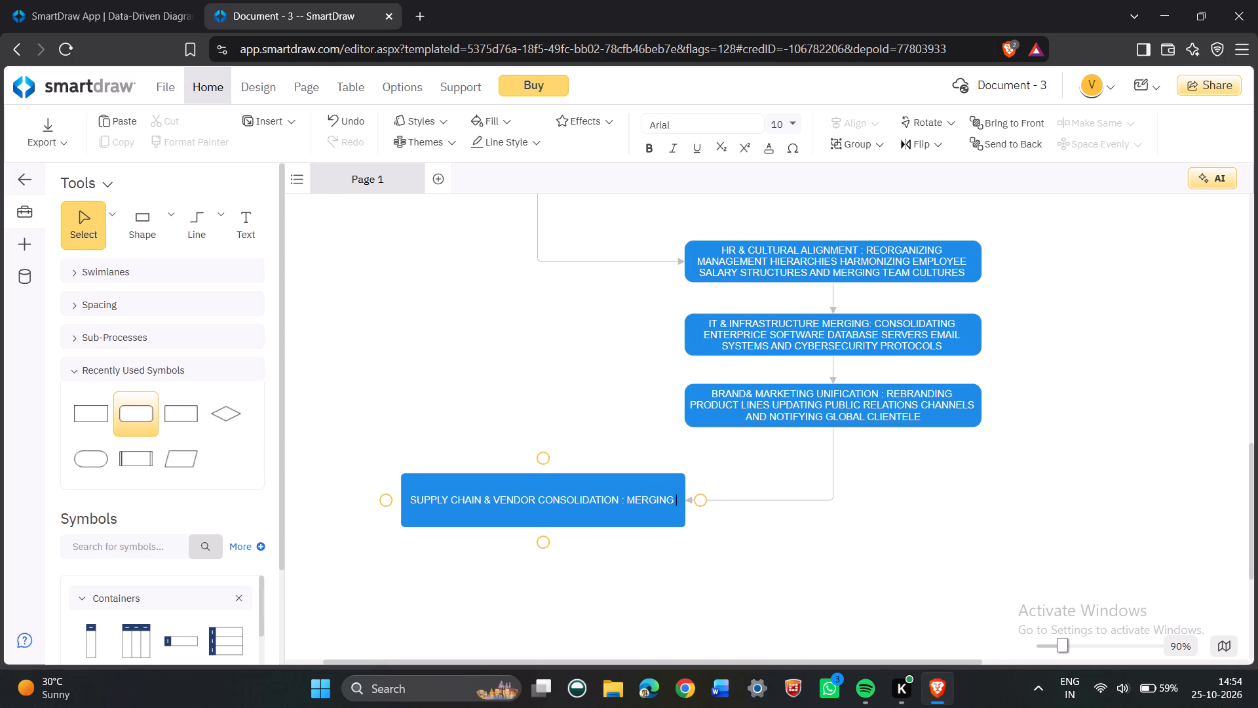
text(SUO)
key(BackSpace)
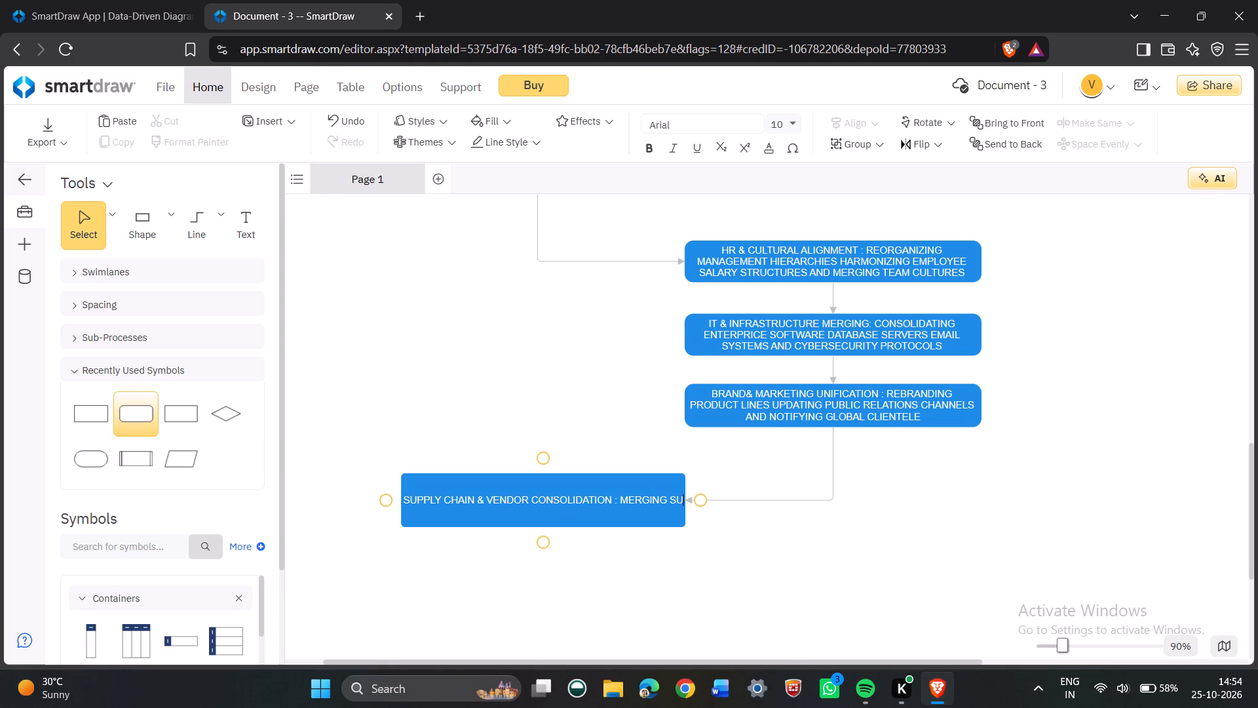
text(PPLU)
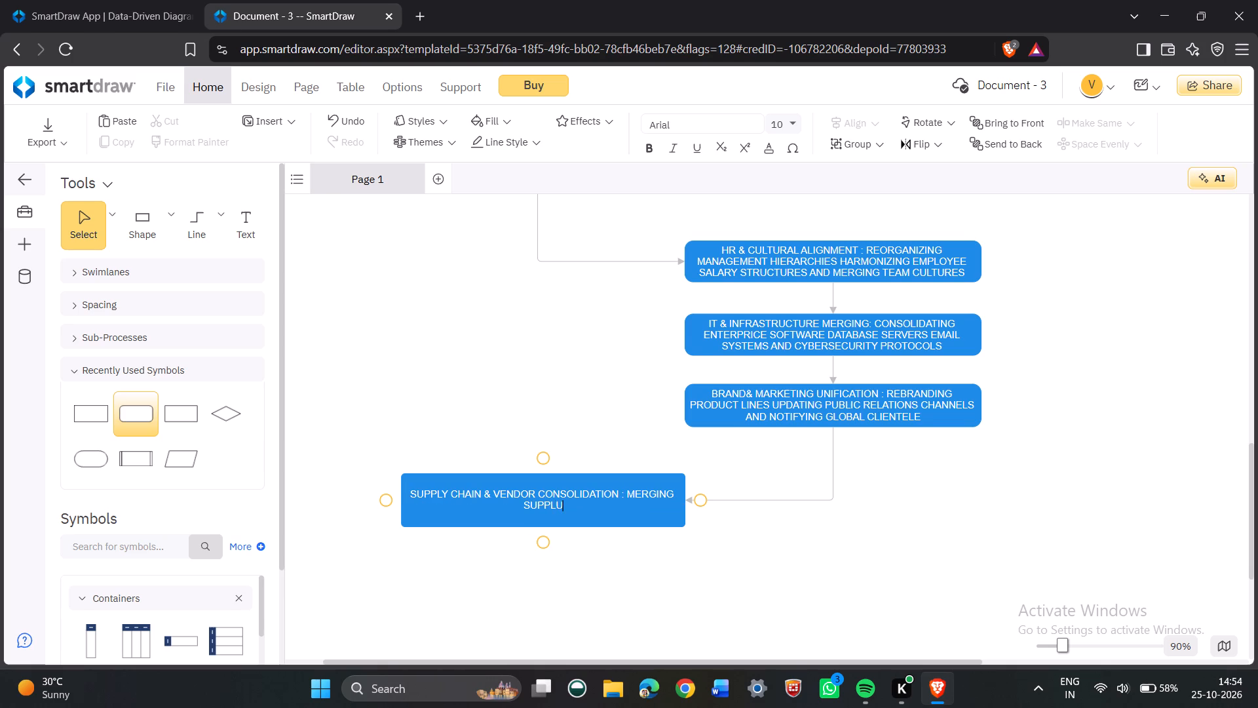
key(BackSpace)
key(y)
key(space)
text(NETWORKS)
key(space)
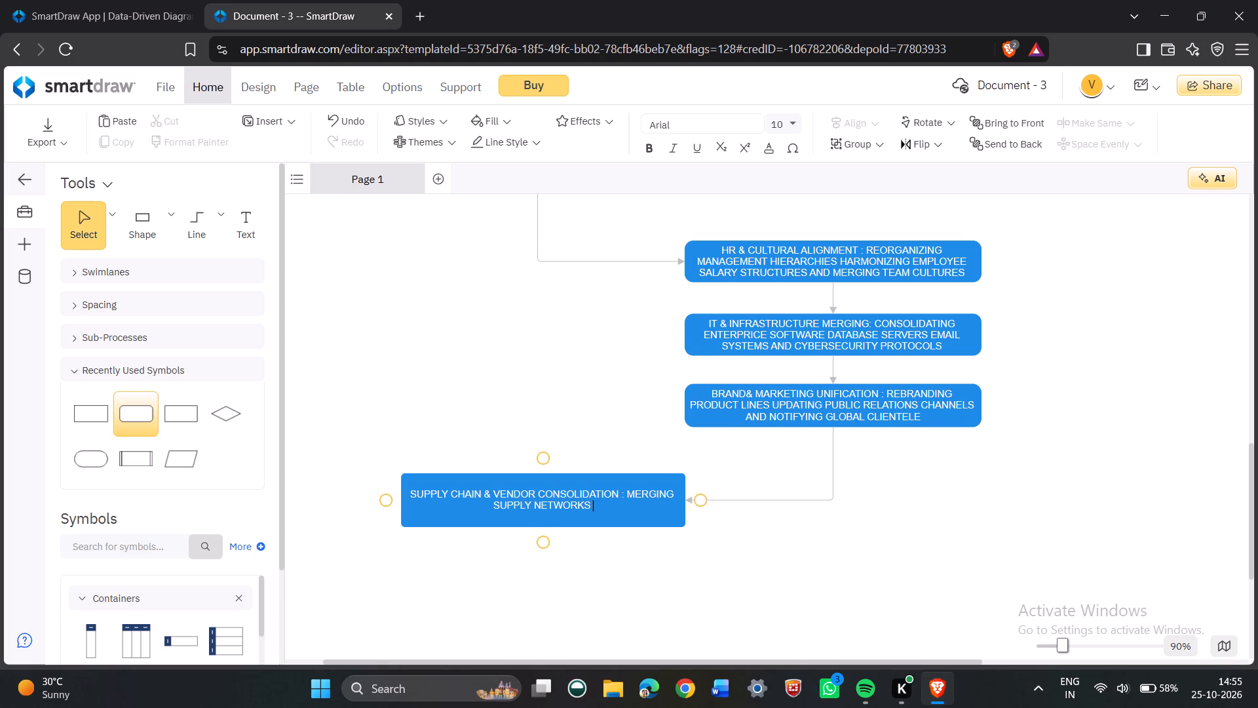
Continue the SUPPLY CHAIN & VENDOR CONSOLIDATION label with "RENEGOTIATING BULK PROCURMENT".
text(RE)
text(NEGO)
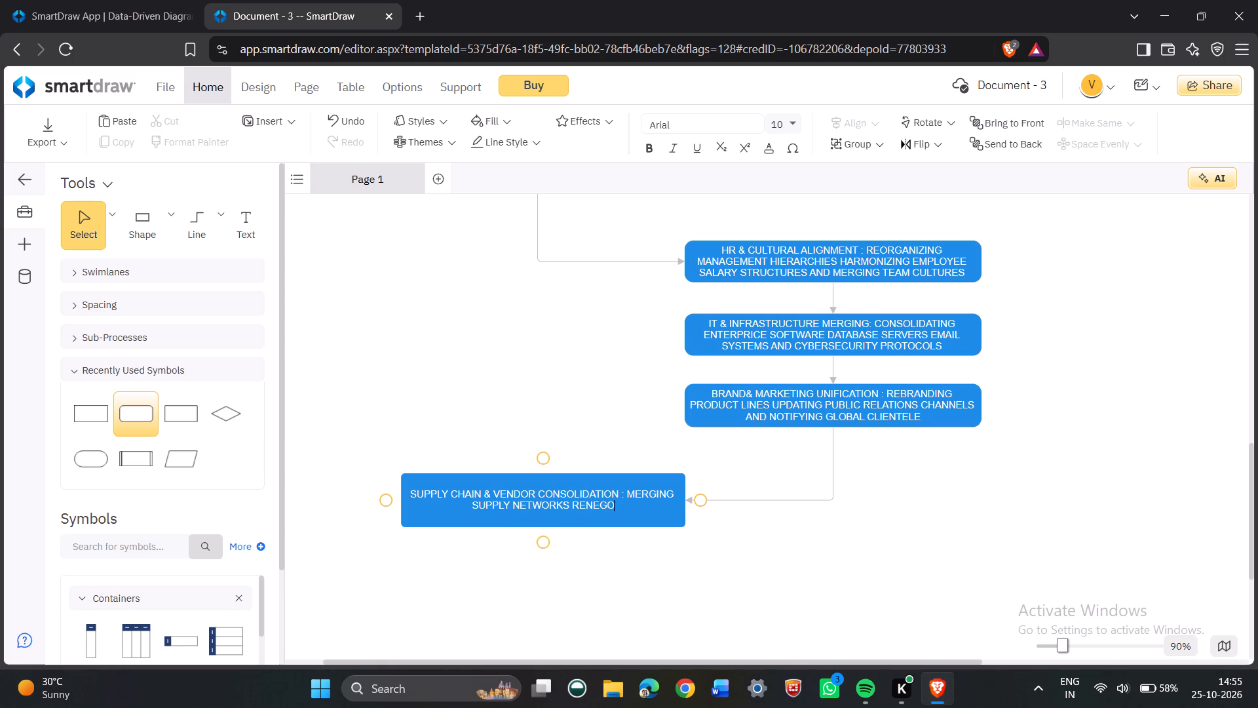
text(TIA)
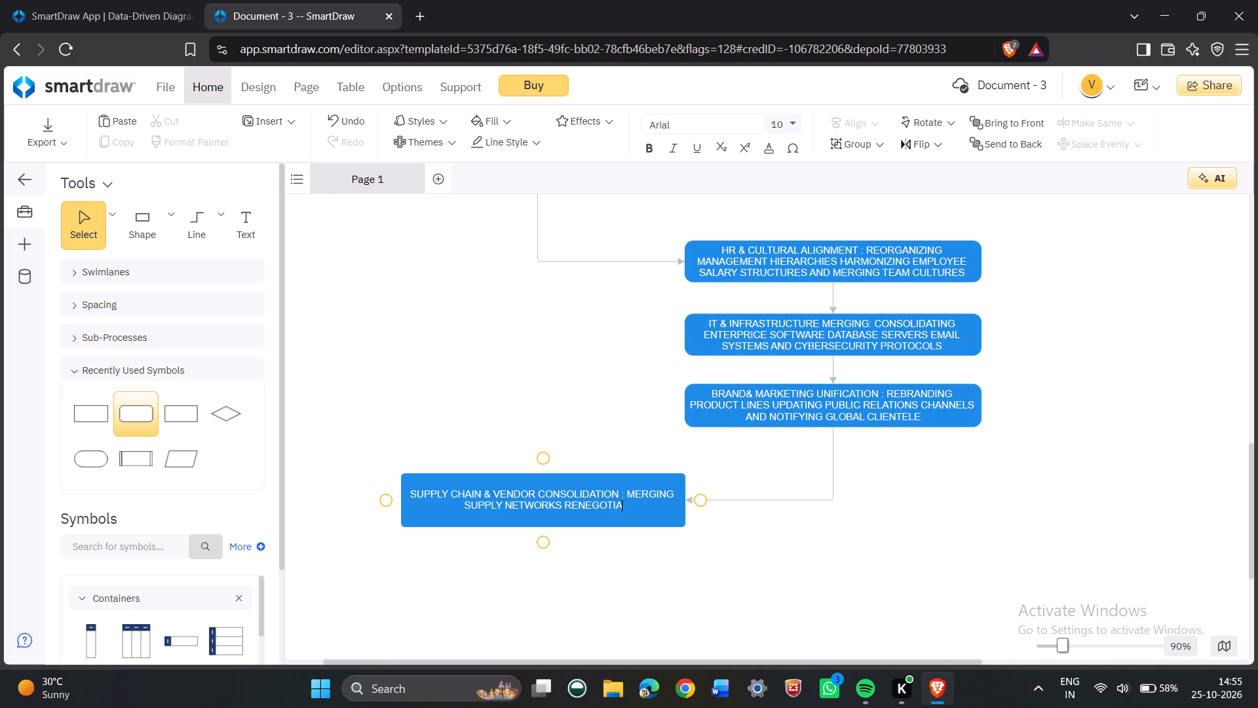
text(TING)
key(space)
text(BULK)
key(space)
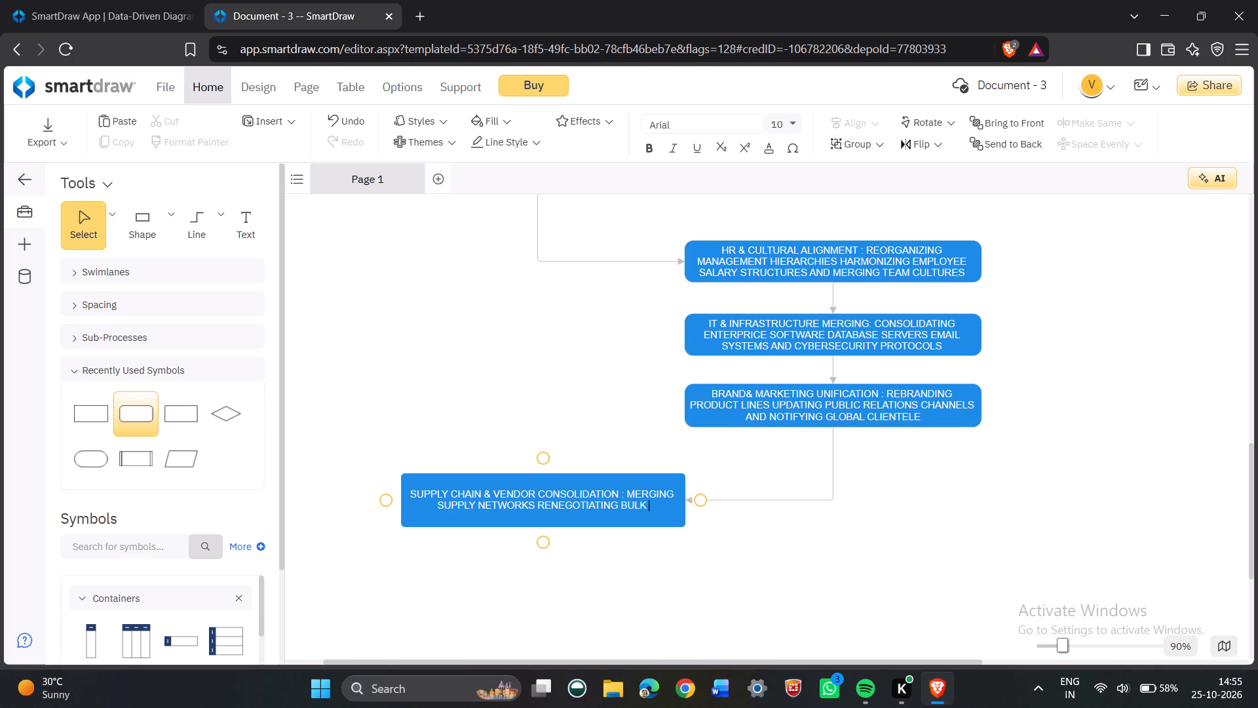
text(PRO)
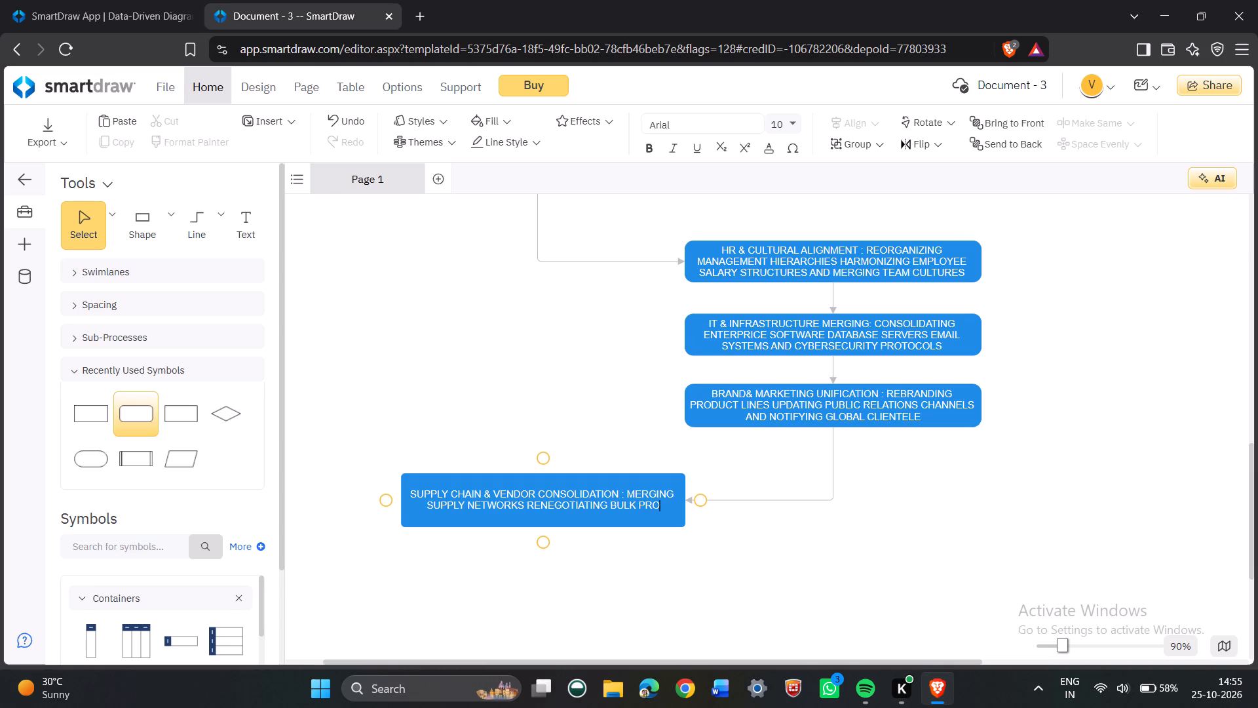
text(CUR)
text(MENT)
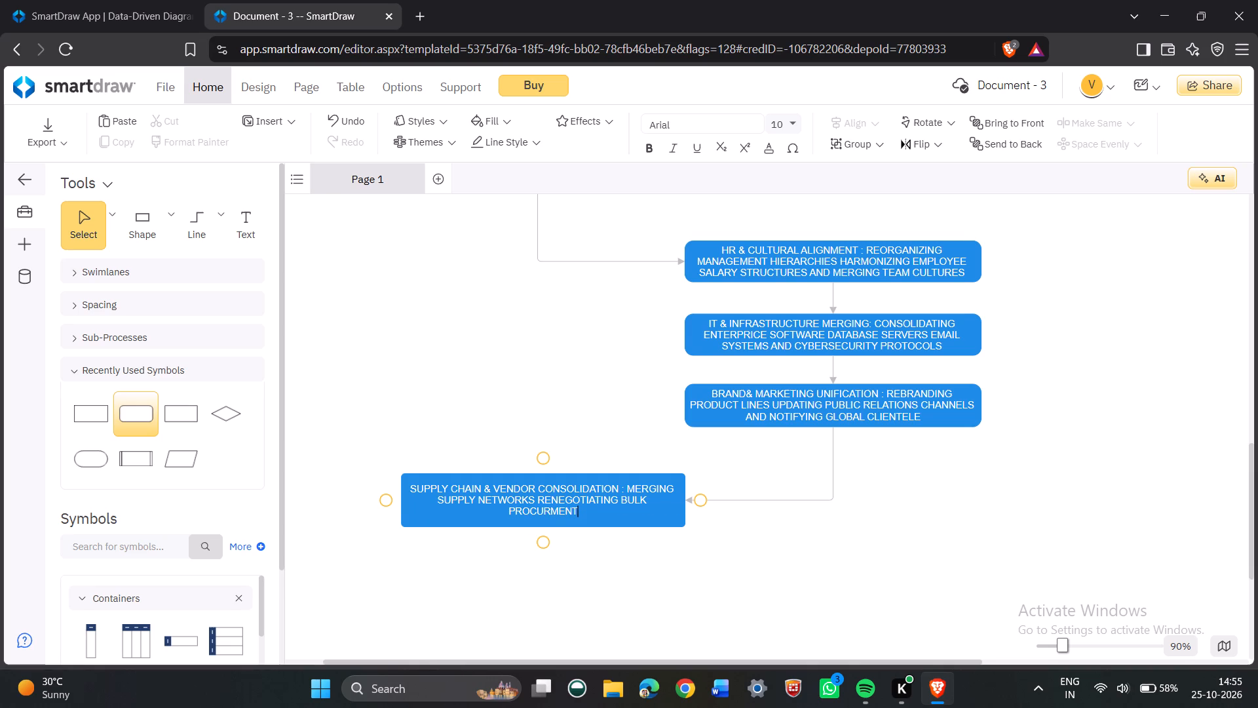
key(space)
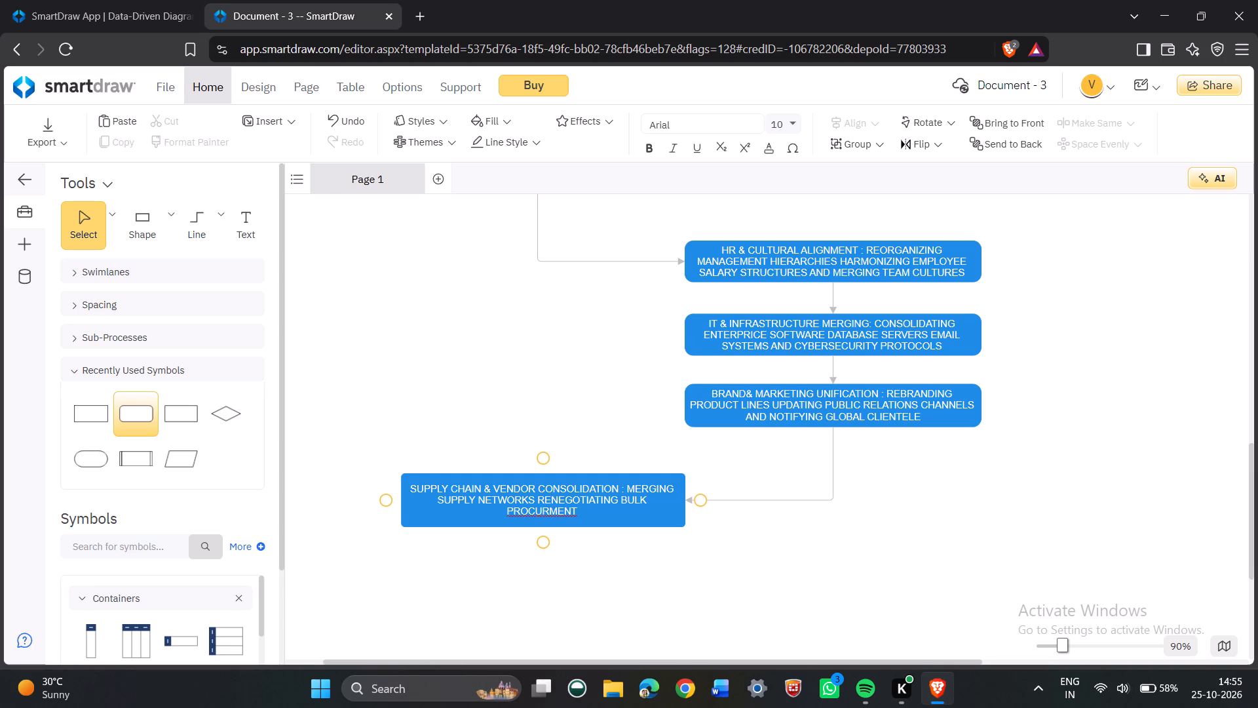
Complete the SUPPLY CHAIN & VENDOR CONSOLIDATION label with "CONTRACTS AND STREAMLINING DEPOTS".
text(CONTRACTS)
key(space)
text(AND)
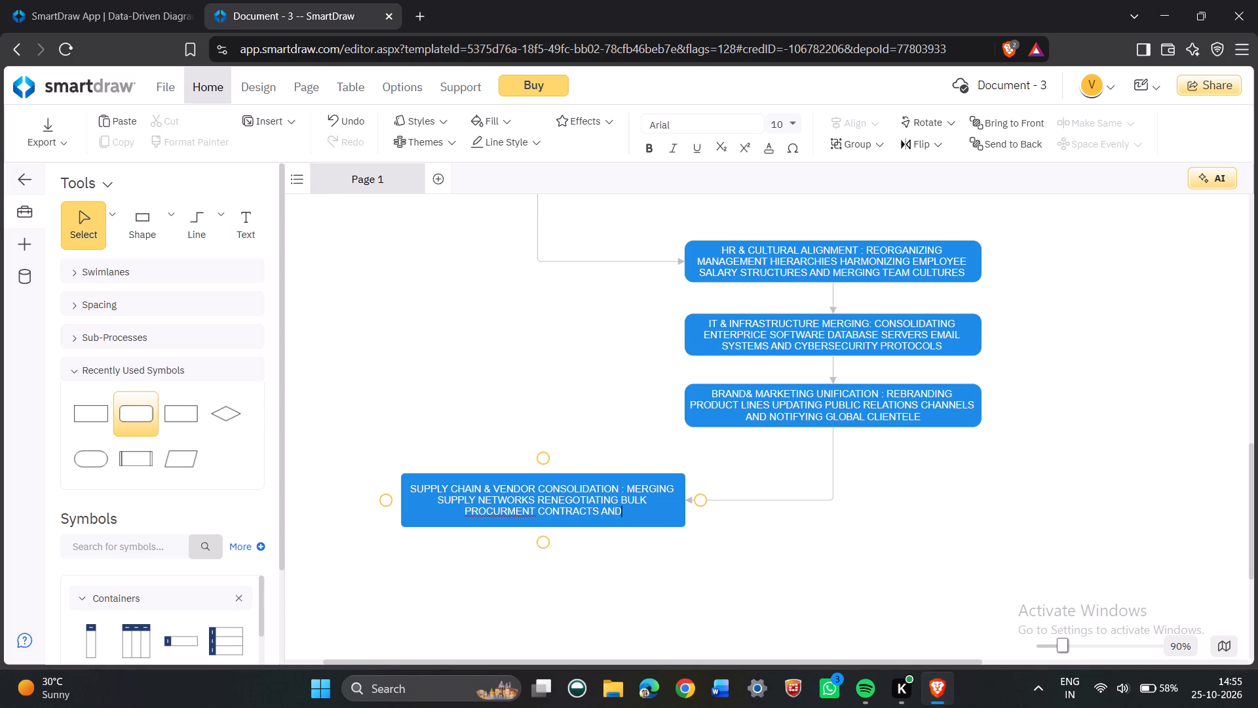
key(space)
text(ST)
text(REA)
text(MLINING)
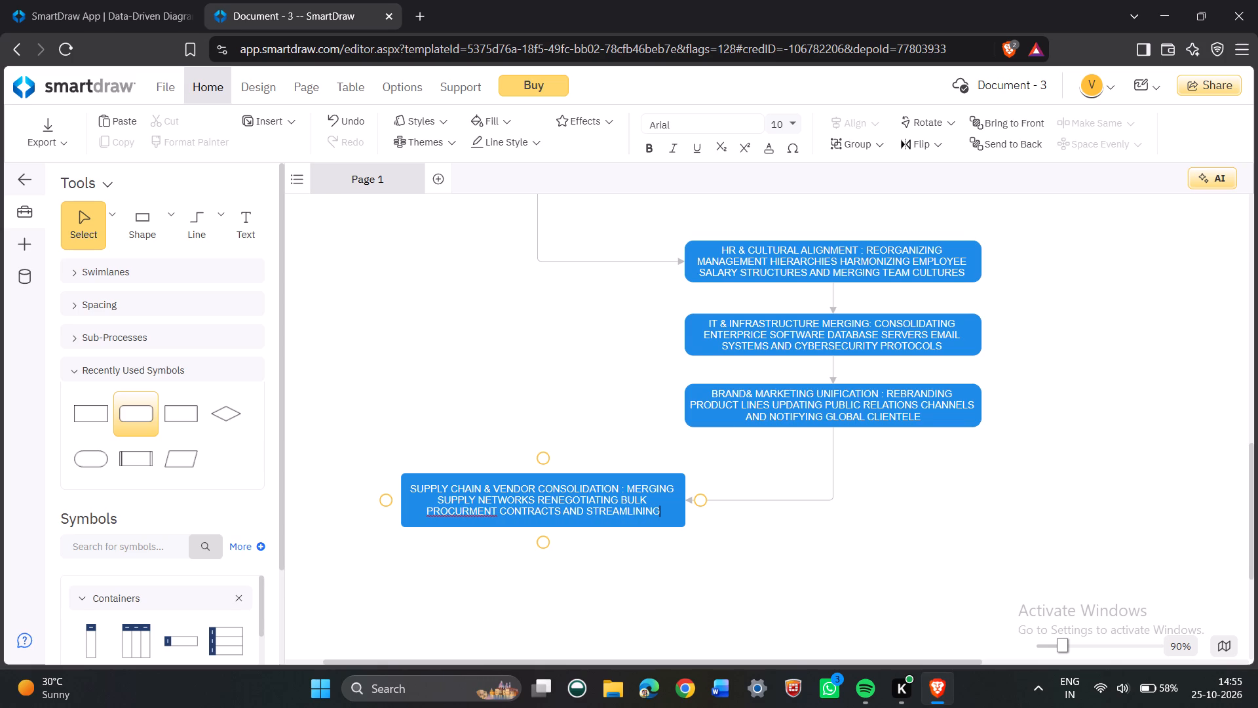
key(space)
text(DEPO)
text(TS)
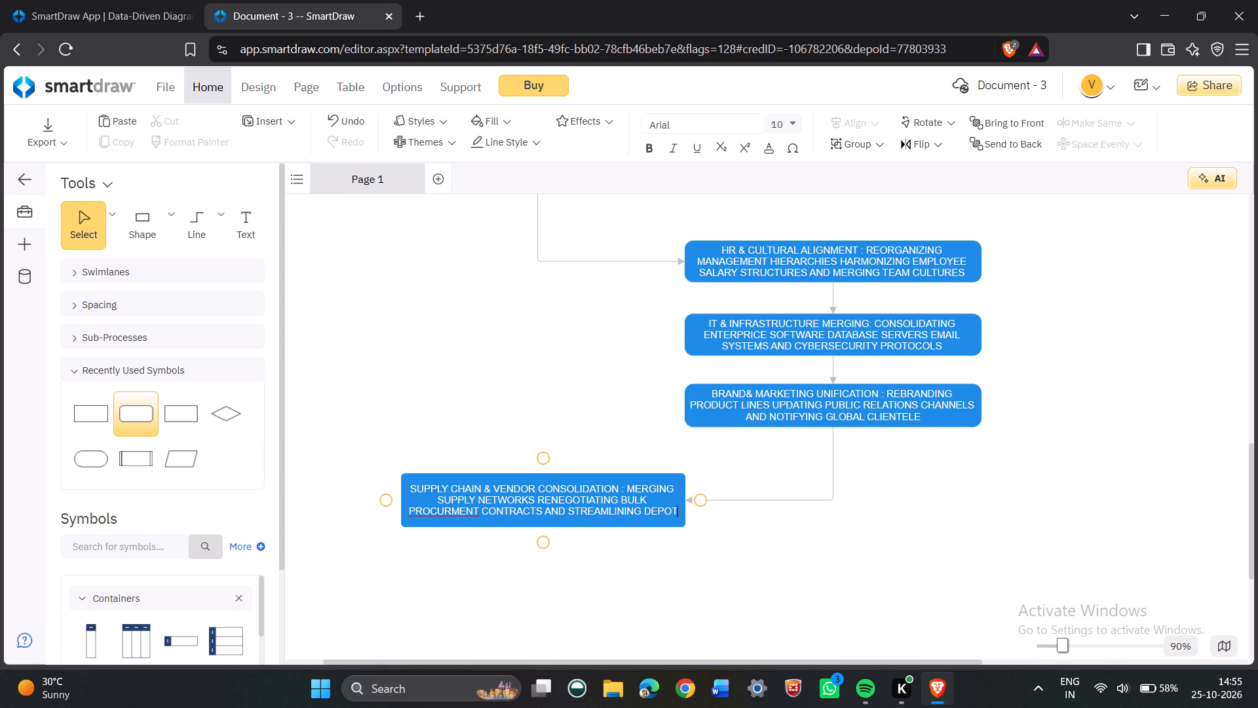
key(space)
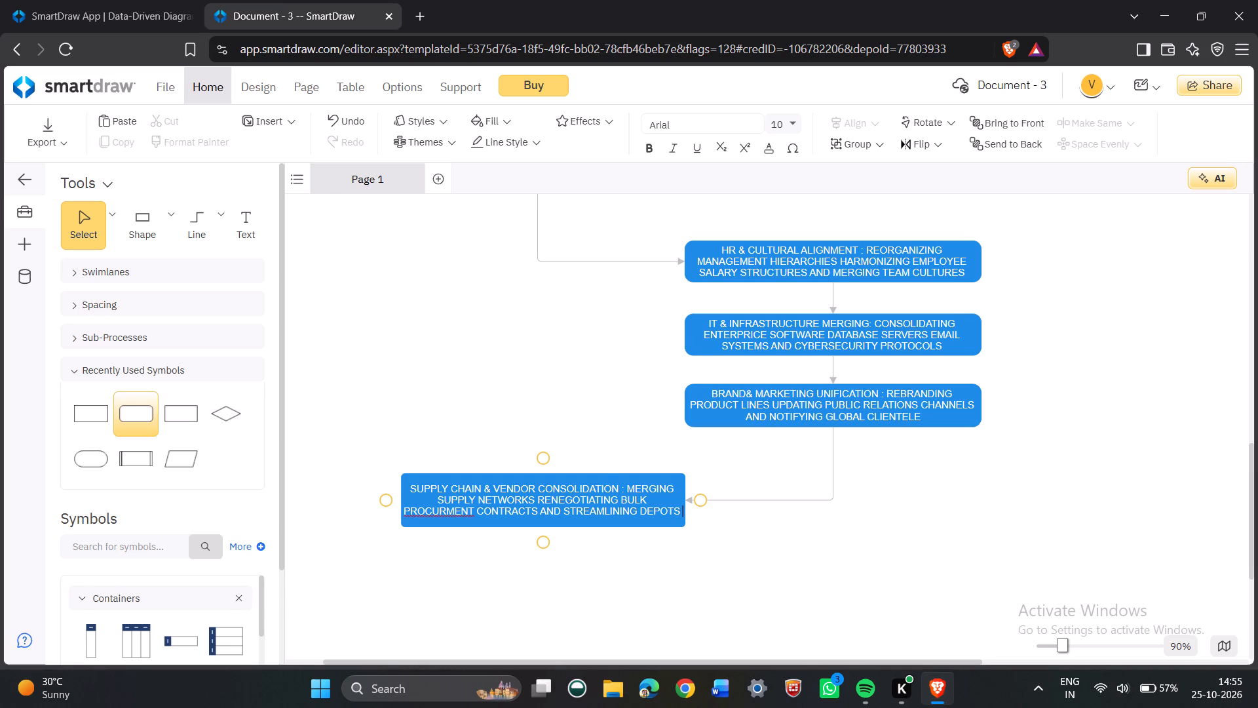
click(495, 609)
Reduce the SUPPLY CHAIN & VENDOR CONSOLIDATION box's height from its bottom edge so it fits closely around the three-line label.
click(501, 512)
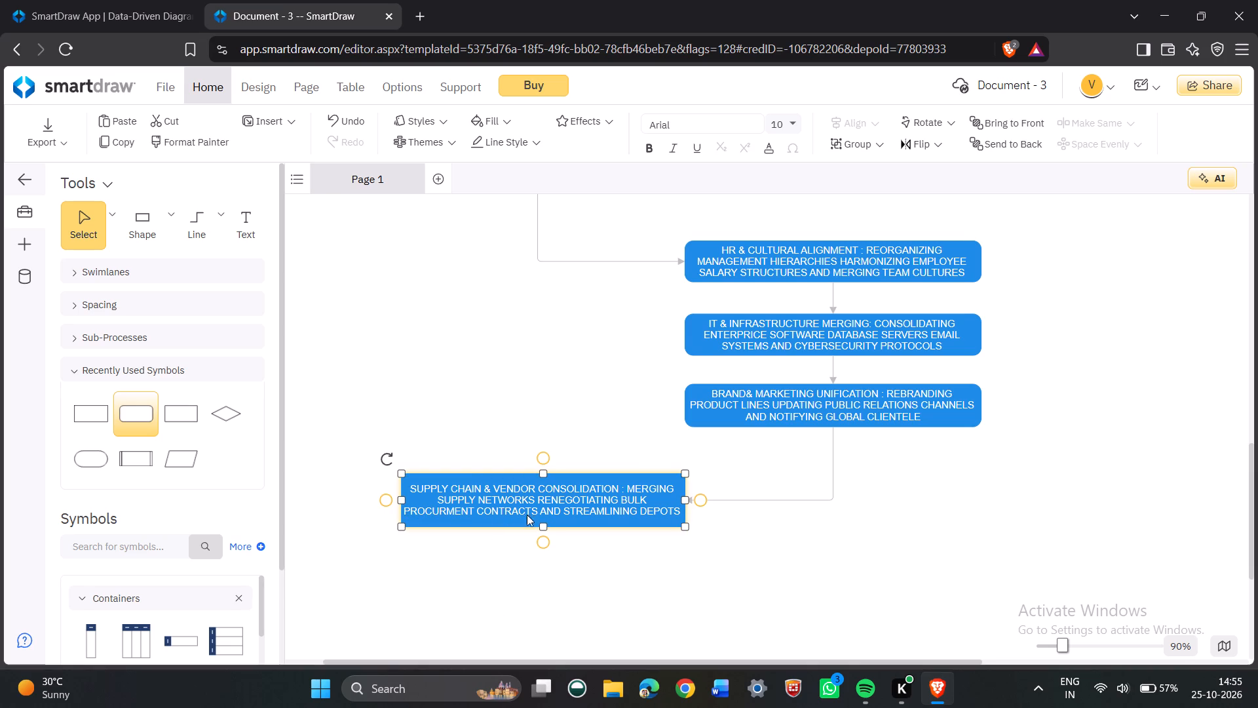
drag(541, 528, 541, 494)
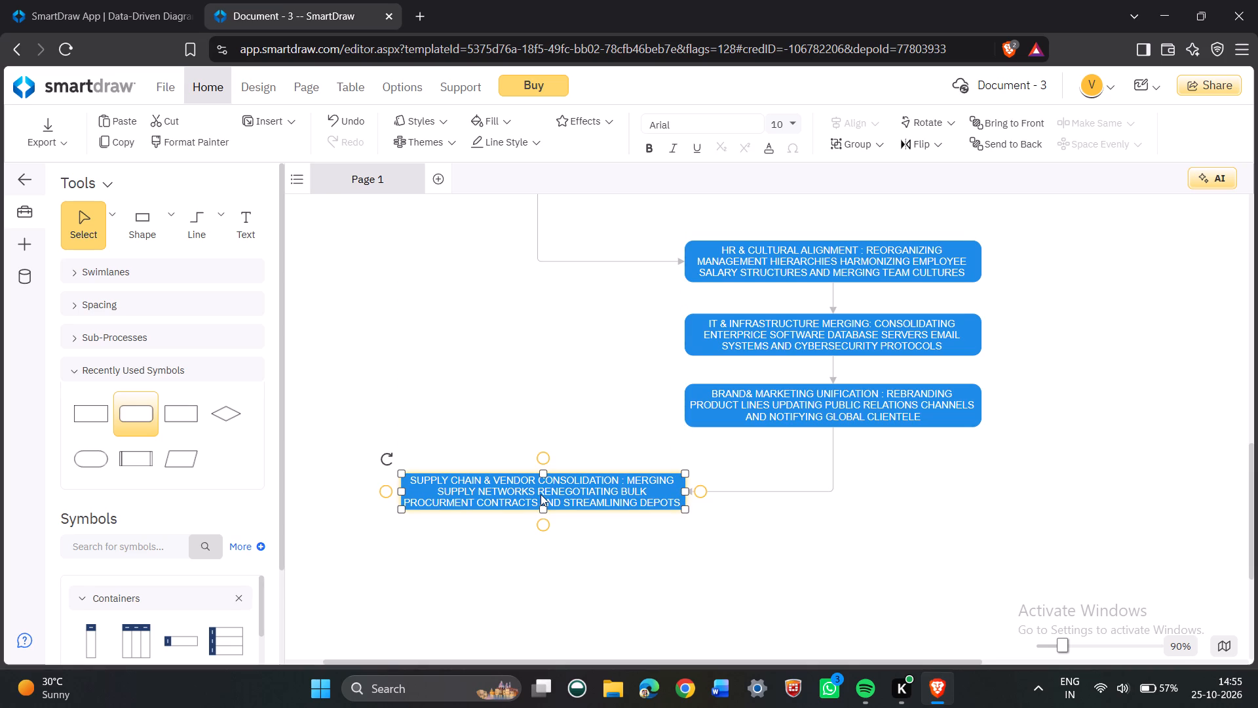
Draw a short straight arrow line down from the bottom centre of the SUPPLY CHAIN & VENDOR CONSOLIDATION box.
click(214, 223)
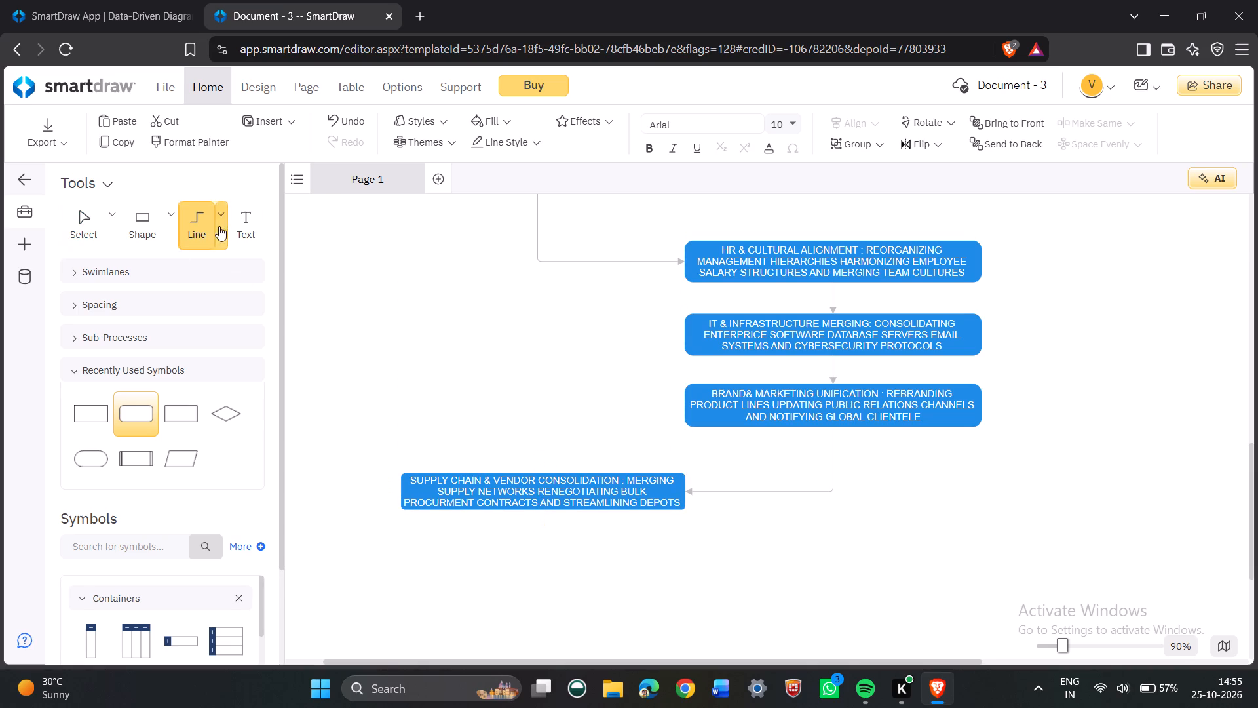
click(219, 226)
click(252, 287)
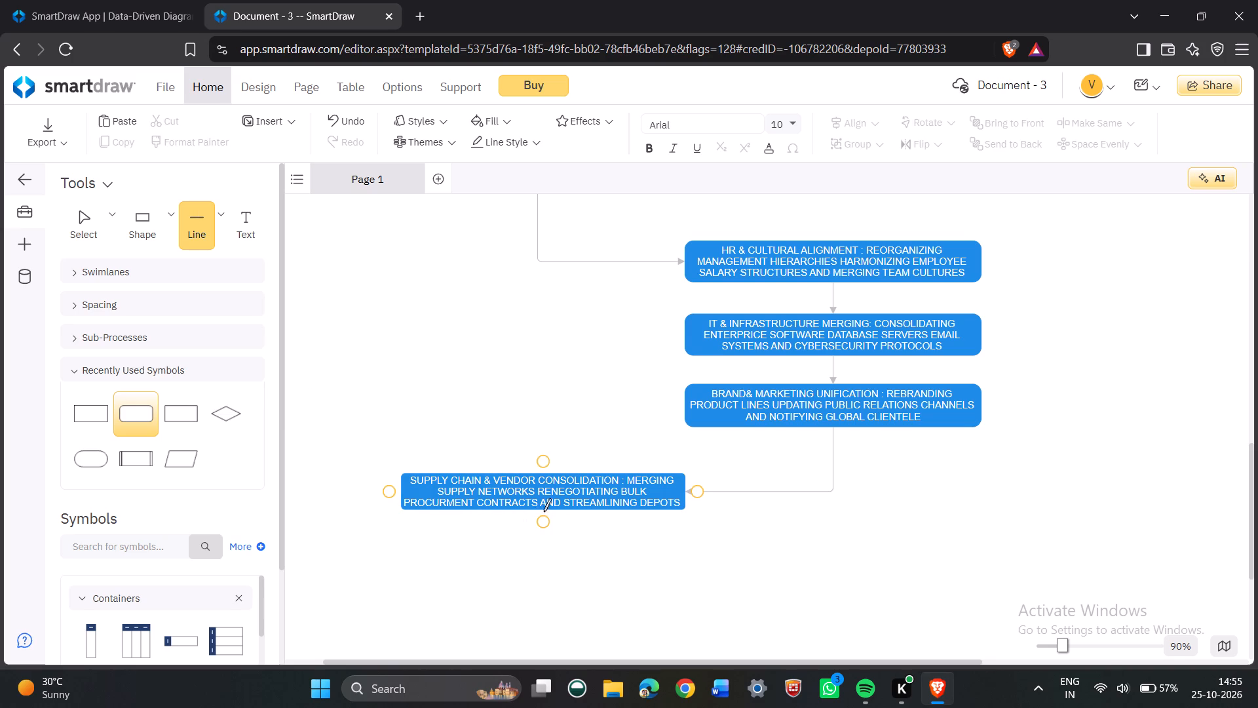
drag(545, 506, 541, 544)
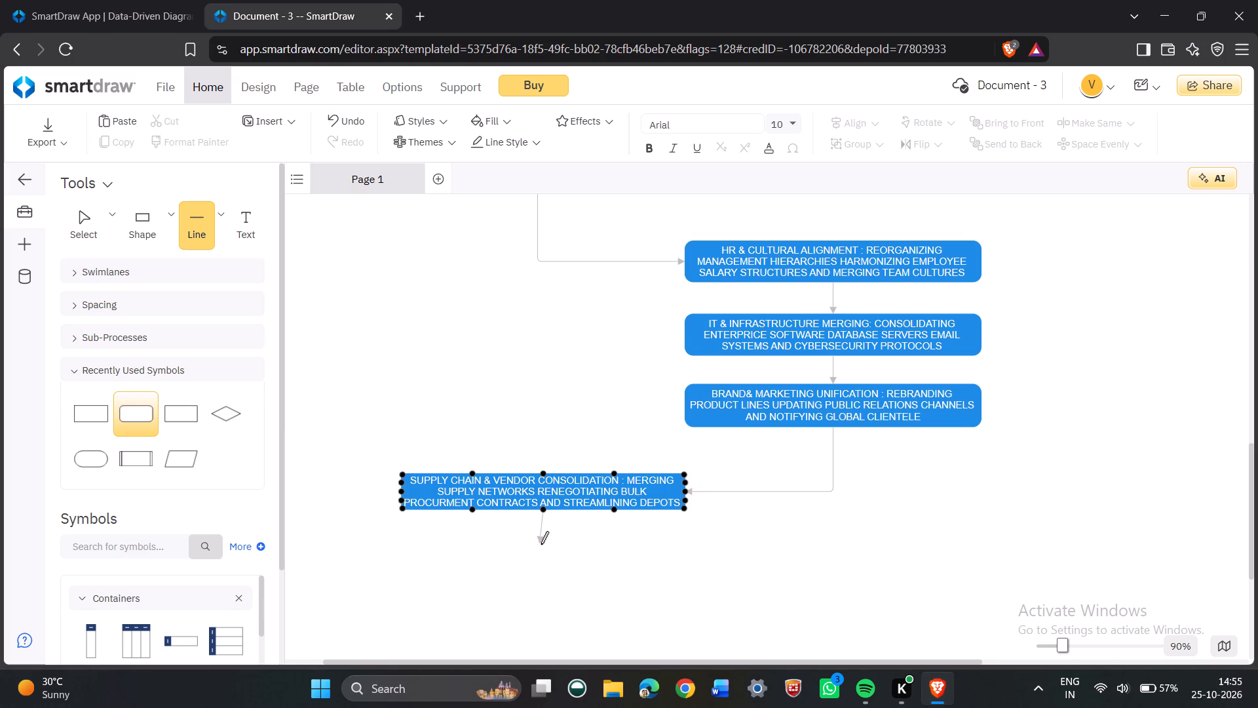
drag(541, 544, 543, 543)
click(537, 560)
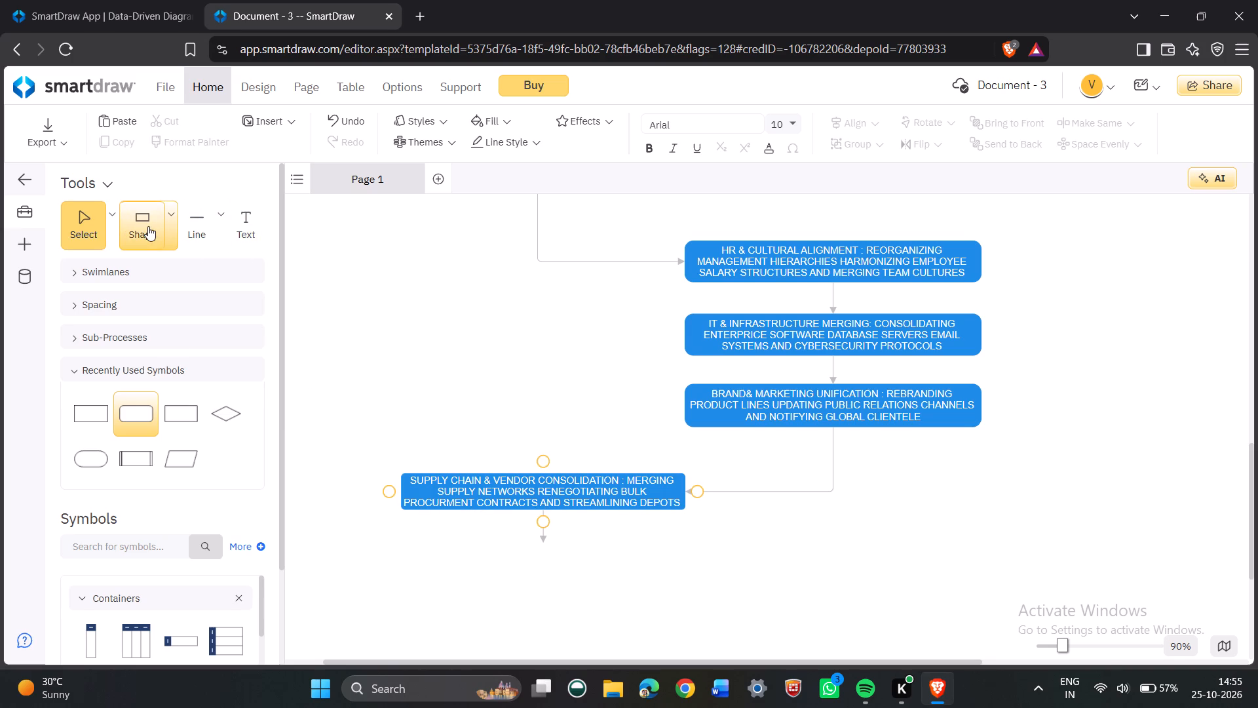
Place a rectangle at the new arrowhead and widen it on both sides to match the SUPPLY CHAIN & VENDOR CONSOLIDATION box's width.
drag(148, 226, 546, 564)
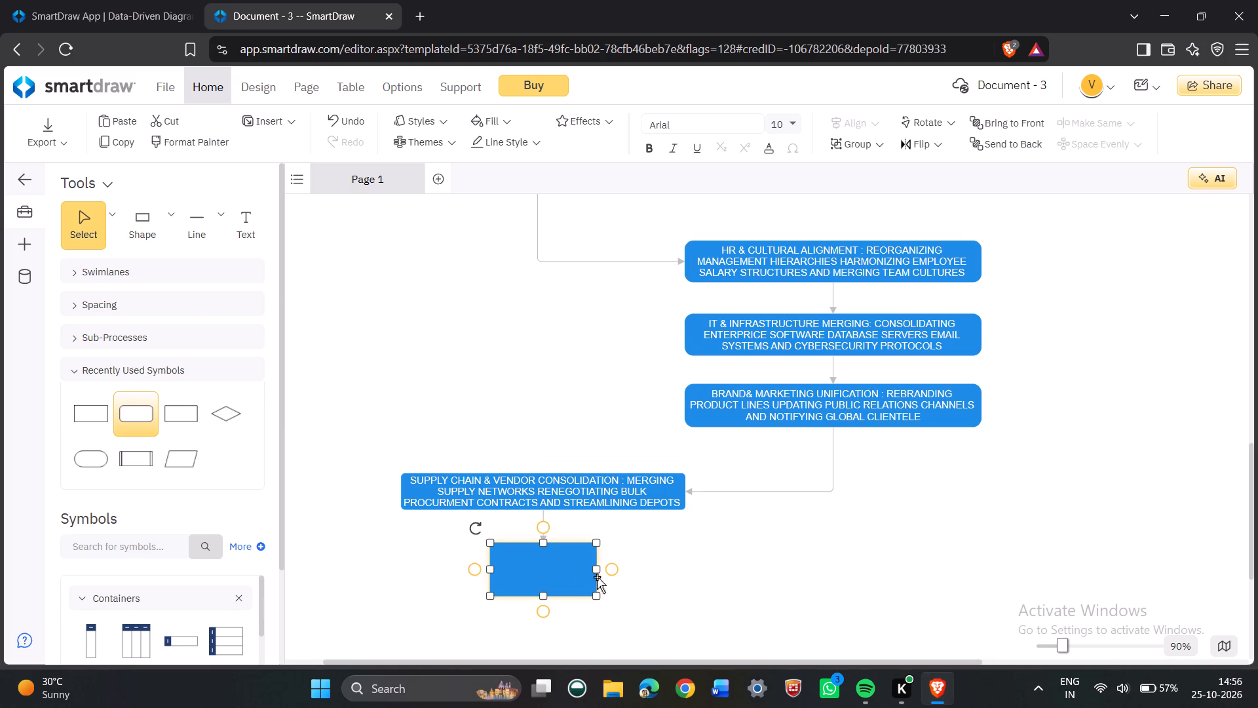
drag(596, 572, 687, 574)
drag(487, 572, 399, 587)
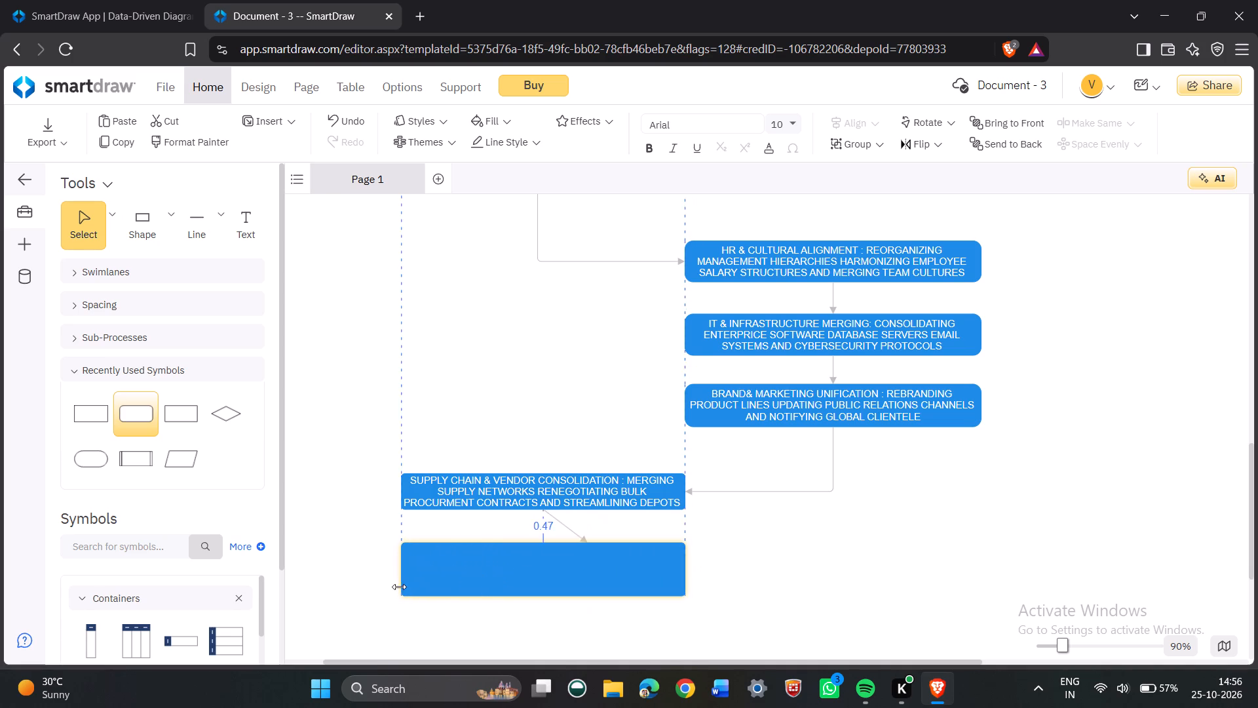
drag(399, 587, 401, 593)
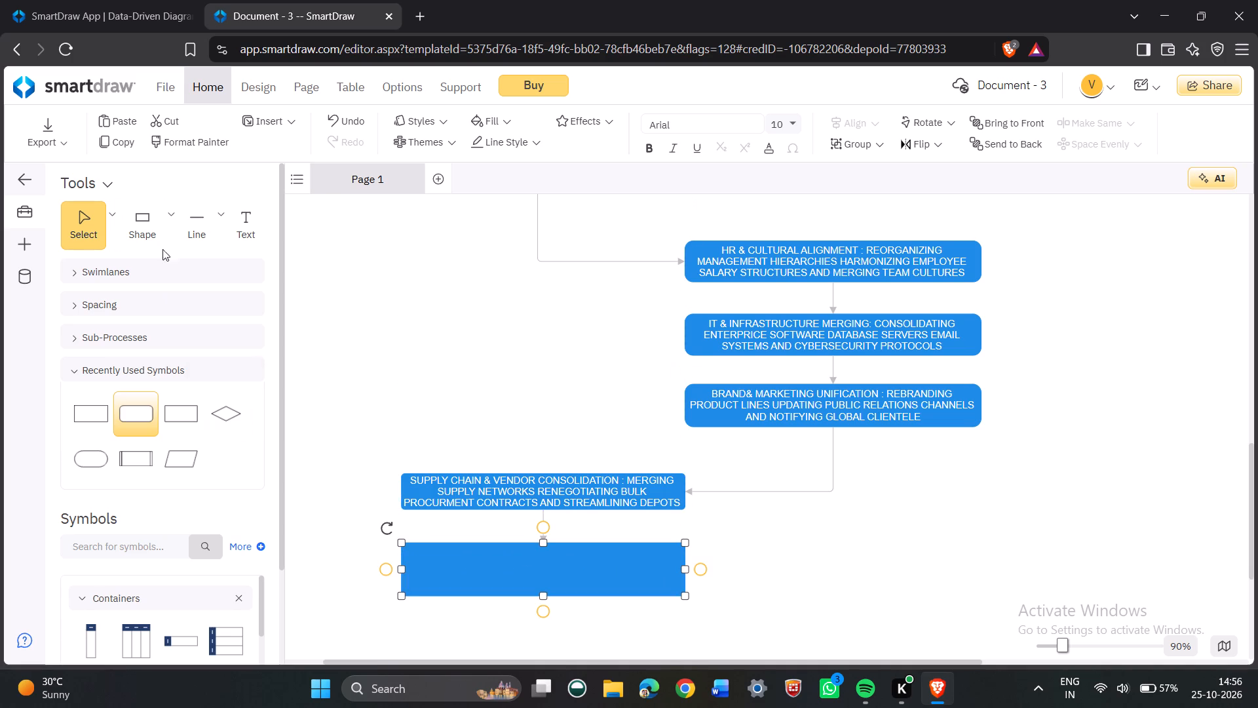
Label the new rectangle below SUPPLY CHAIN & VENDOR CONSOLIDATION with the heading "POST-MERGER AUDIT & SYNERGY REVIEW:".
click(229, 215)
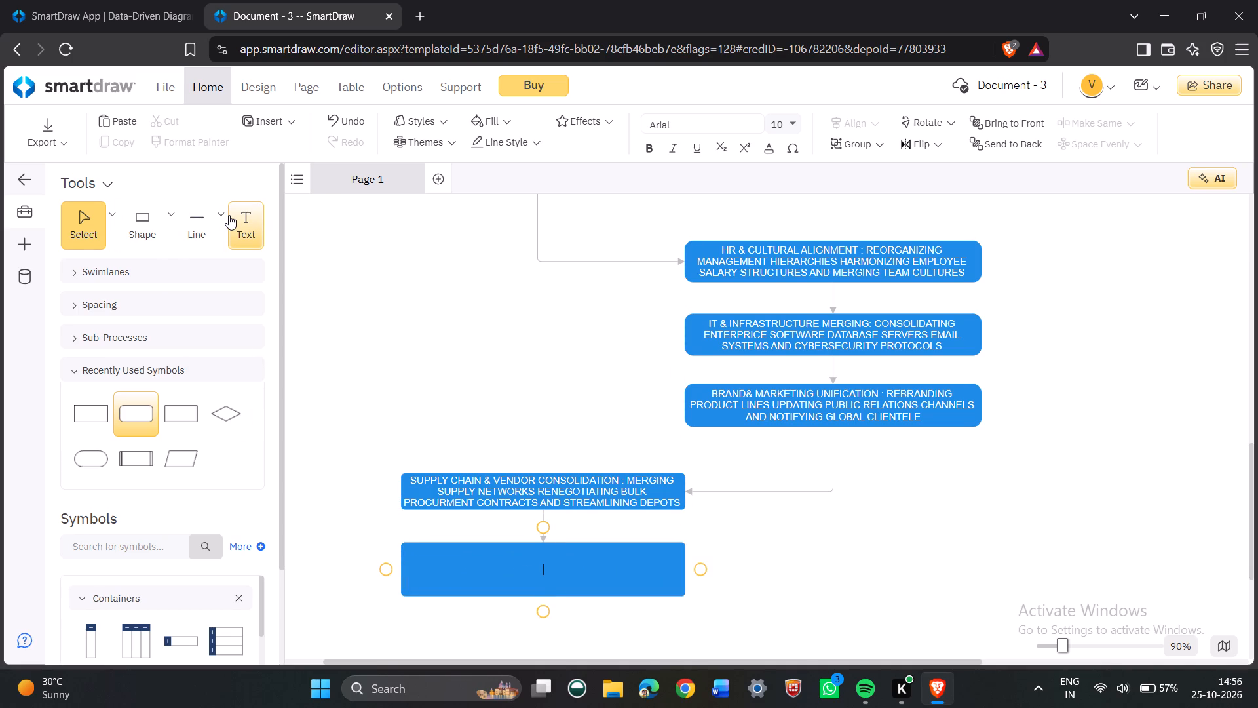
text(POST)
key(space)
key(BackSpace)
text(-MER)
text(GER)
key(space)
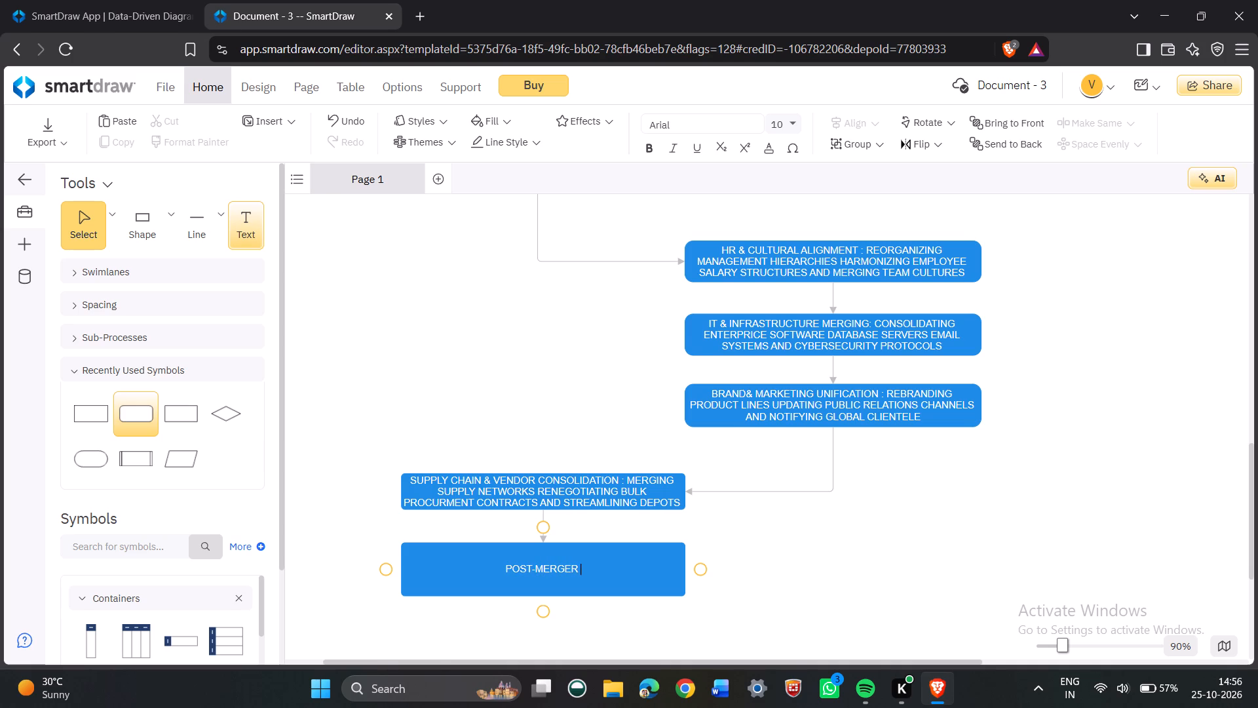
text(AUDIT)
key(space)
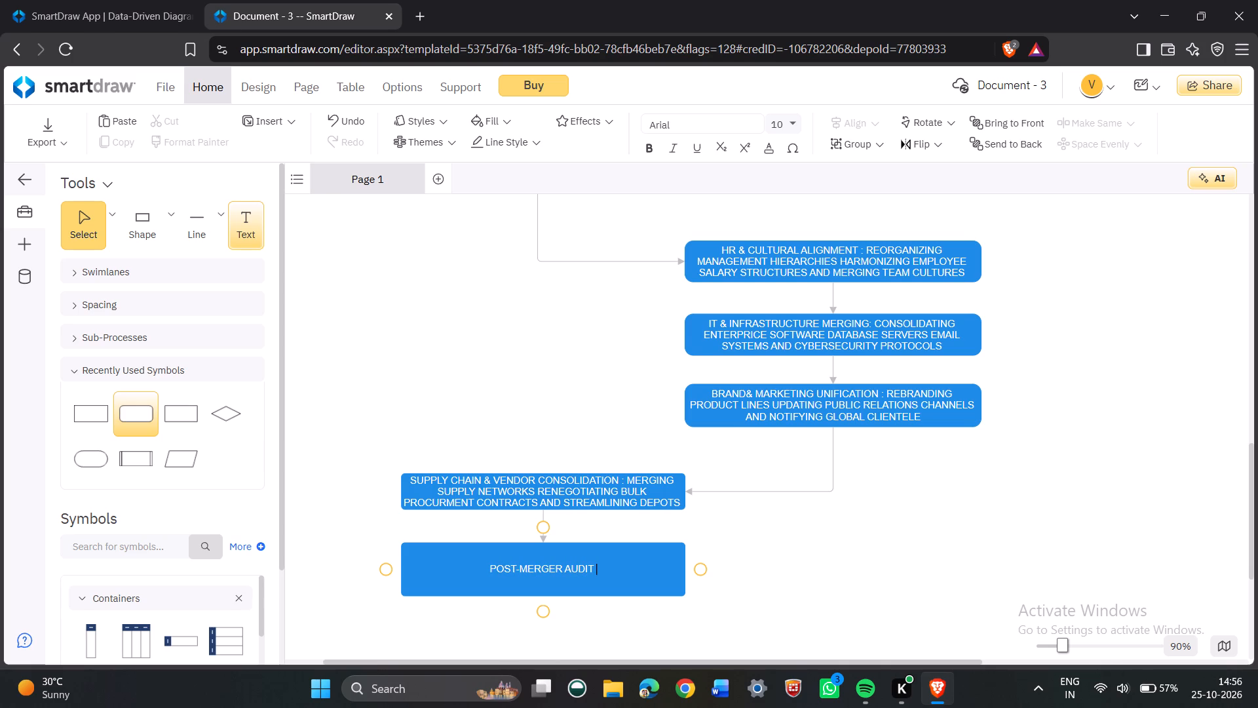
text(&)
key(space)
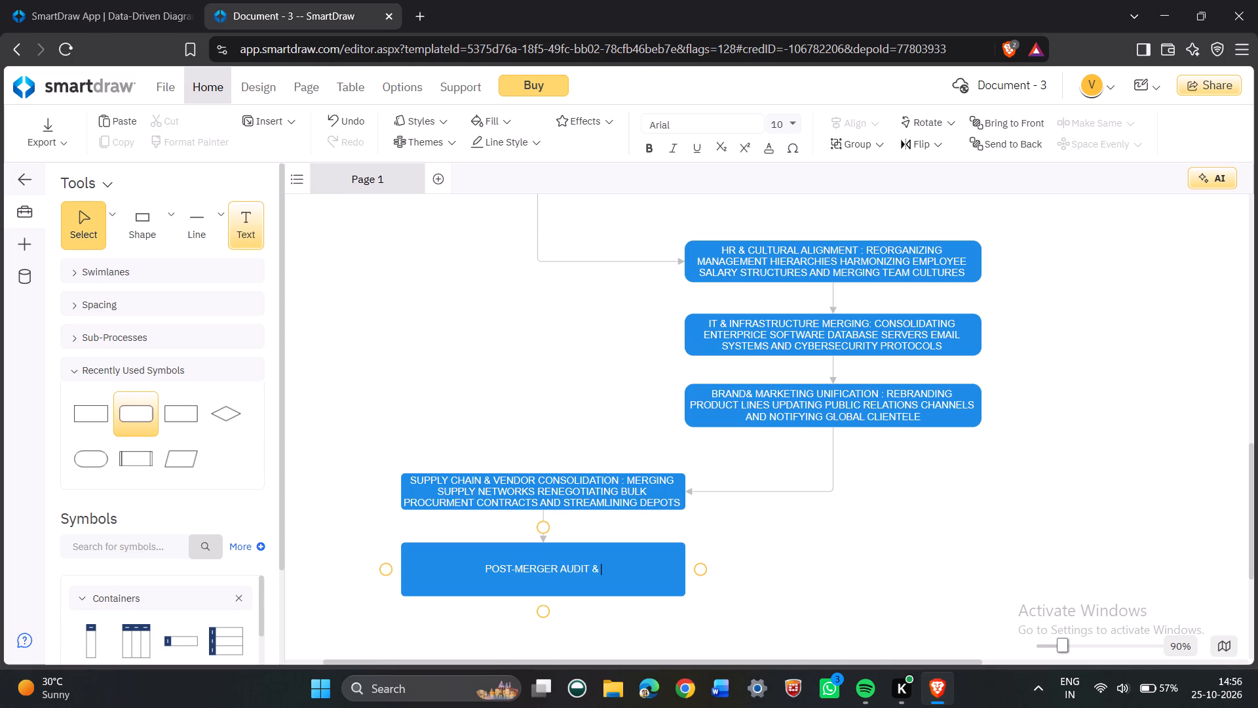
text(SYN)
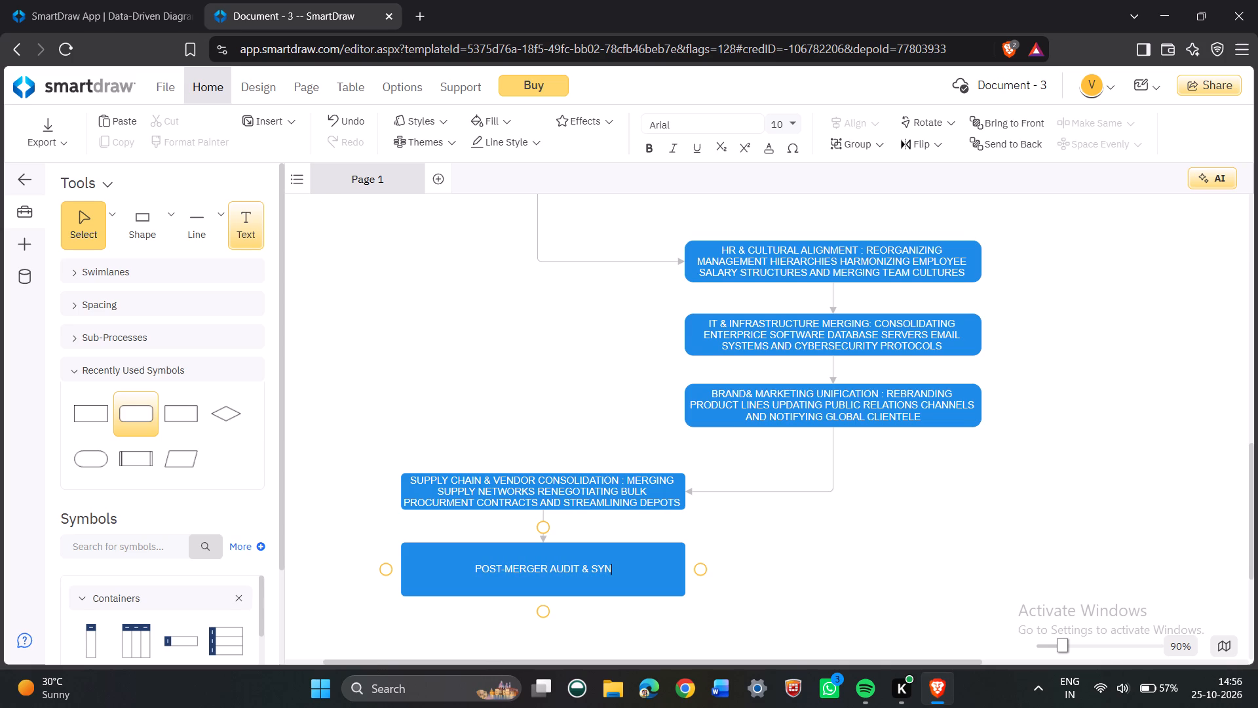
text(ERGY)
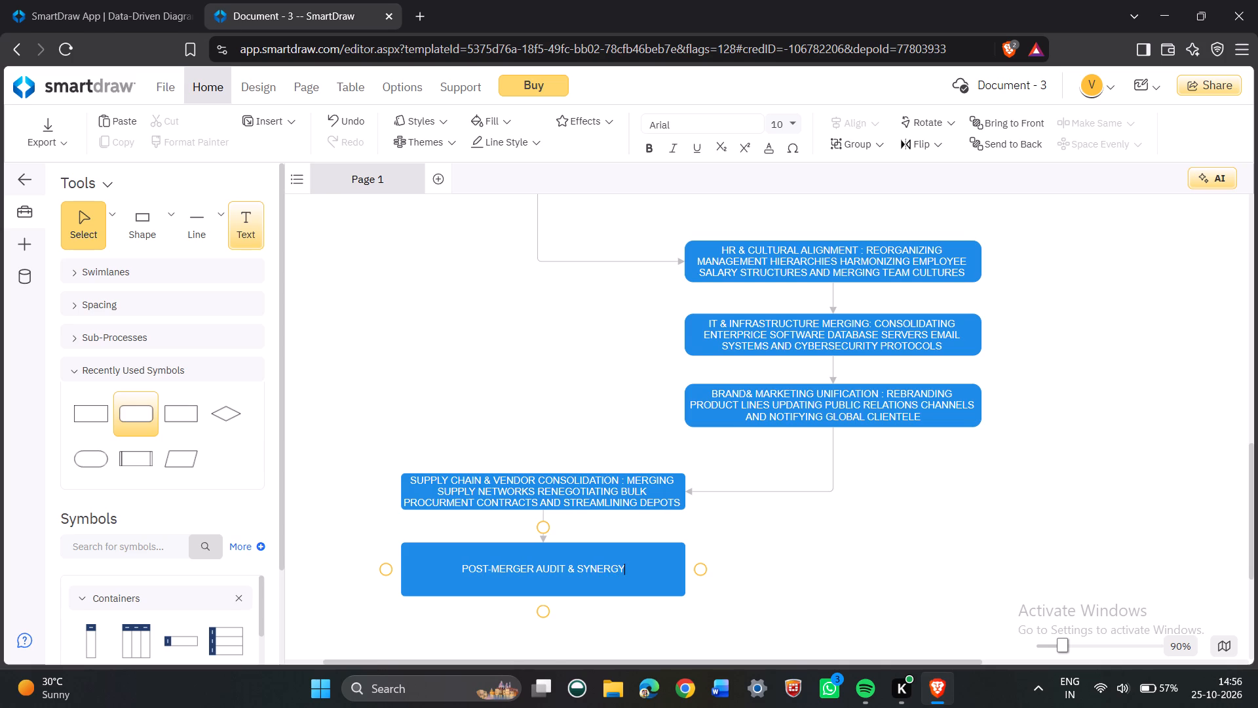
key(space)
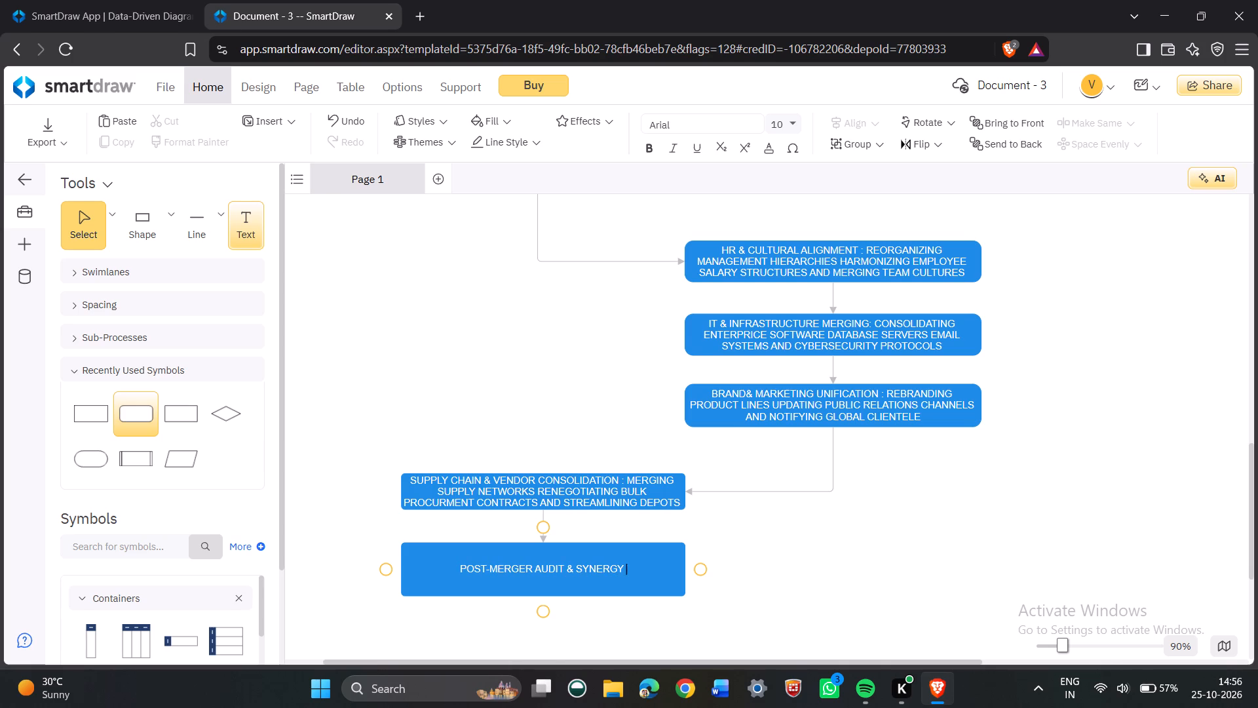
text(REVIEW:)
key(space)
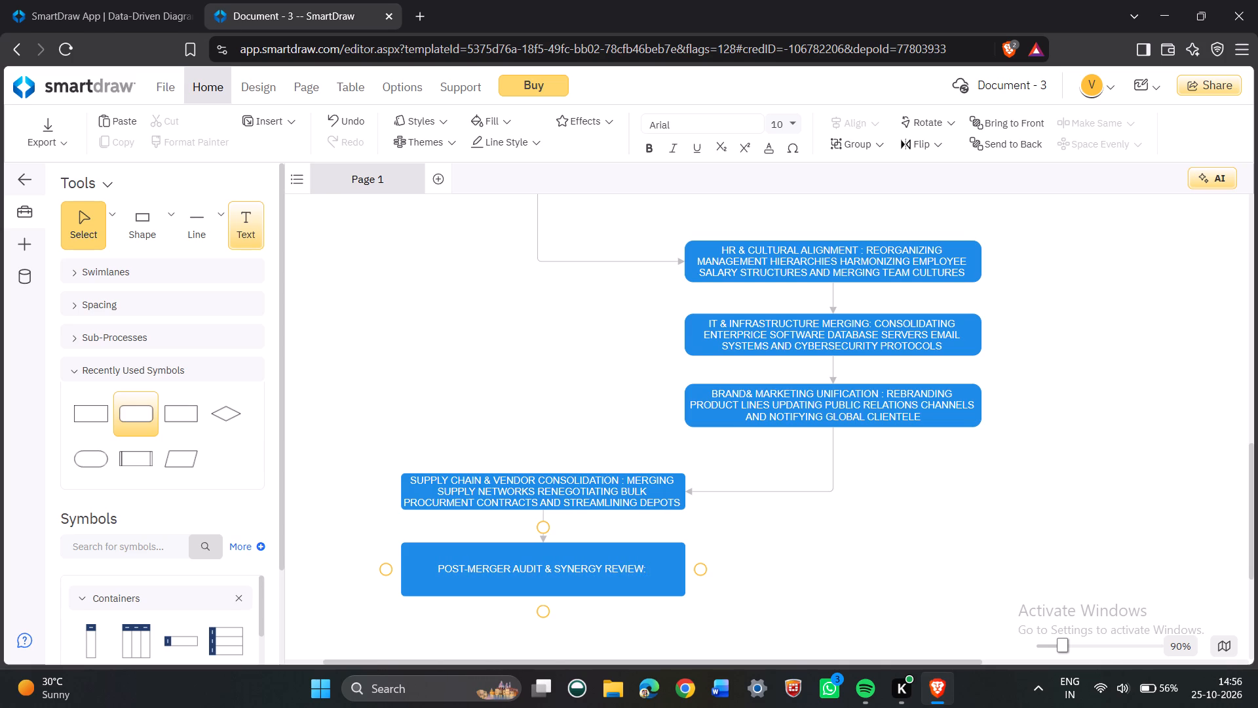
Continue the POST-MERGER AUDIT & SYNERGY REVIEW label with "EVALUATING FINANCIAL RETURNS COST-CUTTING".
text(EVA)
text(LUATING)
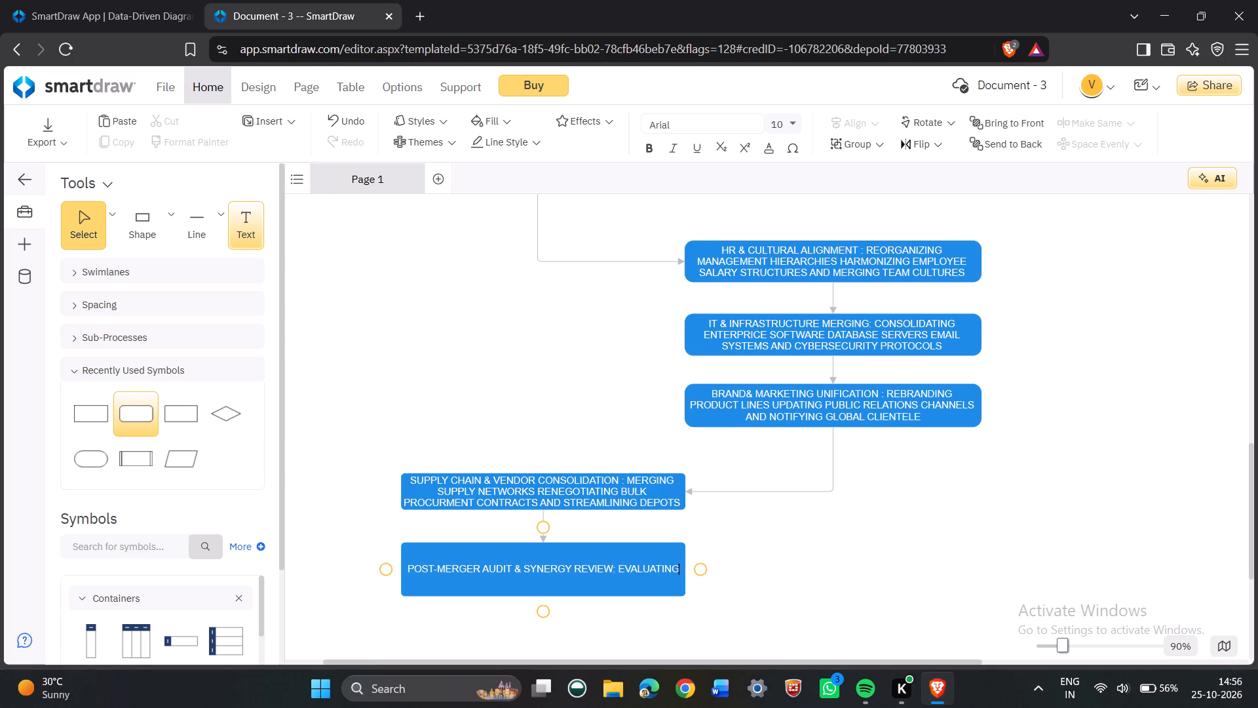
key(space)
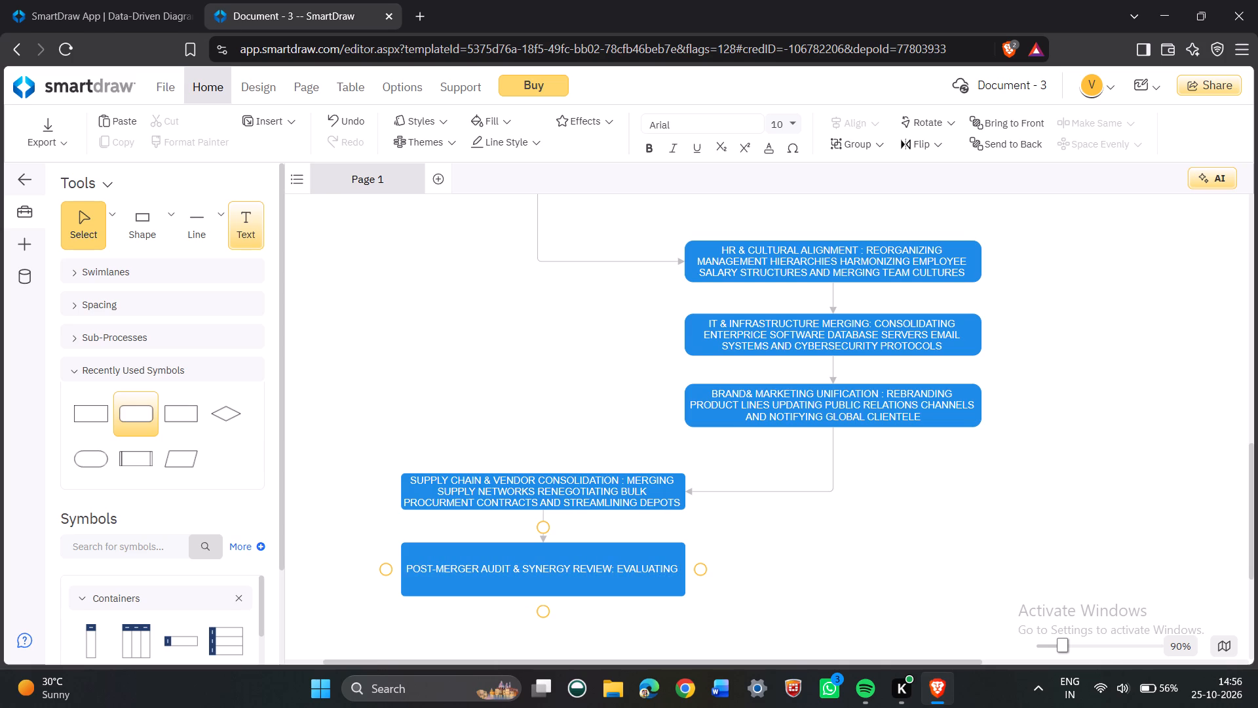
text(FINANCIAL)
key(space)
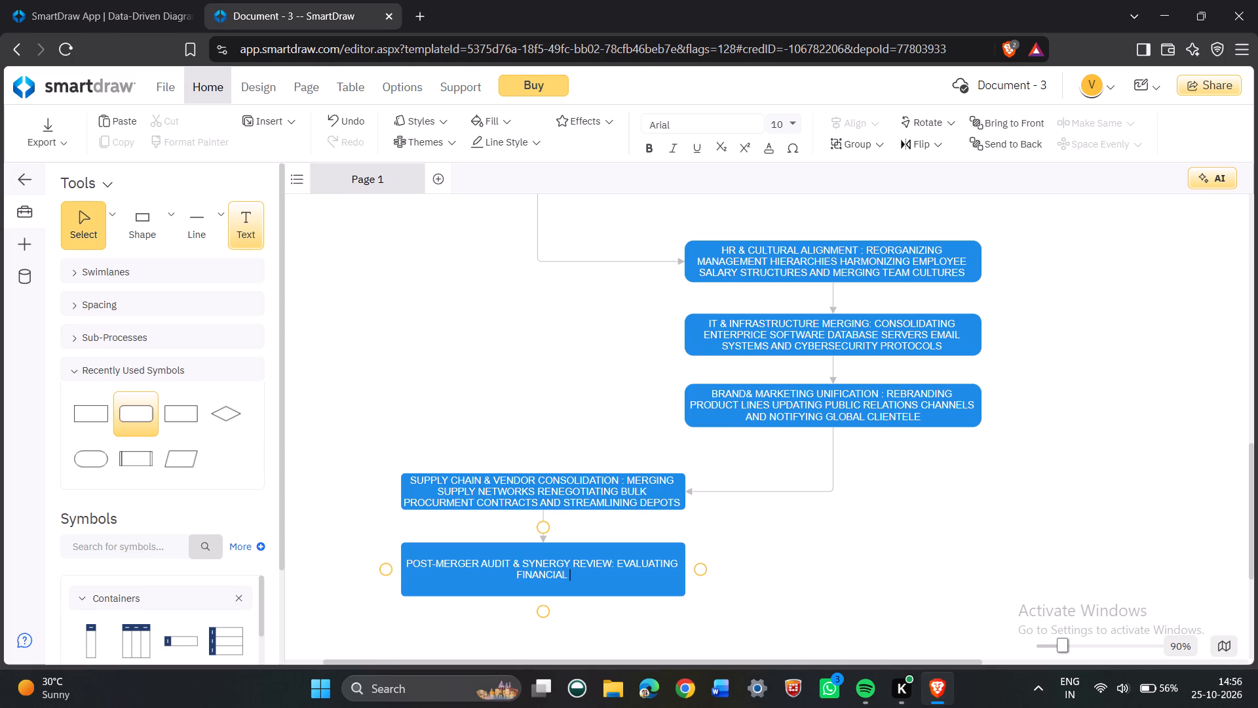
text(RETURNS)
key(space)
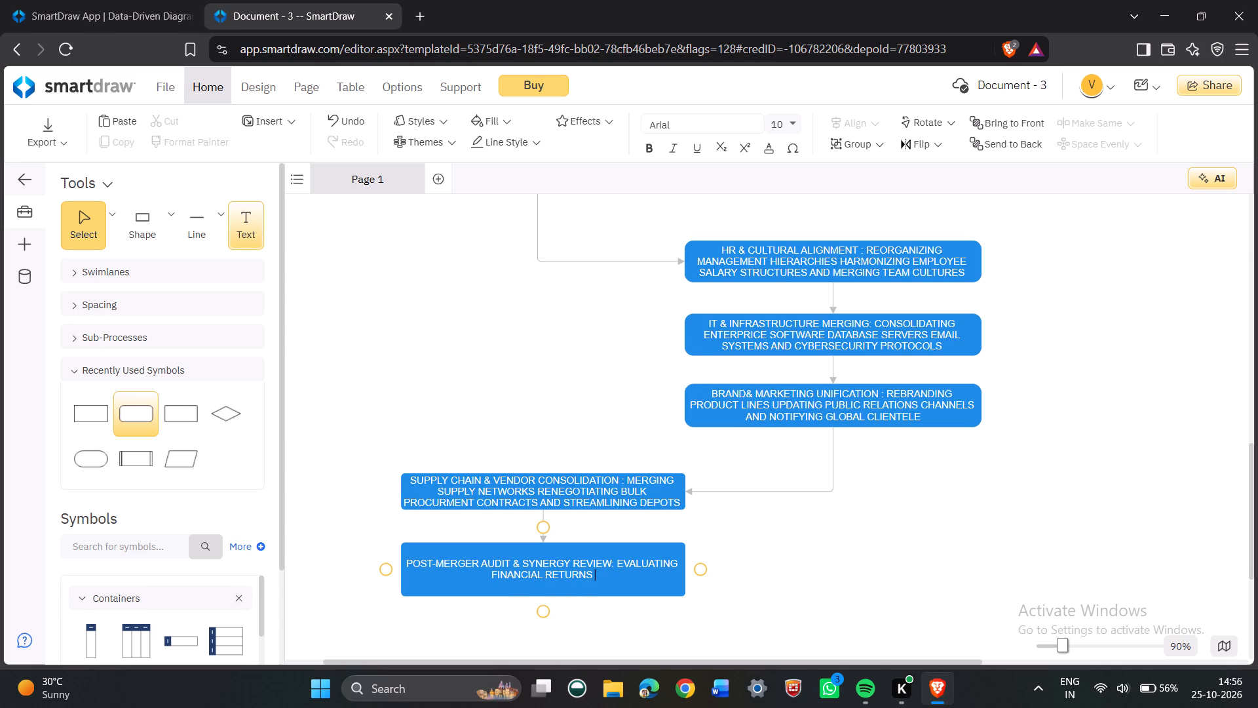
text(COST-)
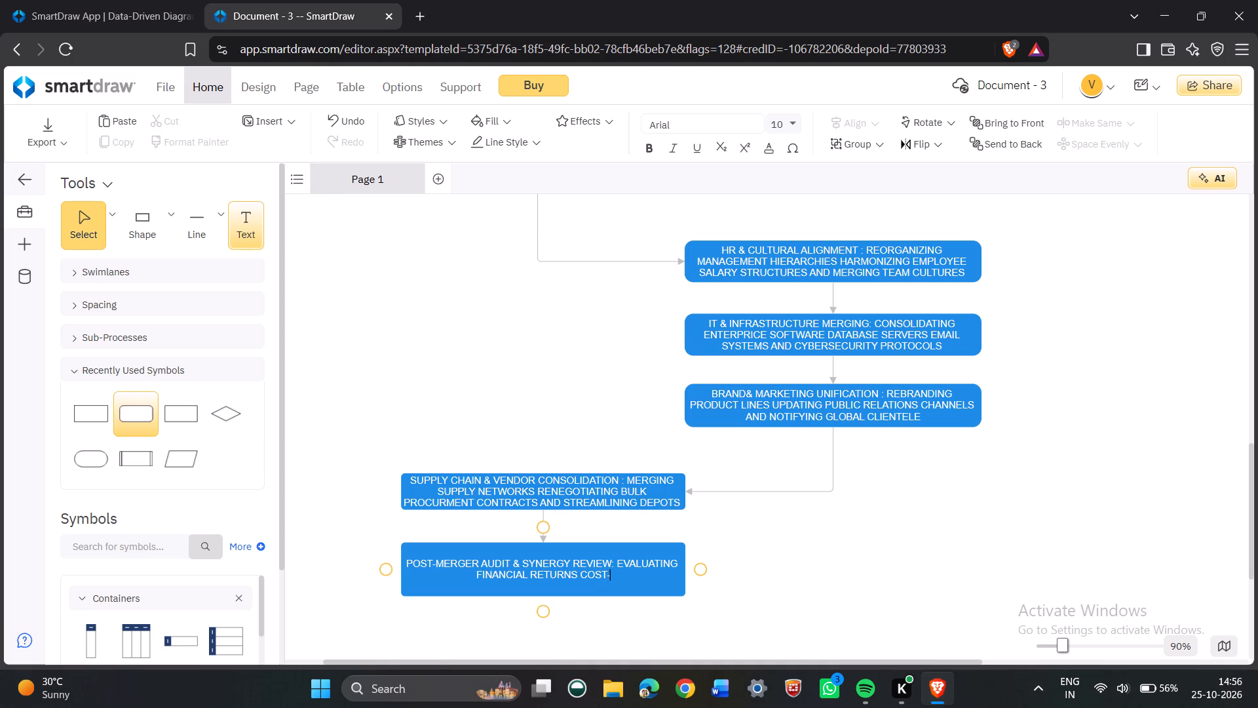
text(CUTTING)
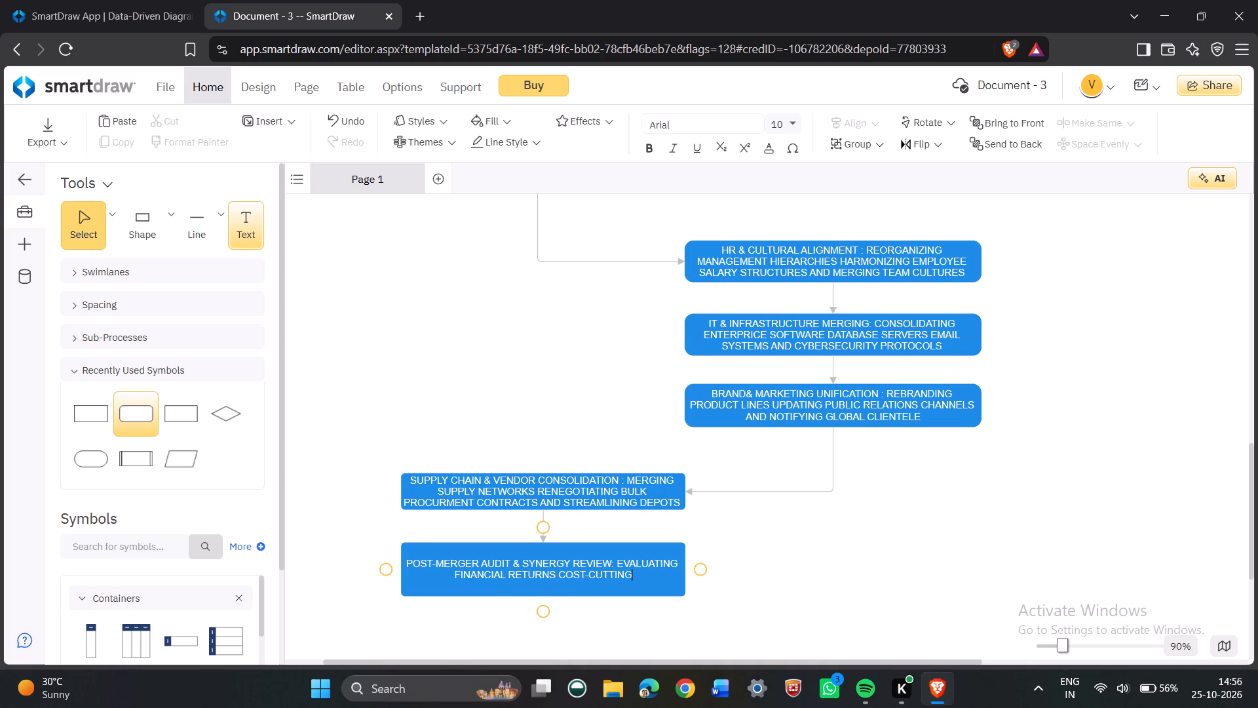
key(space)
Complete the POST-MERGER AUDIT & SYNERGY REVIEW label with "TARGETS AND OVERALL SUCCESS OF THE BUSINESS ALLIANCE".
text(TARGET)
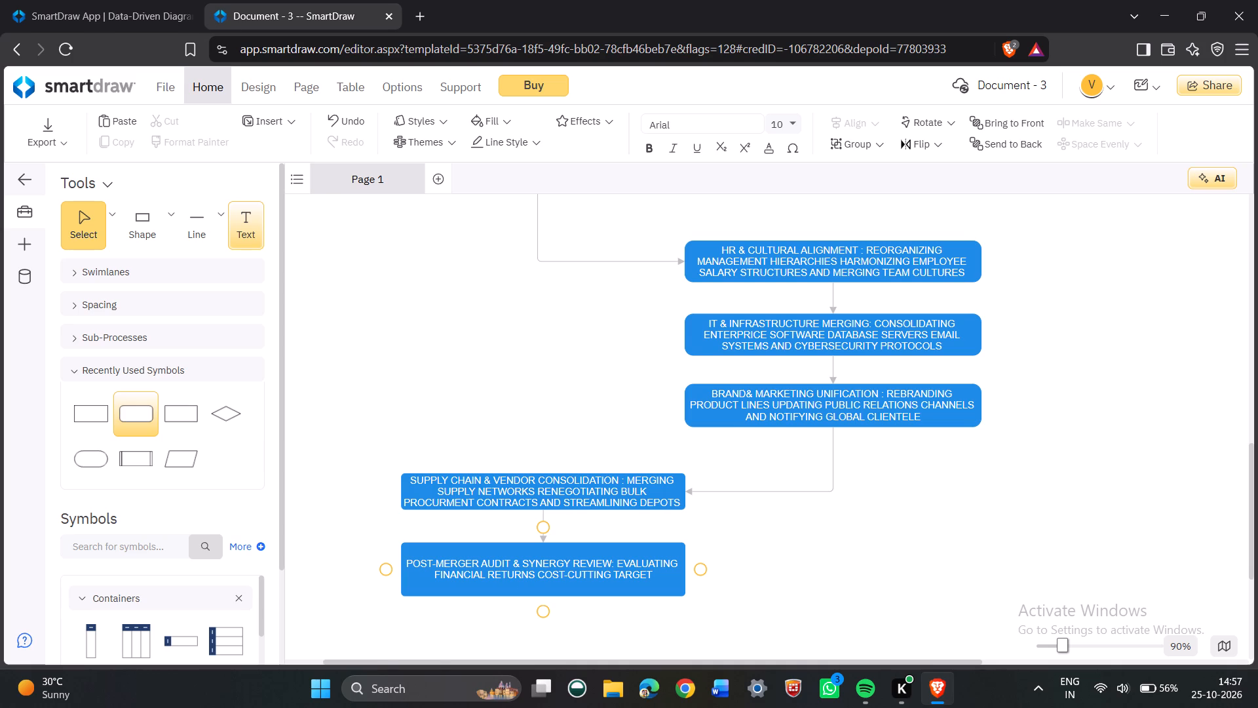
text(S AND OVERALL)
key(space)
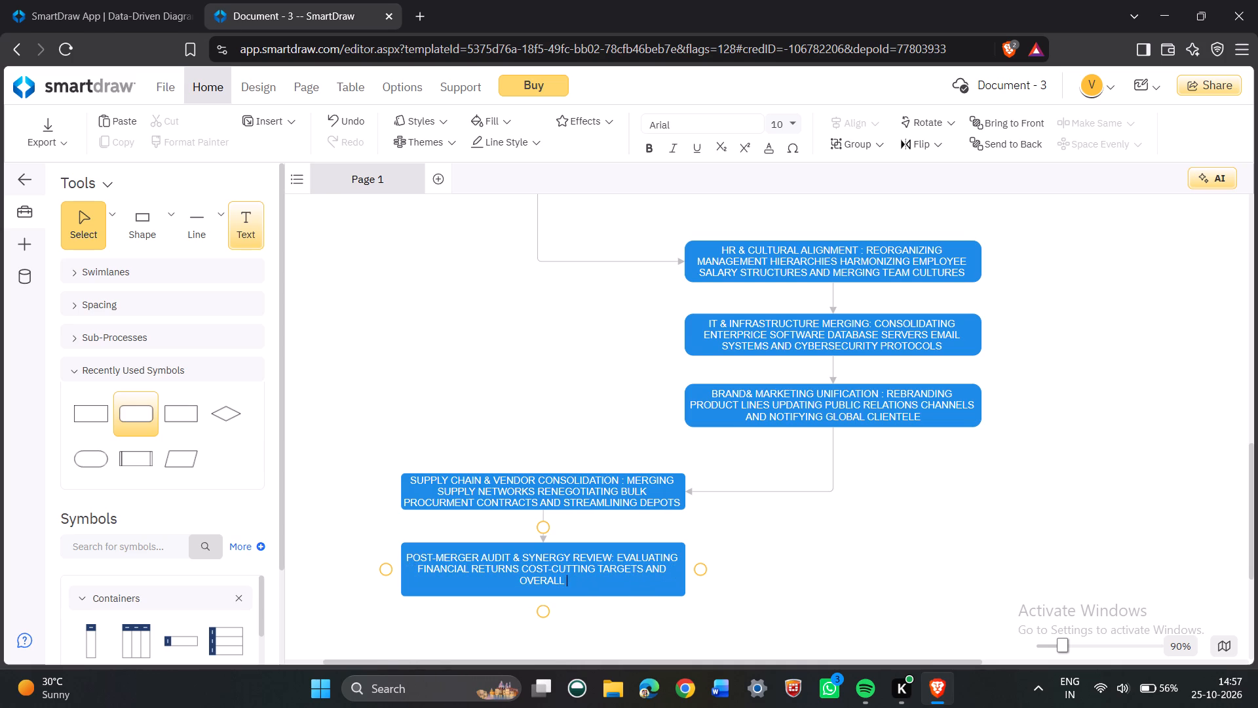
text(SUCCESS)
key(space)
key(i)
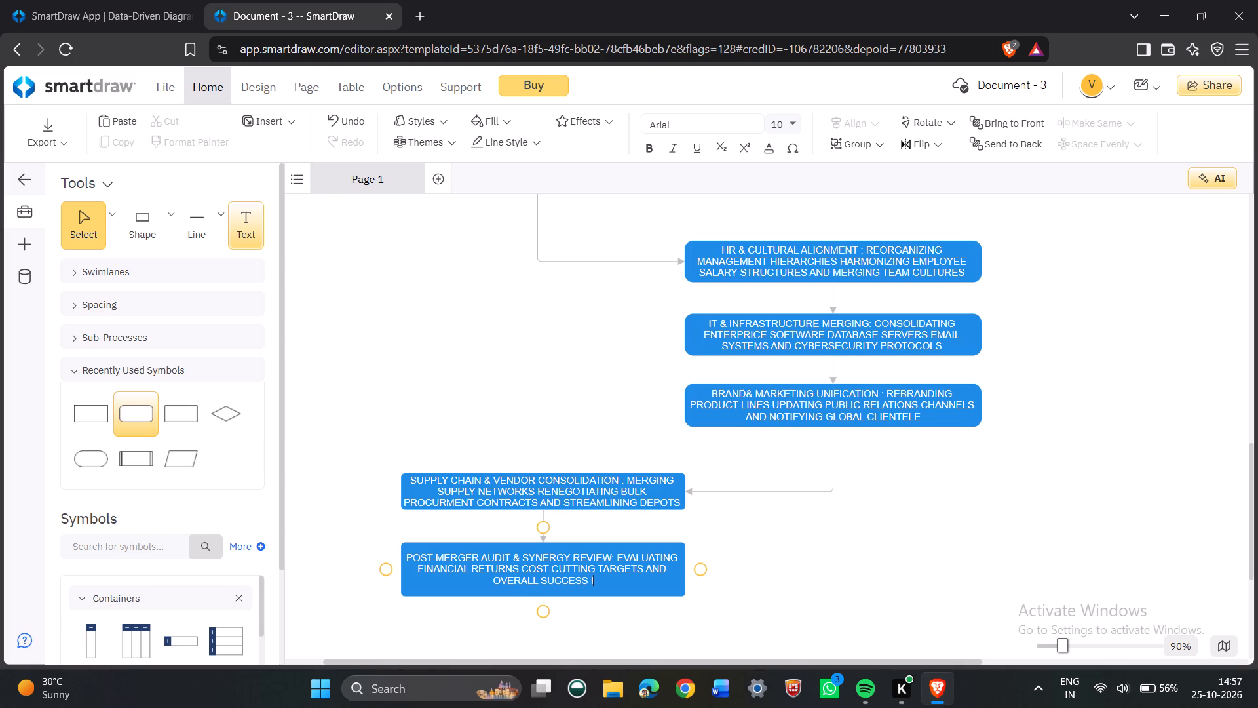
key(BackSpace)
text(OF THE)
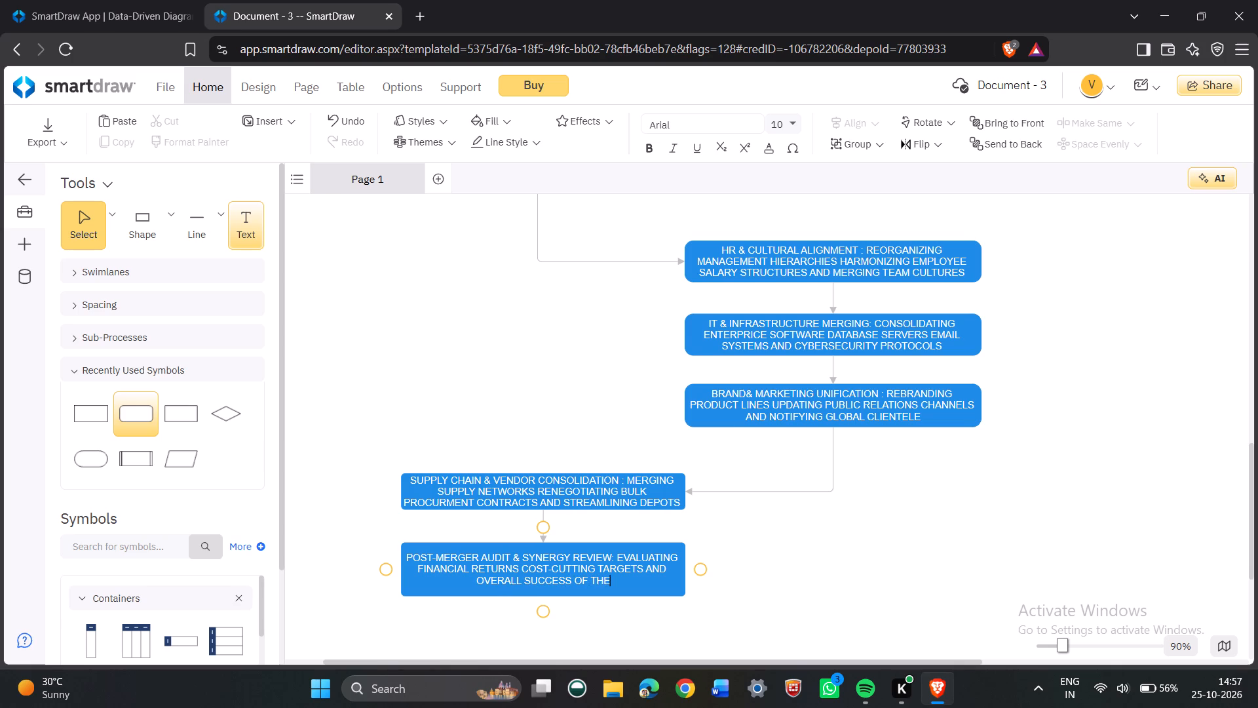
key(space)
text(BUSINESS)
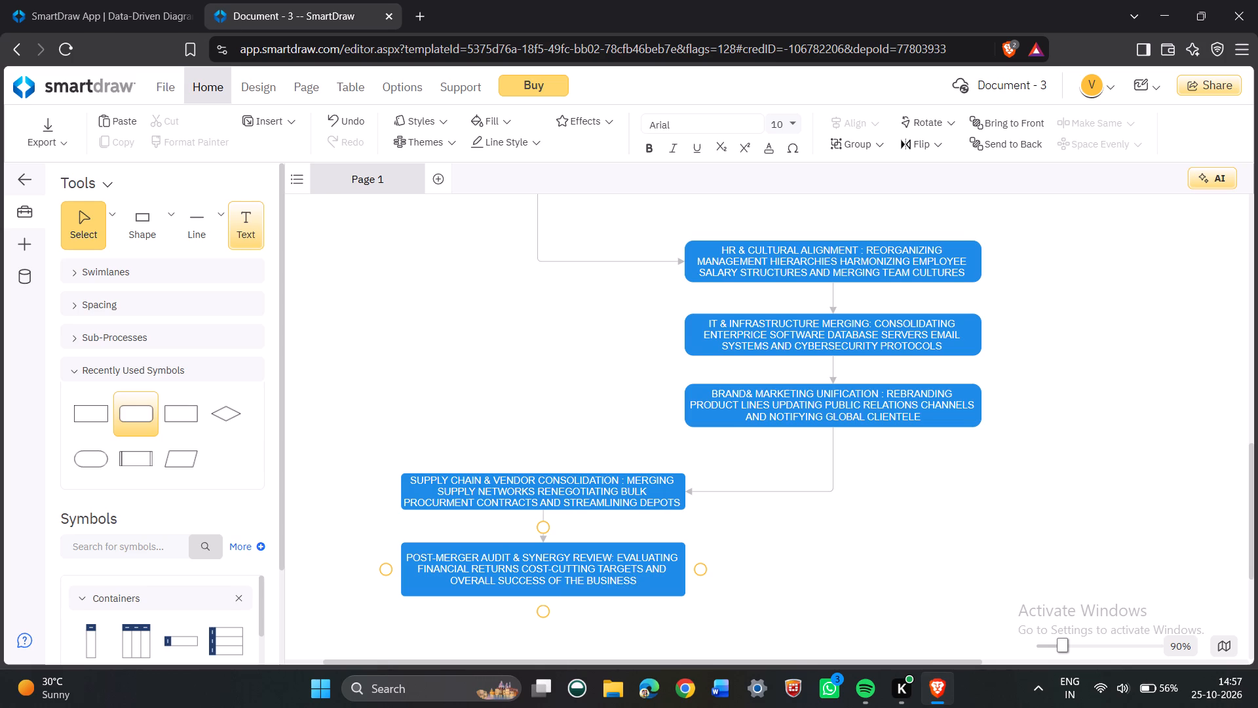
key(space)
text(ALLI)
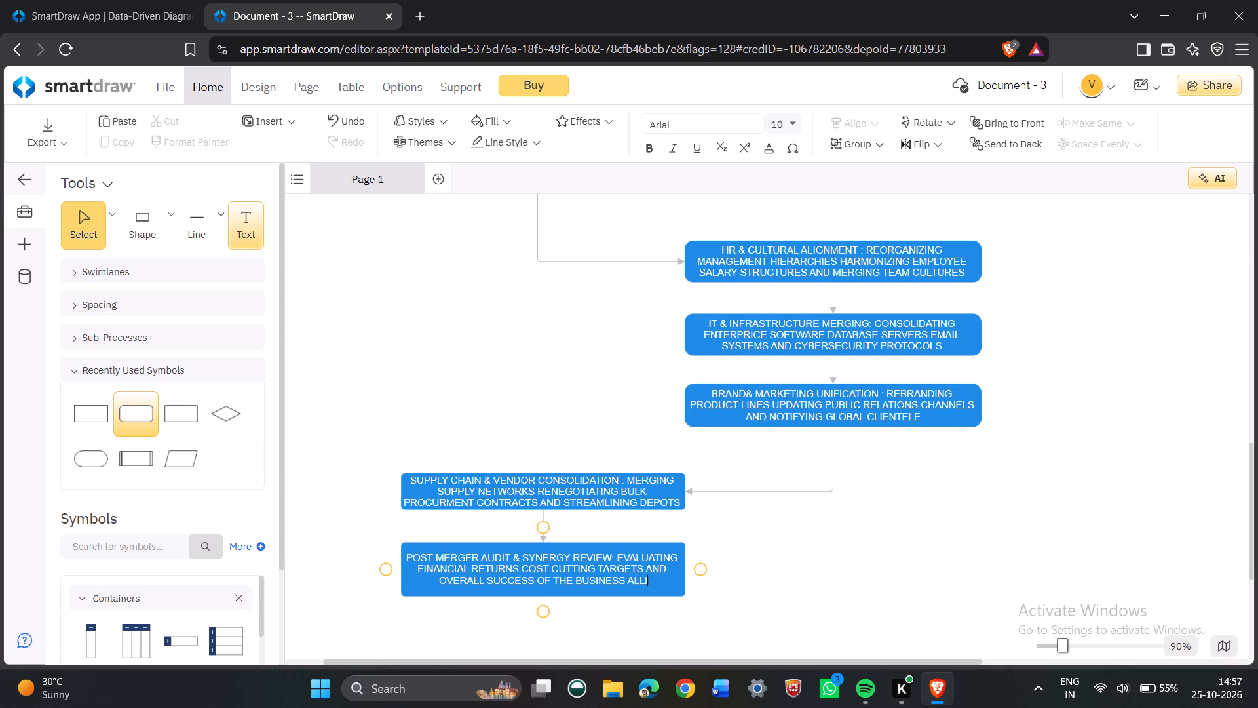
text(ANCE)
key(space)
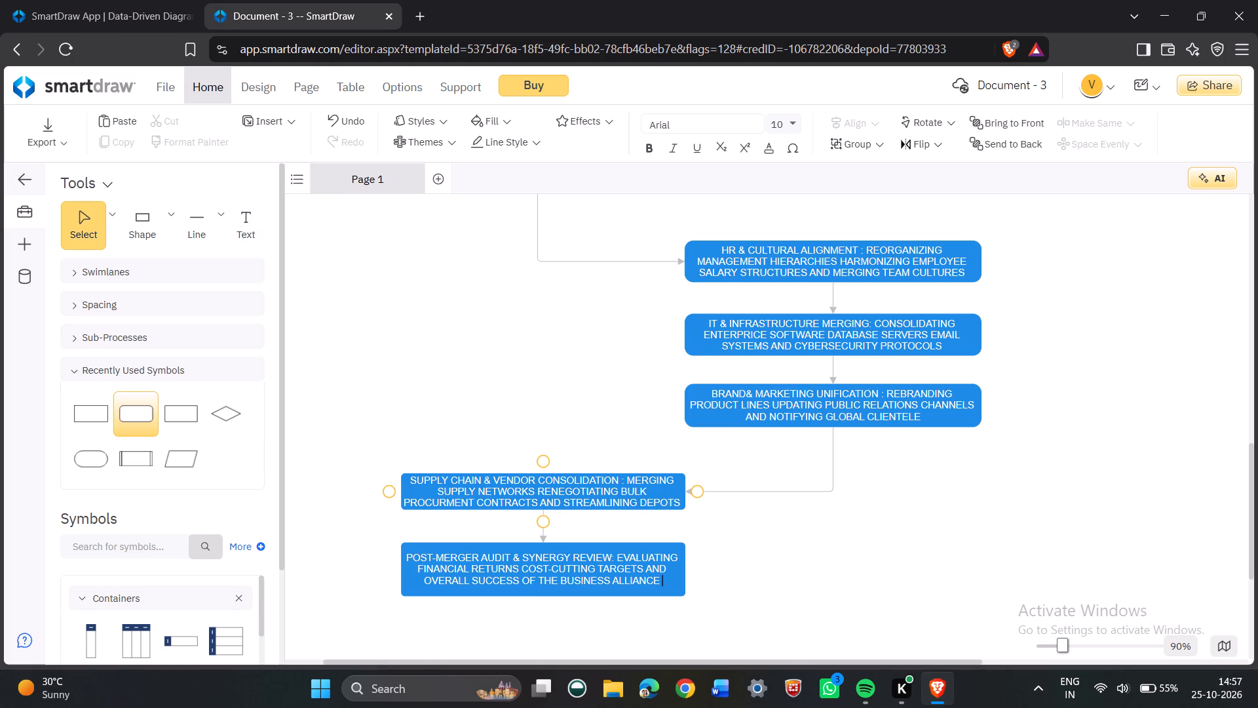
Reduce the POST-MERGER AUDIT & SYNERGY REVIEW box's height from its bottom edge so it fits closely around the three-line label.
click(539, 590)
click(538, 630)
click(537, 589)
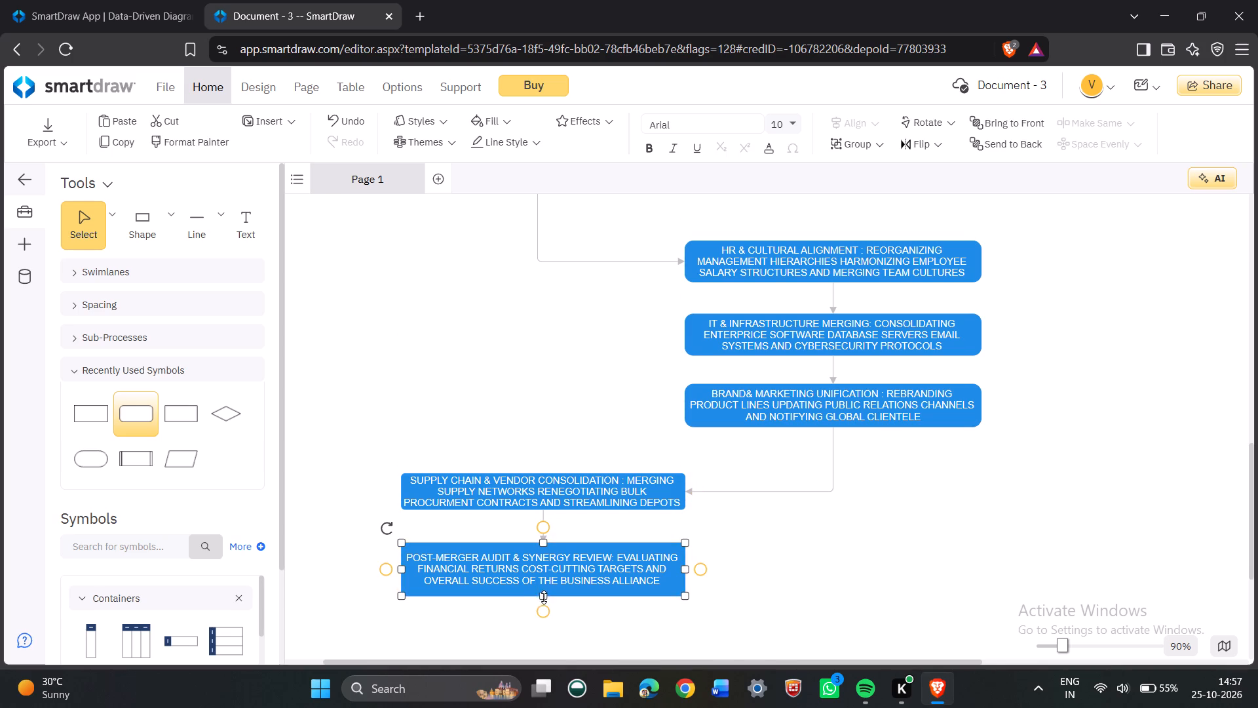
drag(544, 597, 544, 562)
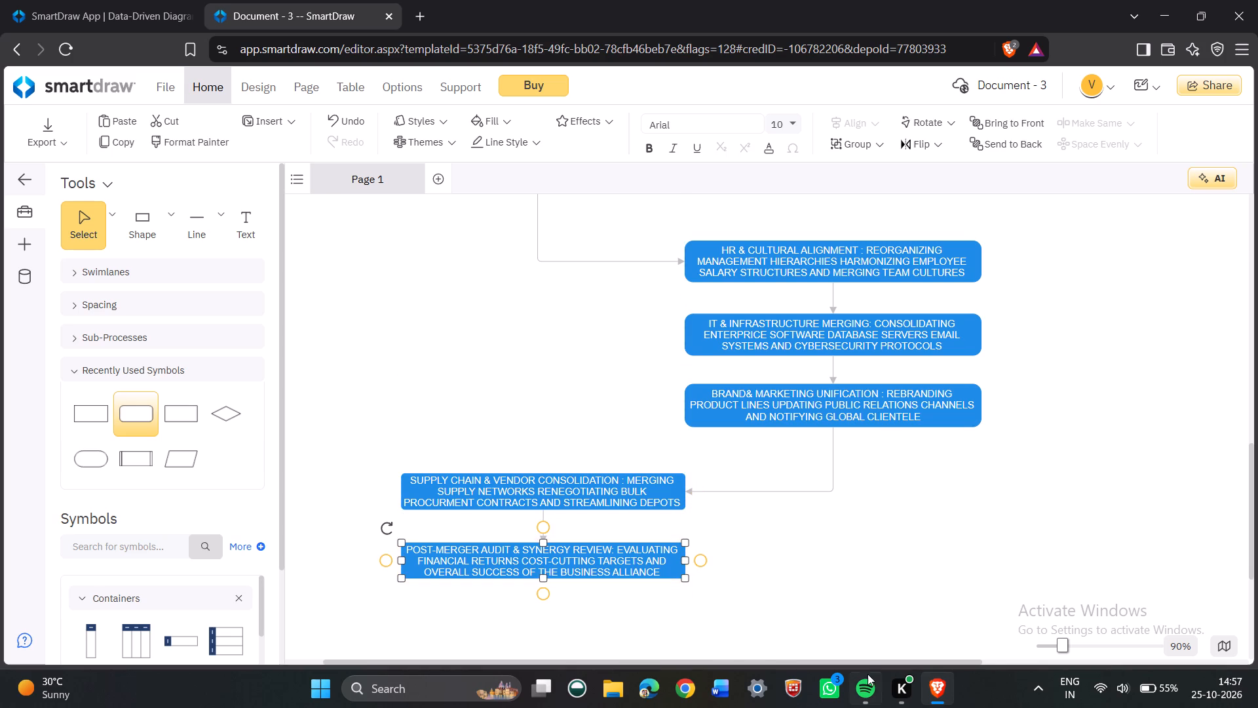
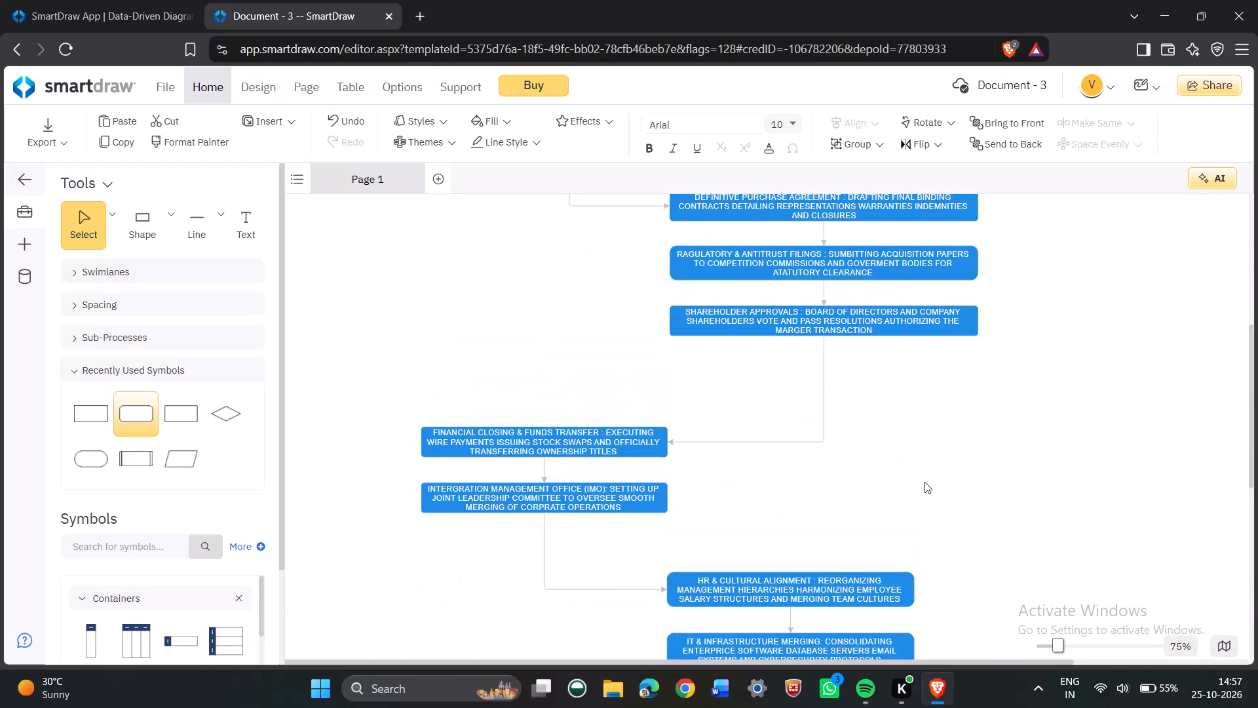
Fill the STRATEGIC ROTIONALE & VISION box at the start of the flowchart with the standard light red.
scroll(924, 482, up, 6)
drag(1060, 638, 1056, 640)
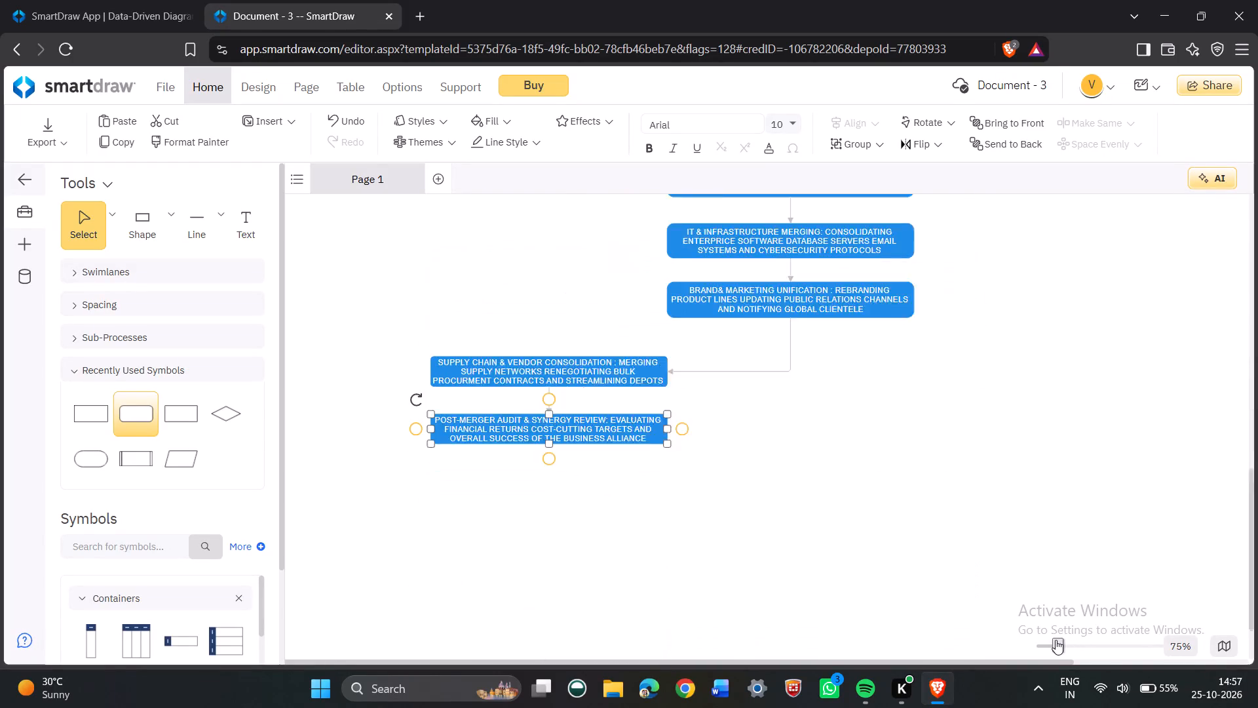
drag(1056, 640, 1037, 637)
scroll(919, 564, up, 6)
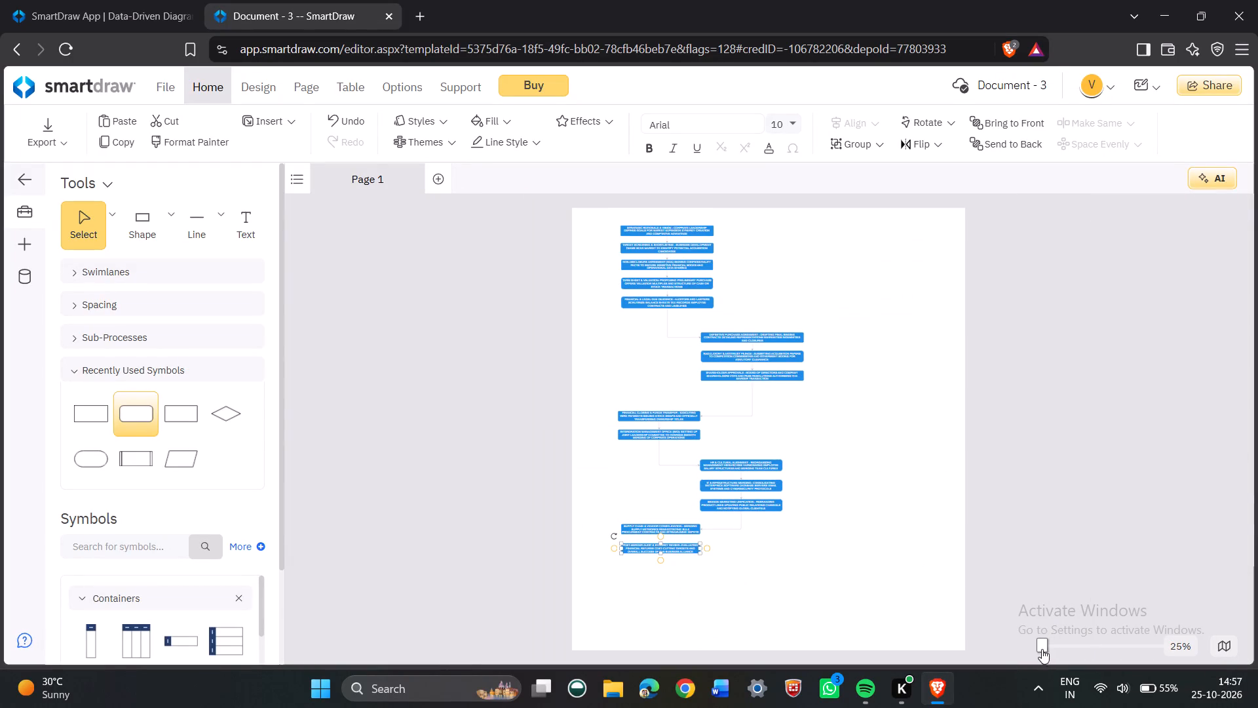
drag(1042, 644, 1046, 631)
scroll(931, 526, up, 6)
scroll(846, 510, up, 6)
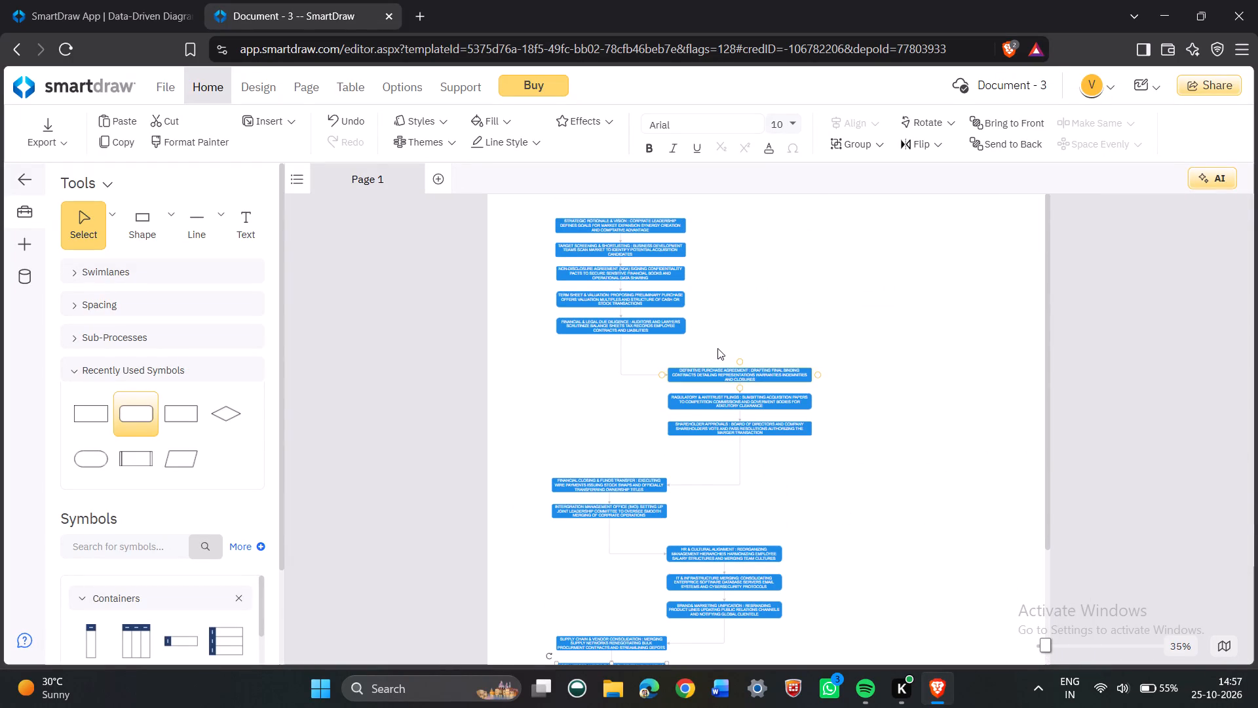
drag(1050, 642, 1056, 638)
scroll(869, 498, up, 14)
scroll(869, 498, up, 8)
click(469, 252)
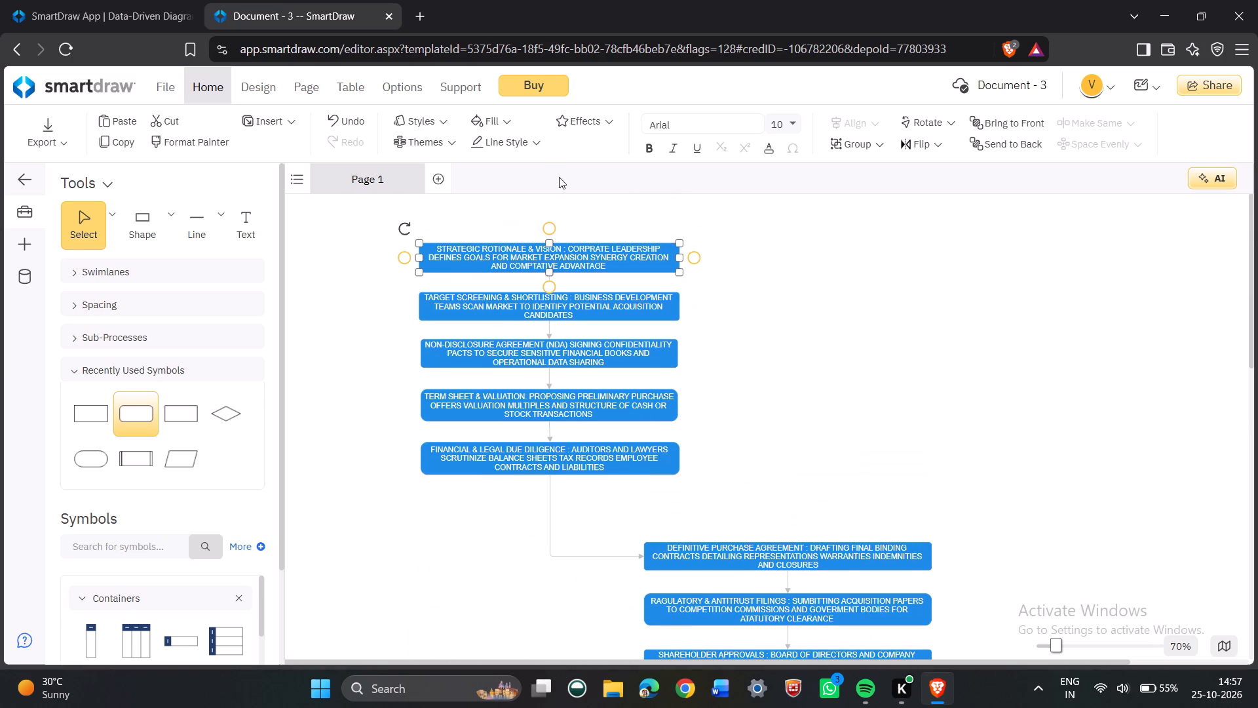
click(513, 114)
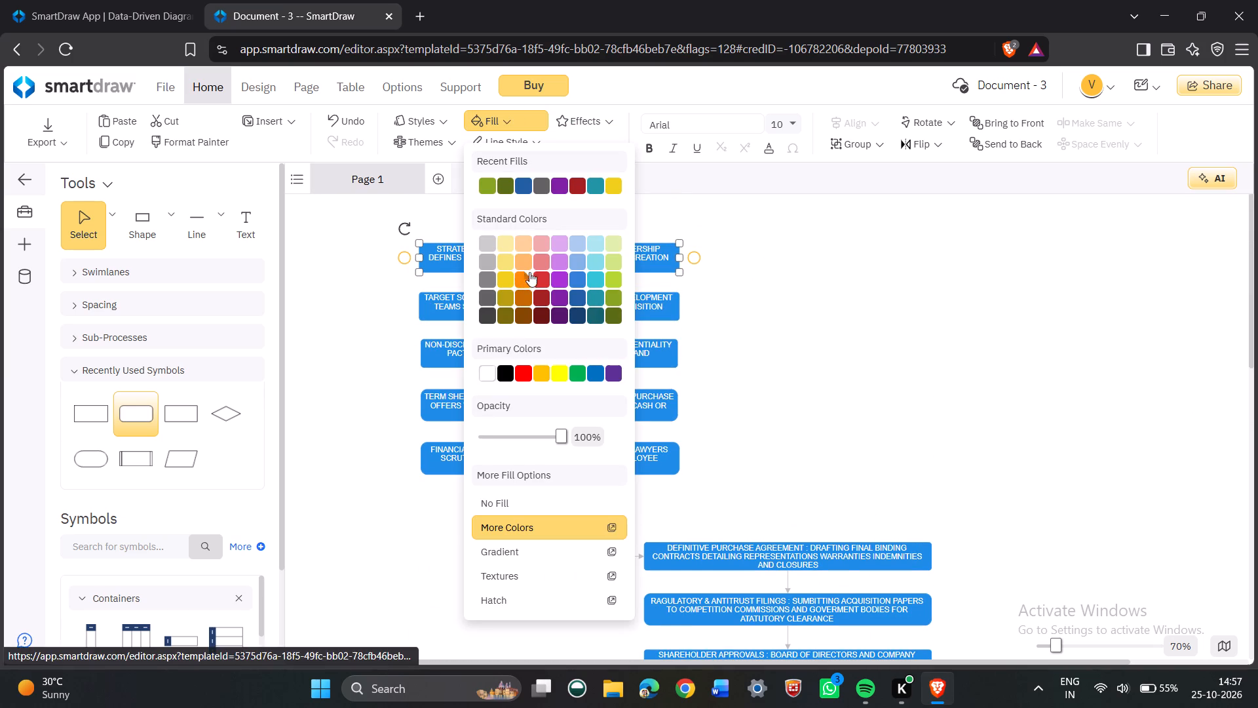
click(538, 262)
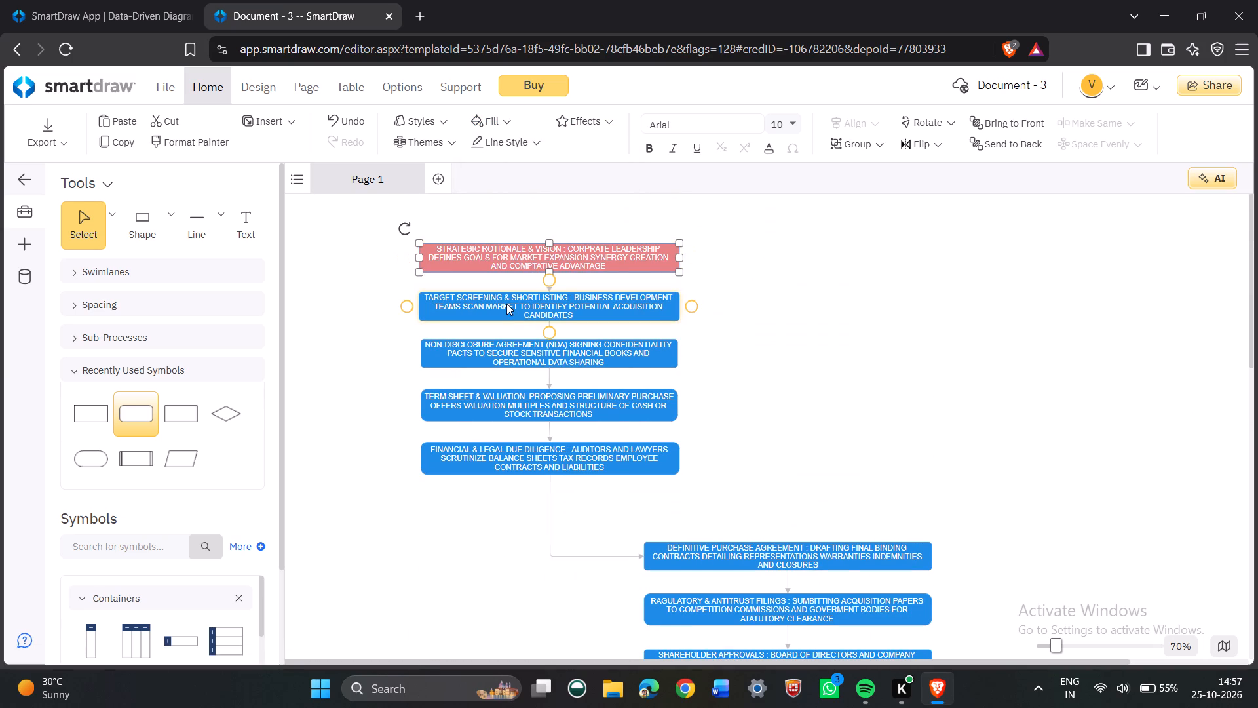
Apply the same light red fill to the TARGET SCREENING & SHORTLISTING and NON-DISCLOSURE AGREEMENT boxes.
click(506, 304)
click(495, 128)
click(489, 183)
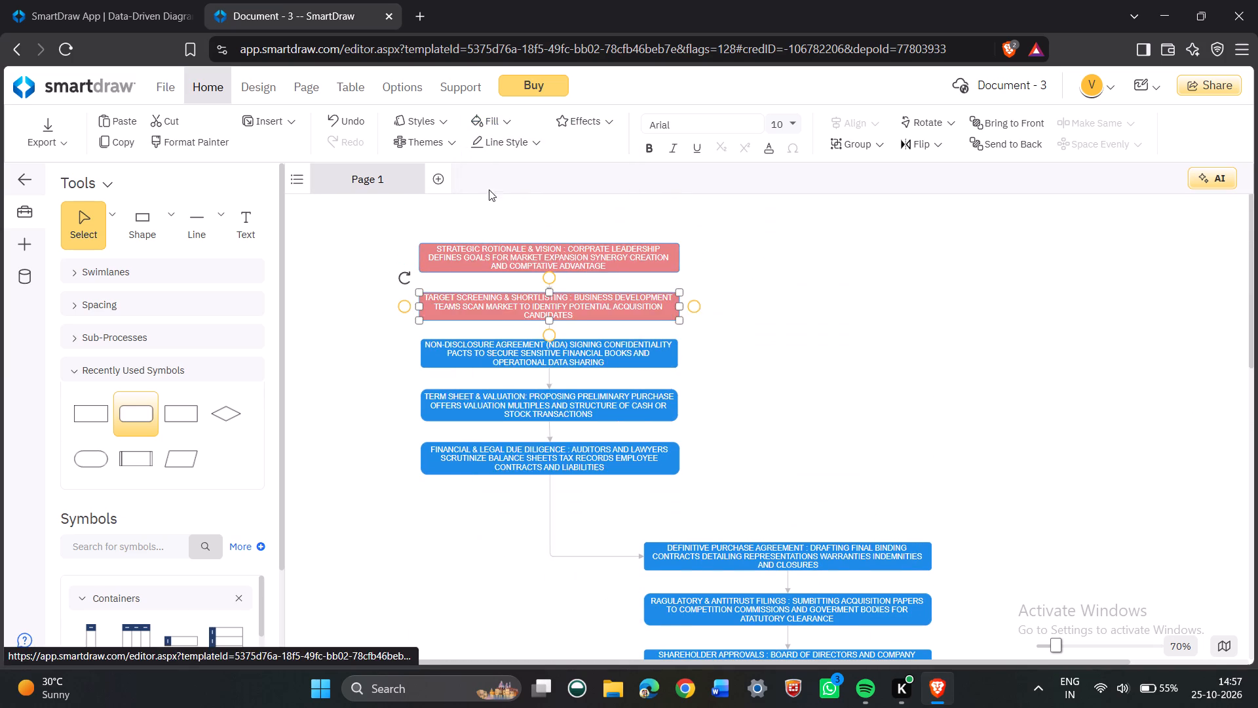
scroll(489, 196, down, 2)
scroll(489, 232, up, 2)
click(493, 343)
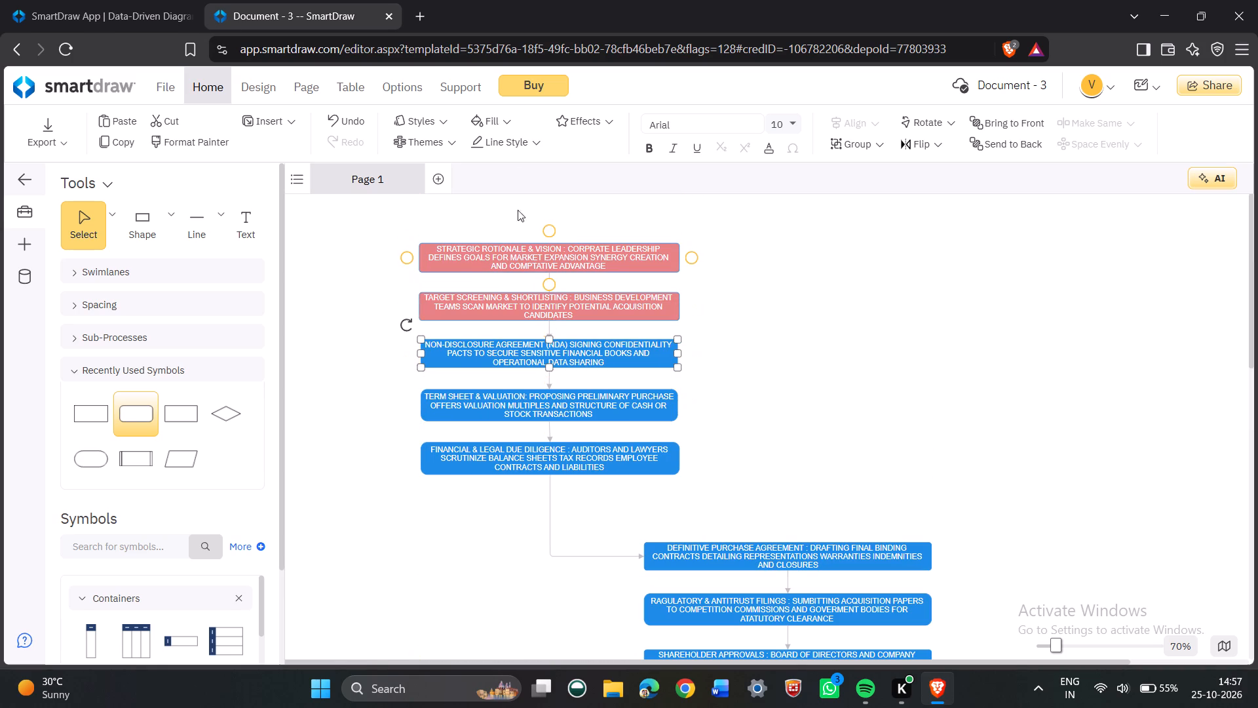
click(493, 127)
click(490, 184)
Fill the TERM SHEET & VALUATION and FINANCIAL & LEGAL DUE DILIGENCE boxes with the same light red.
scroll(500, 259, down, 2)
click(484, 231)
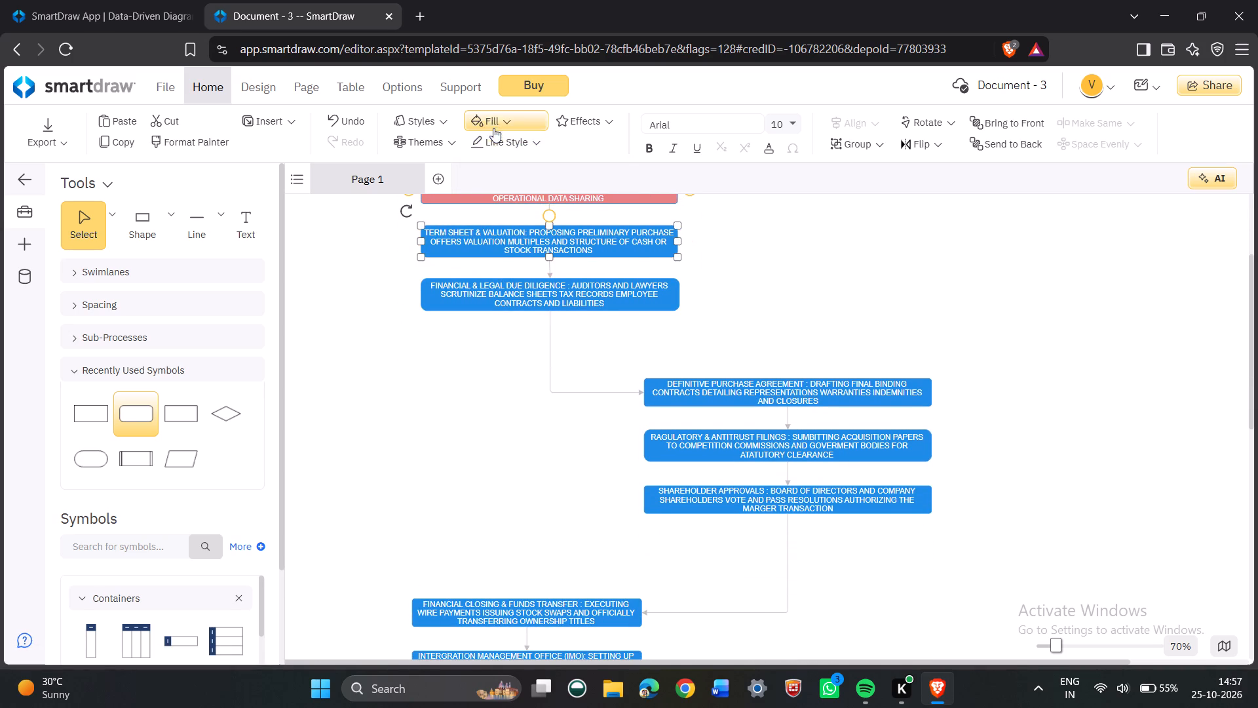
click(493, 120)
click(491, 191)
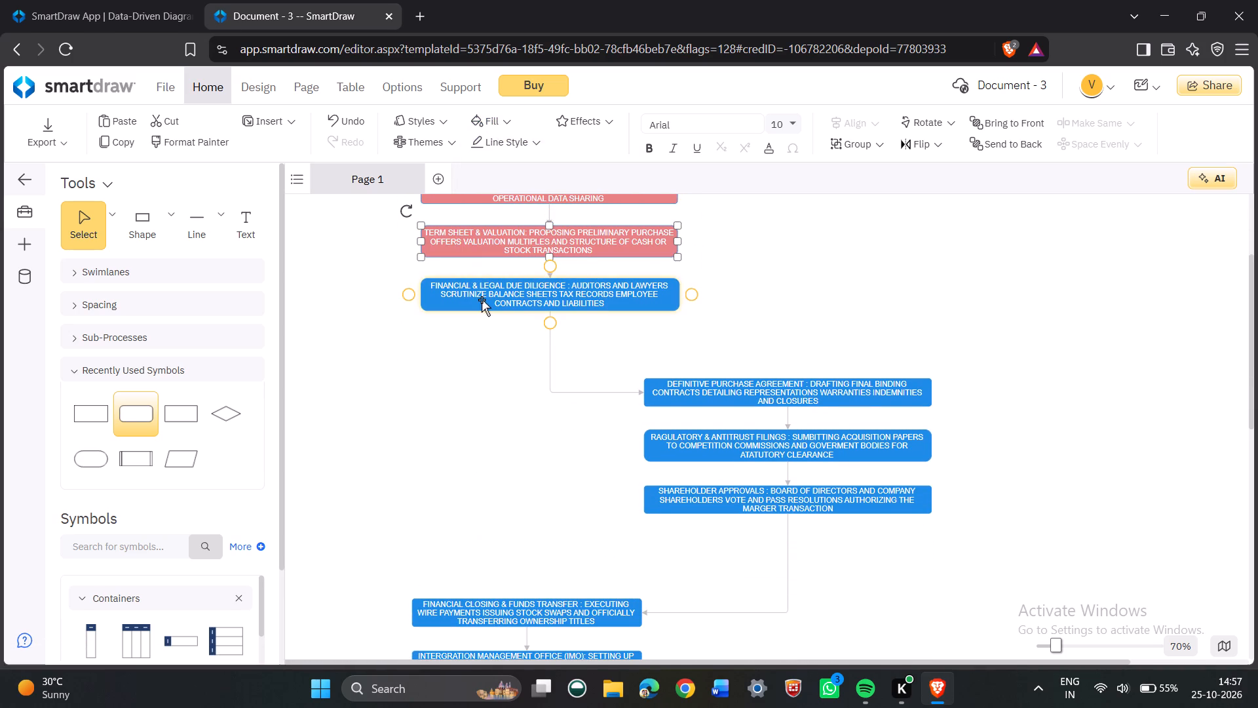
click(482, 300)
click(486, 121)
click(488, 182)
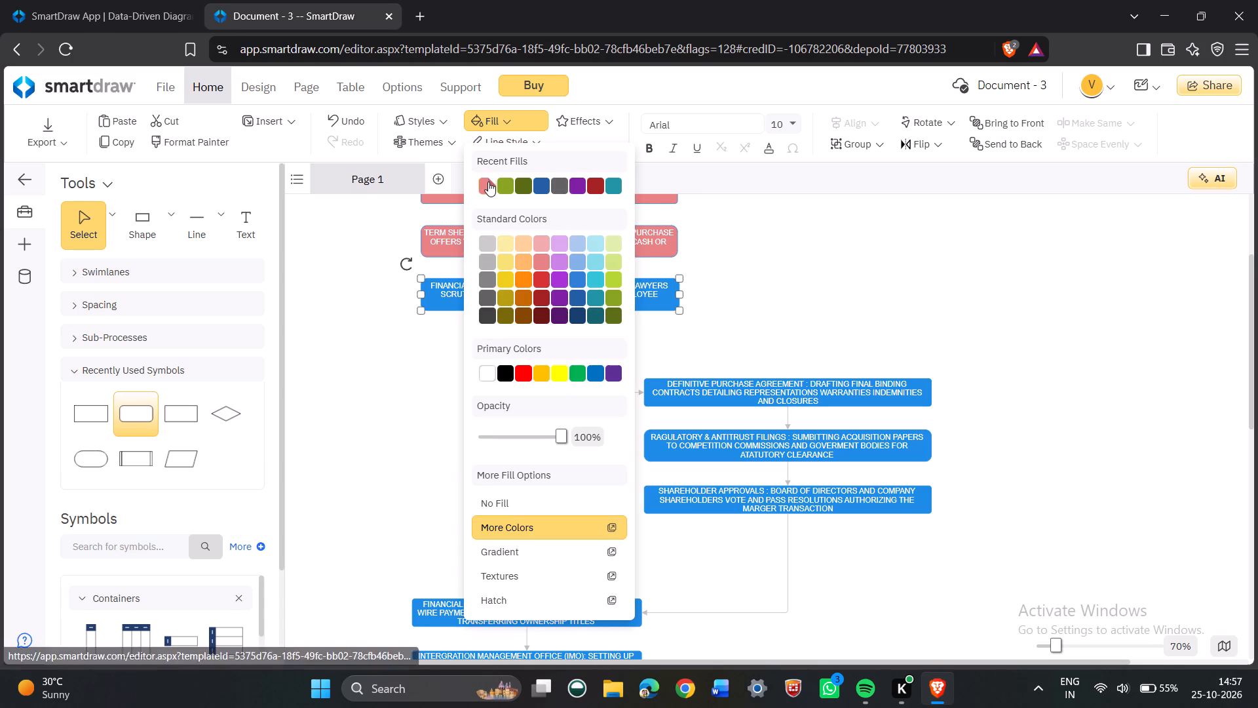
Fill the DEFINITIVE PURCHASE AGREEMENT, RAGULATORY & ANTITRUST FILINGS and SHAREHOLDER APPROVALS boxes with the same light red.
scroll(493, 353, up, 6)
scroll(493, 353, down, 2)
click(721, 390)
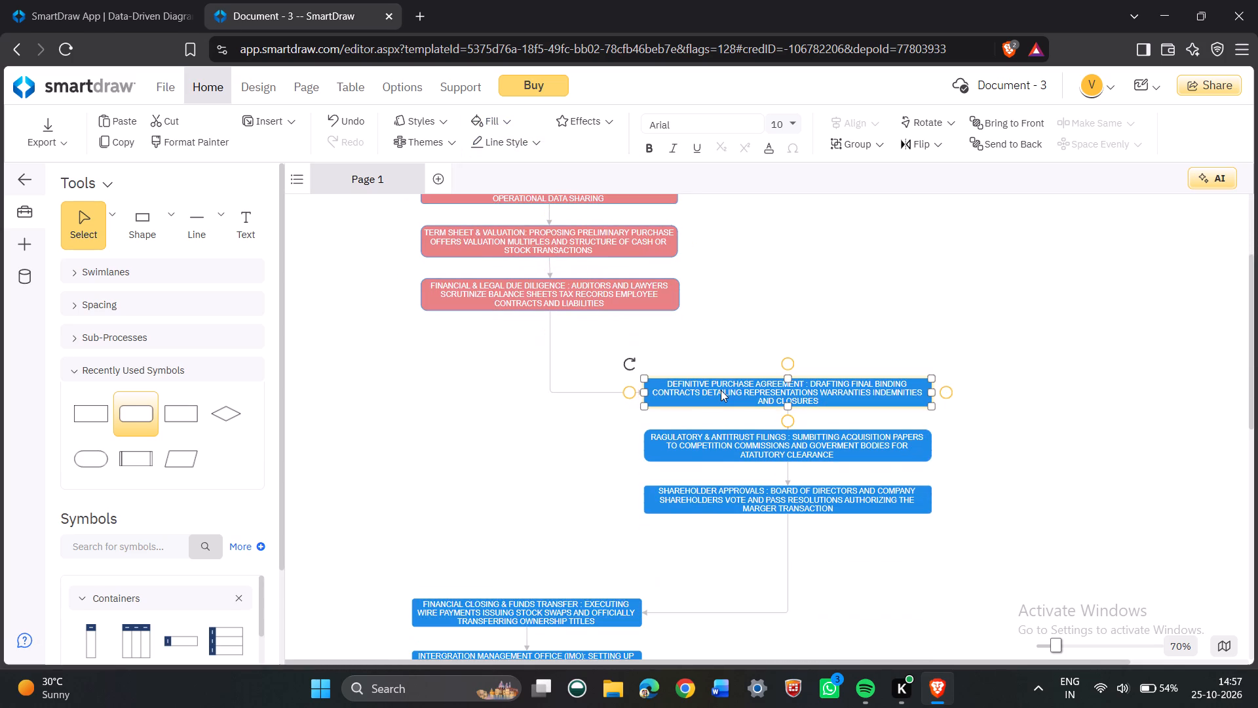
click(523, 121)
click(489, 184)
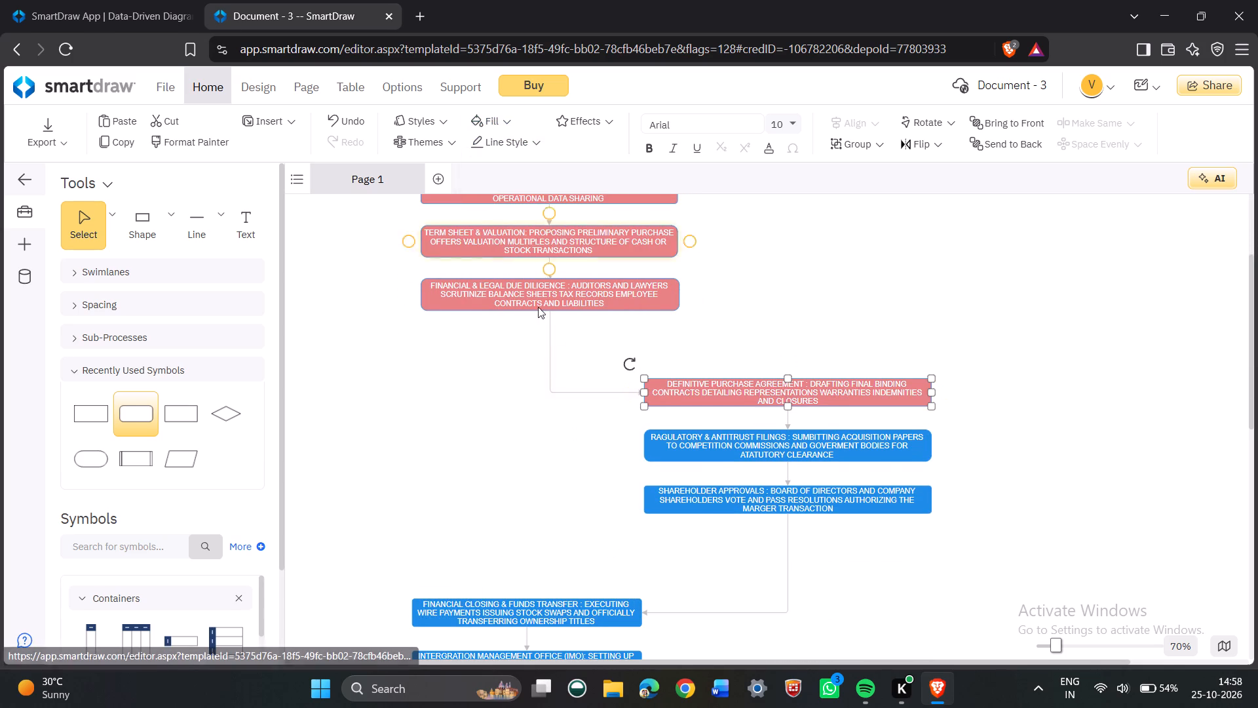
scroll(559, 329, down, 1)
click(562, 390)
click(690, 351)
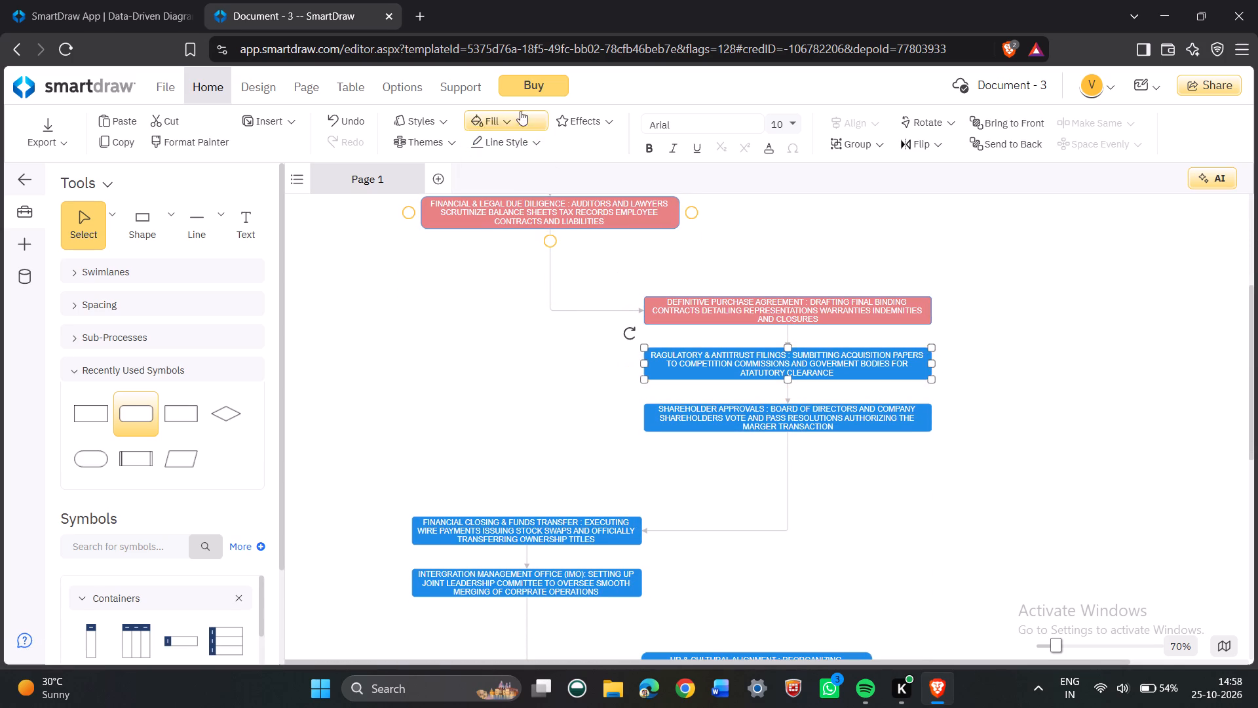
click(508, 115)
click(485, 192)
scroll(527, 317, down, 1)
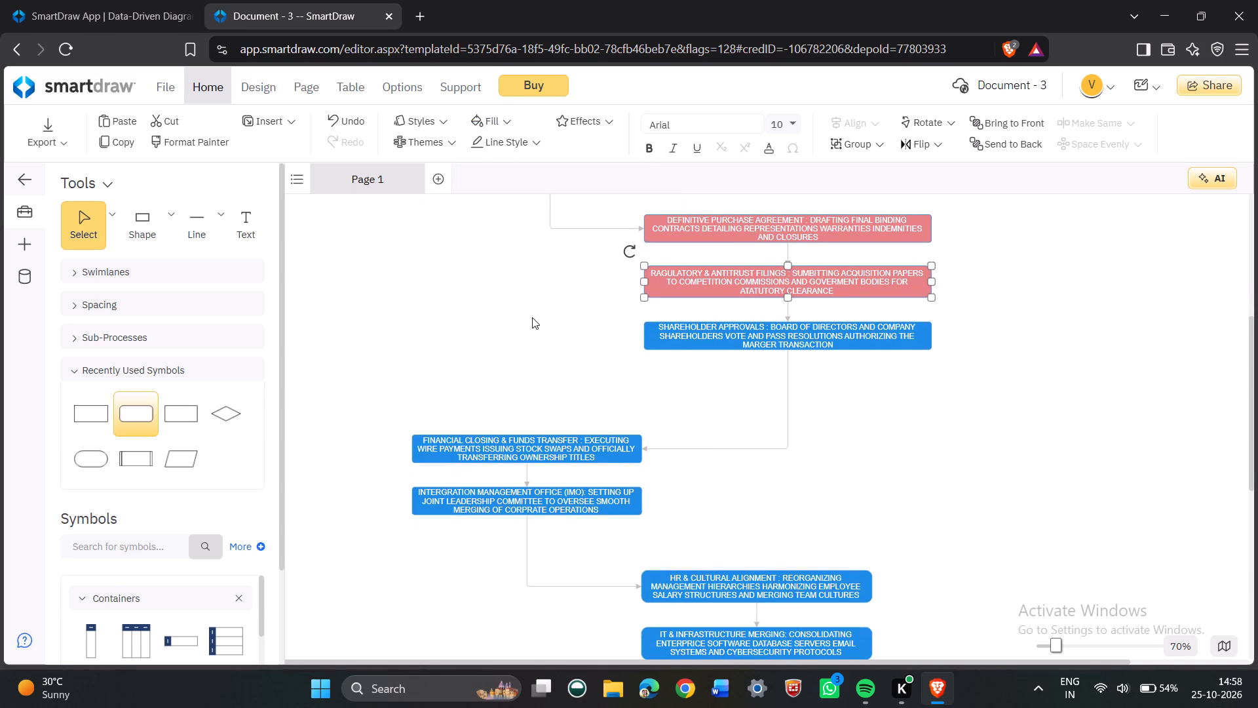
click(711, 328)
click(492, 117)
click(491, 190)
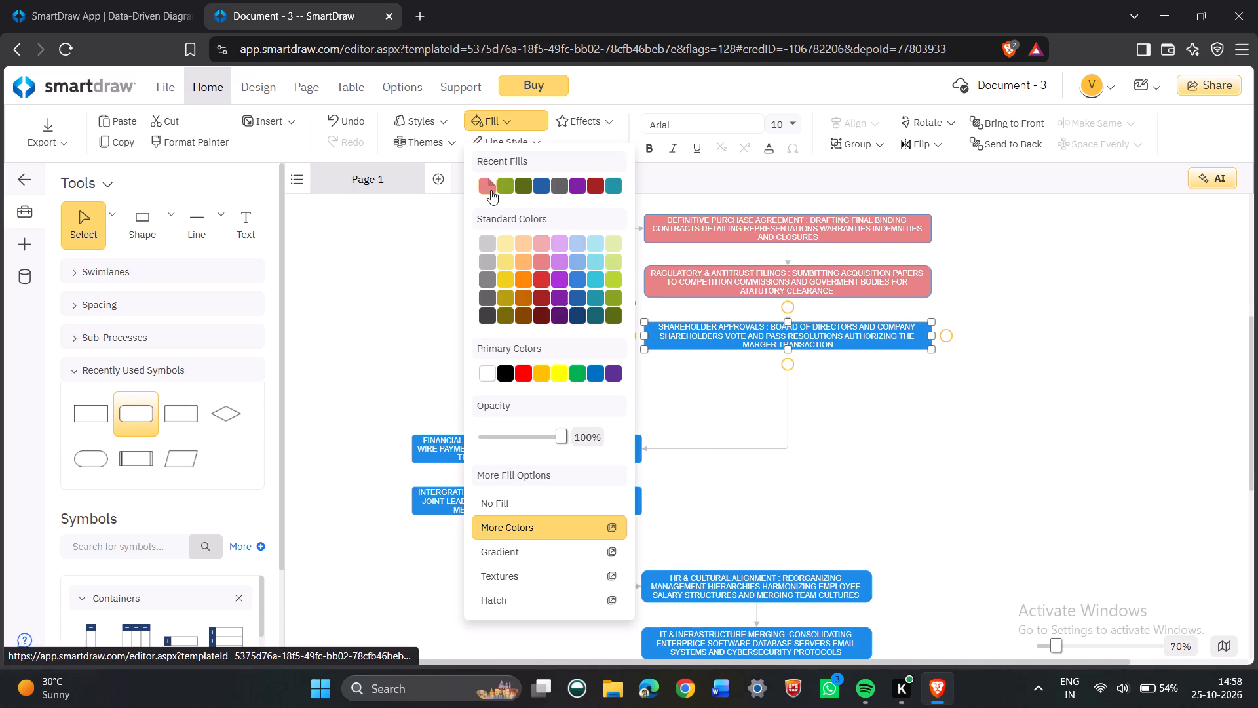
Fill the FINANCIAL CLOSING & FUNDS TRANSFER and INTERGRATION MANAGEMENT OFFICE (IMO) boxes with the same light red.
scroll(491, 257, down, 2)
click(486, 273)
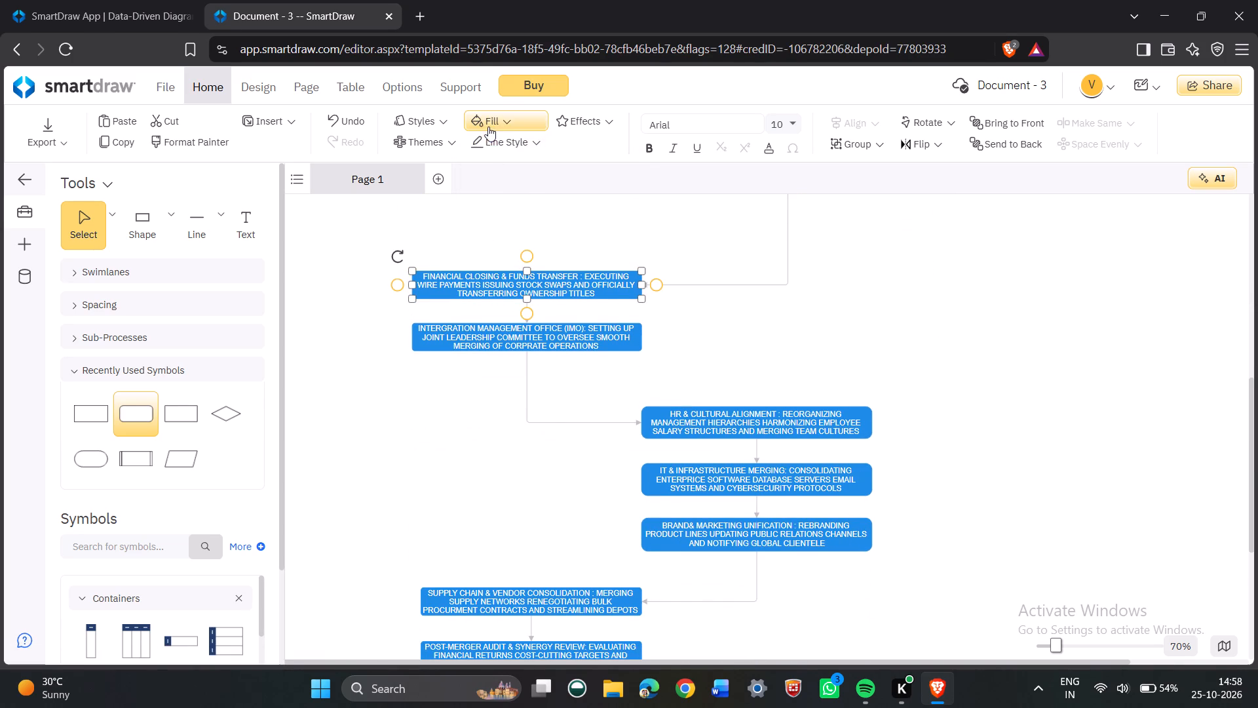
click(488, 127)
click(487, 182)
scroll(487, 190, down, 1)
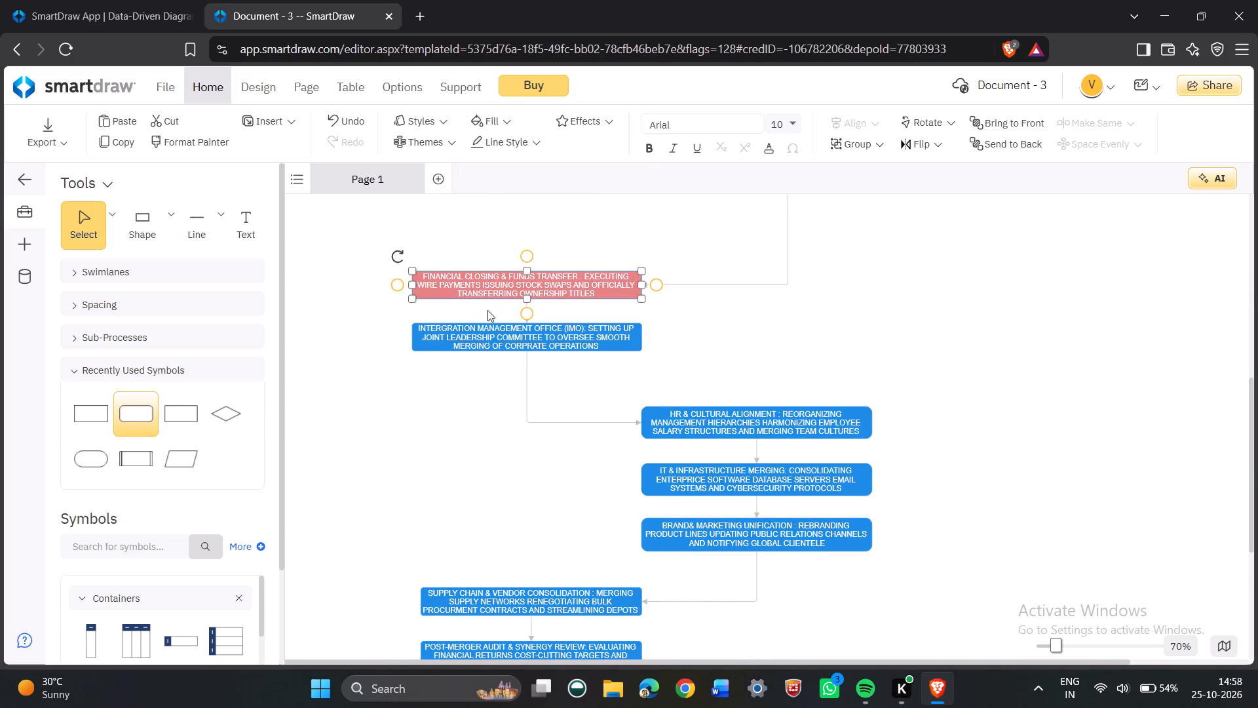
click(487, 314)
click(487, 324)
click(514, 107)
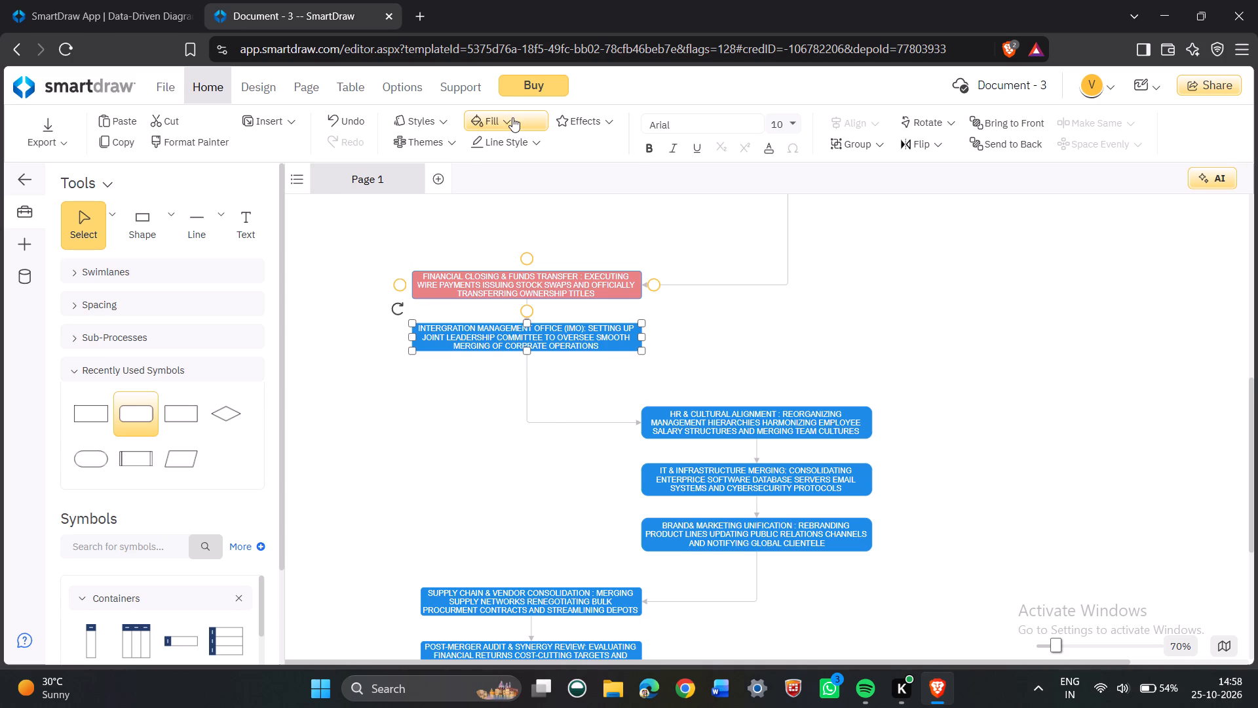
click(512, 117)
click(490, 183)
Fill the HR & CULTURAL ALIGNMENT, IT & INFRASTRUCTURE MERGING and BRAND& MARKETING UNIFICATION boxes with the same light red.
scroll(654, 559, down, 1)
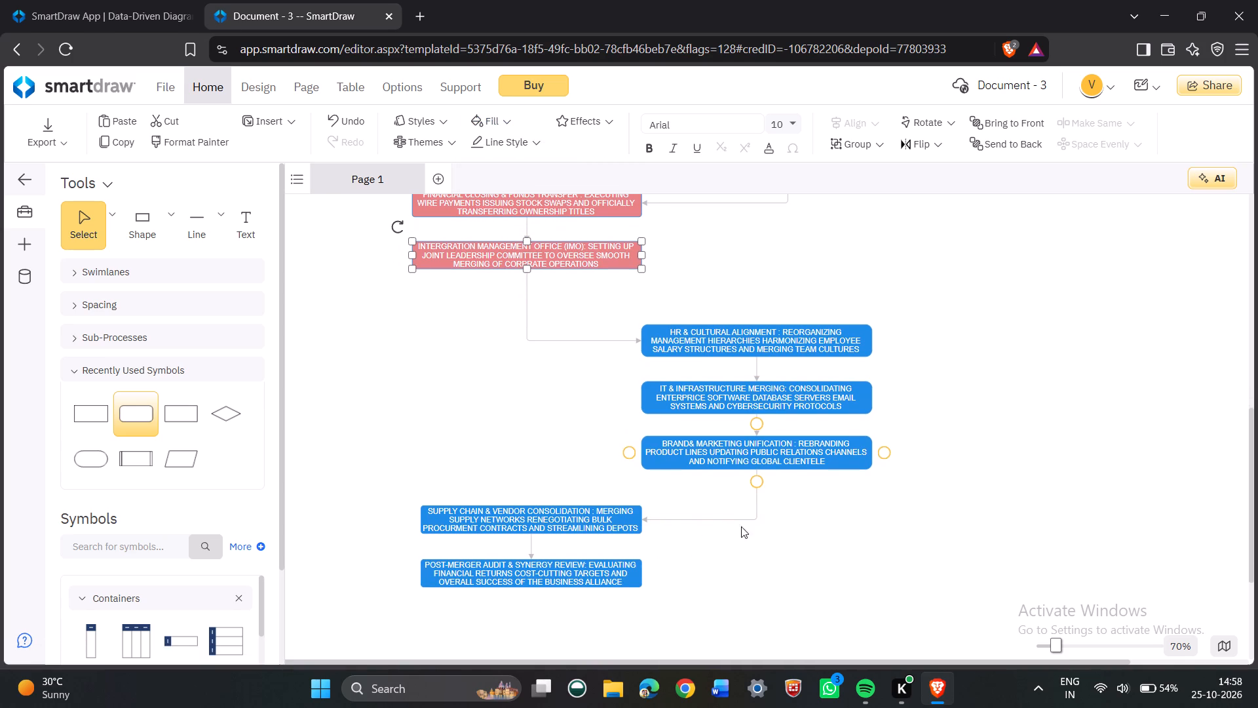
click(693, 359)
click(487, 125)
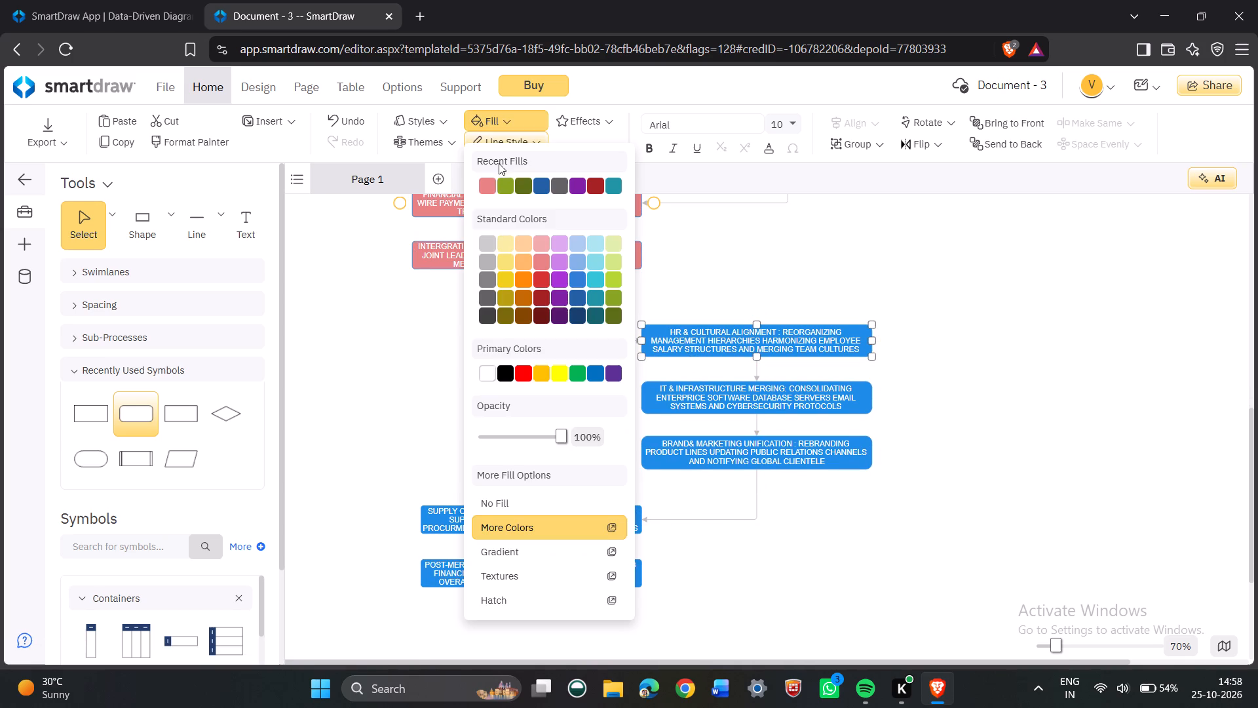
click(493, 182)
click(696, 390)
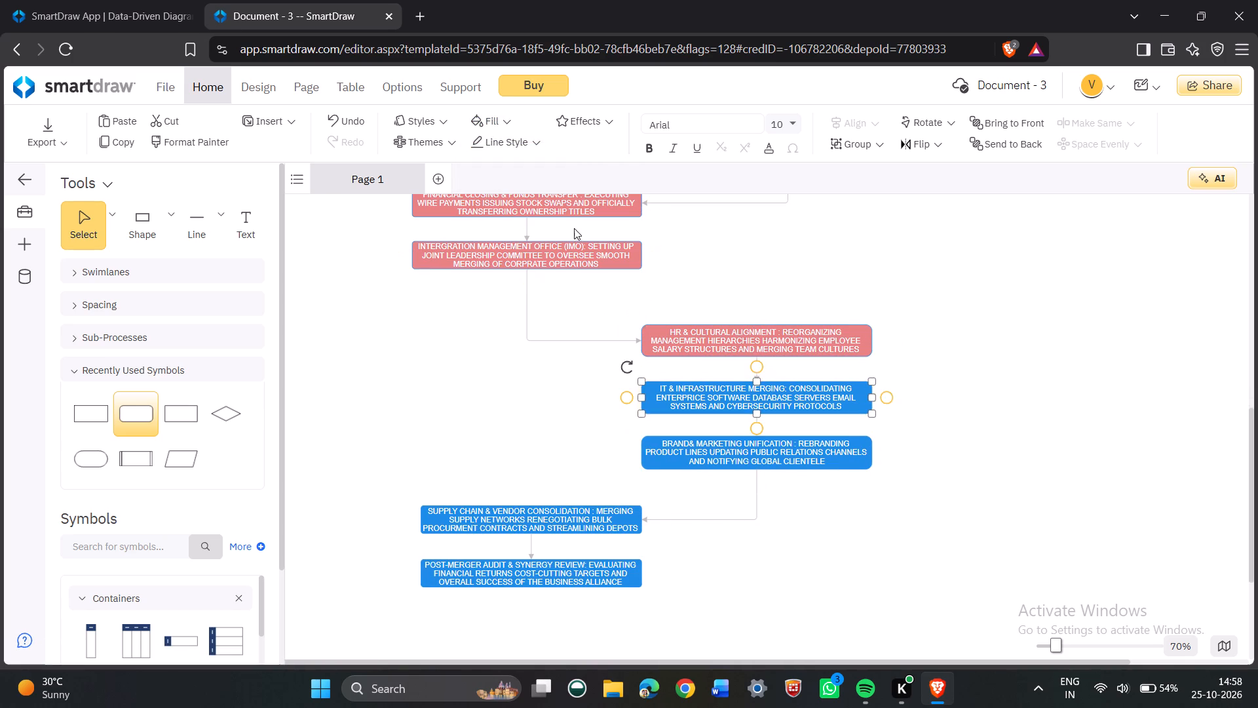
click(513, 125)
click(490, 189)
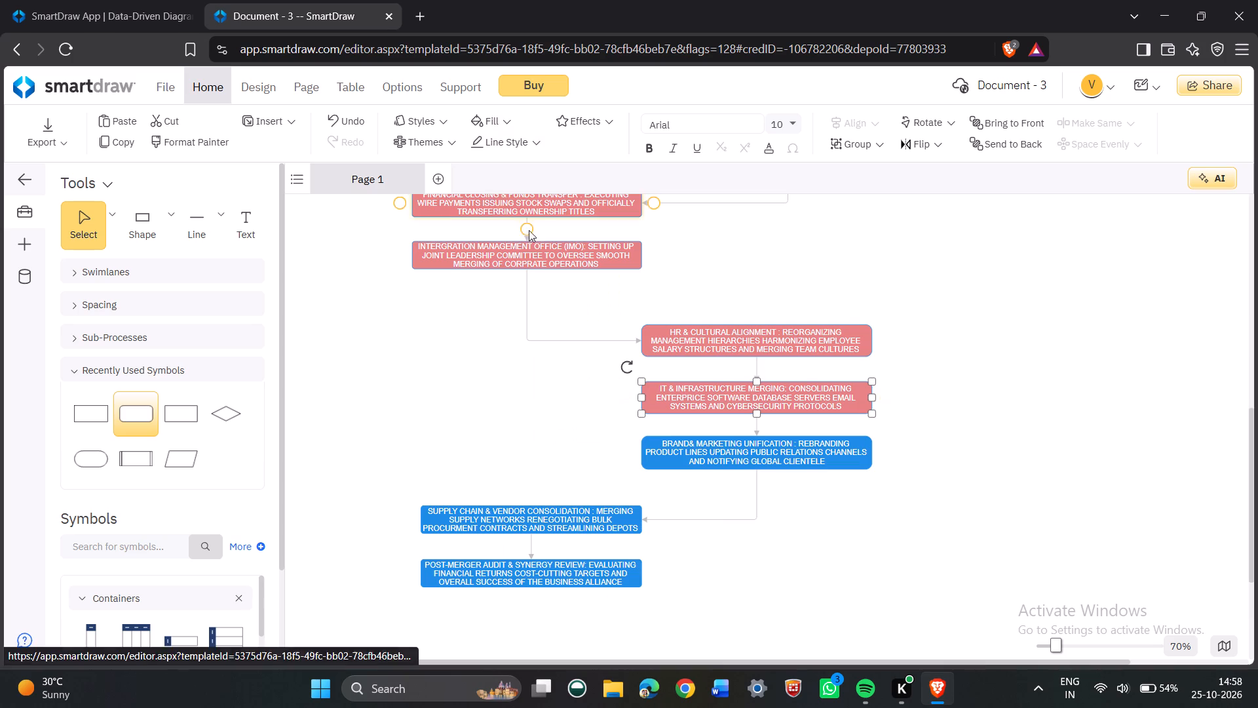
scroll(681, 362, down, 1)
click(683, 371)
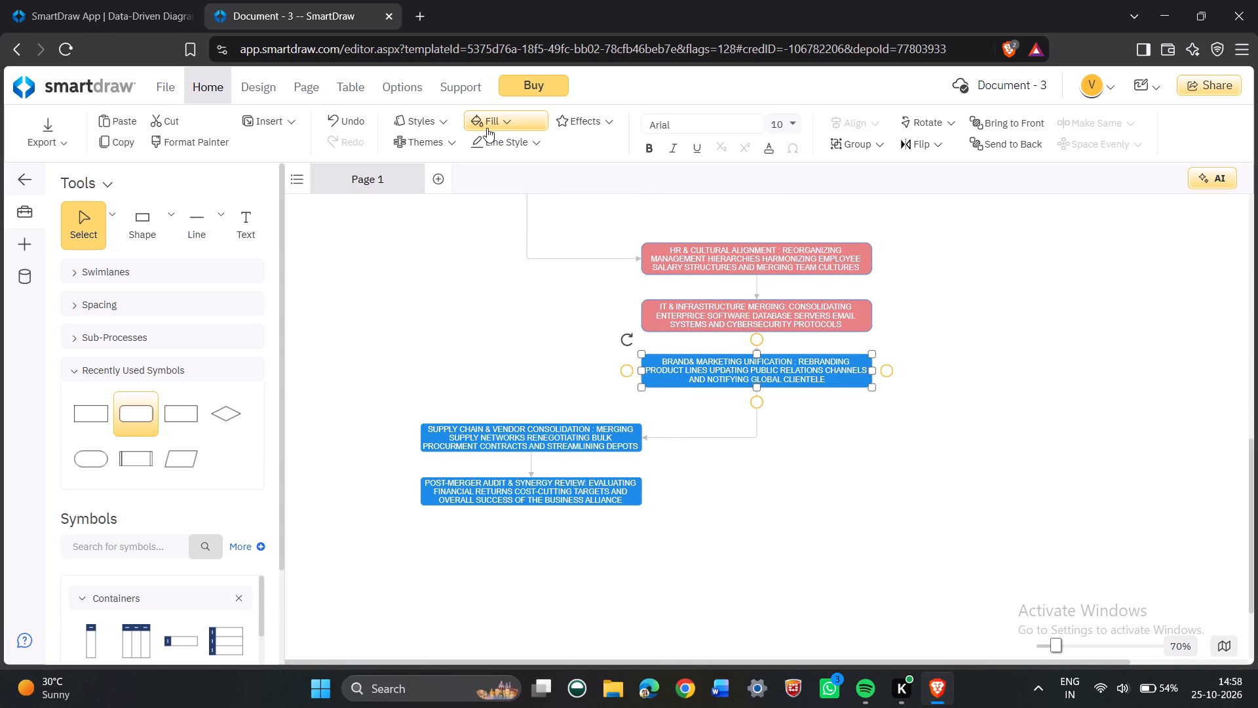
click(487, 128)
click(482, 187)
Fill the SUPPLY CHAIN & VENDOR CONSOLIDATION and POST-MERGER AUDIT & SYNERGY REVIEW boxes with the same light red.
click(520, 430)
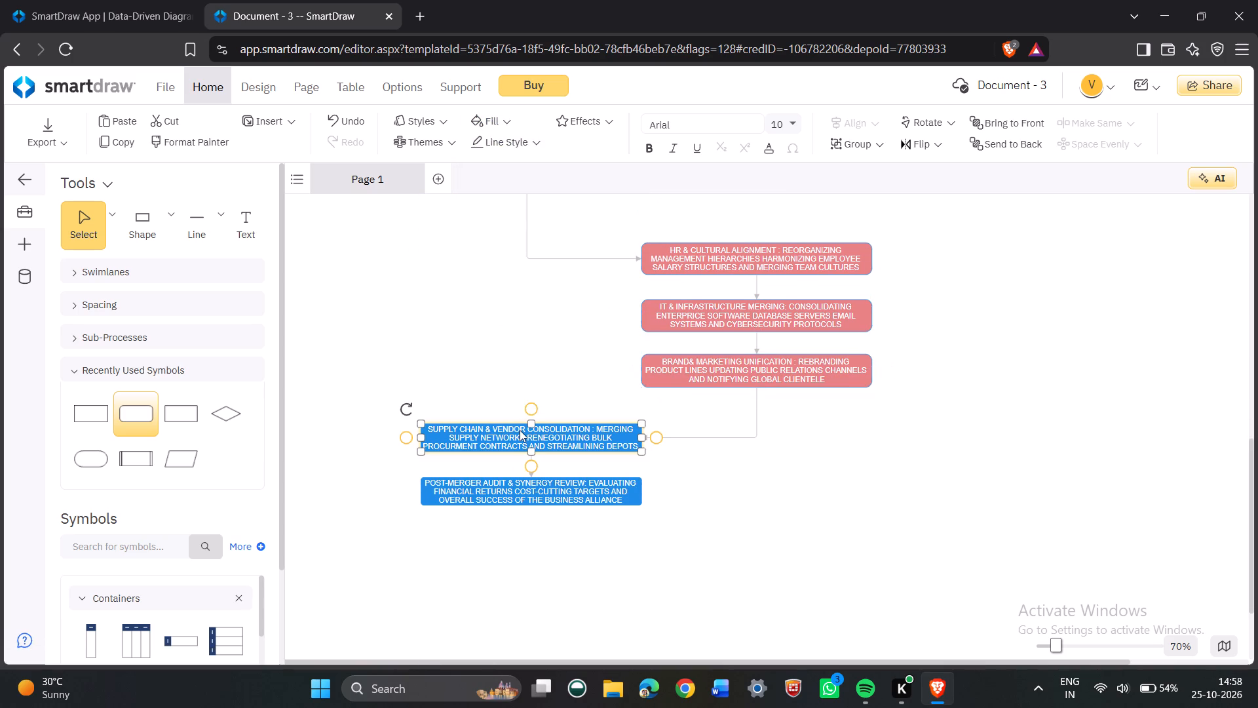
click(509, 123)
click(491, 185)
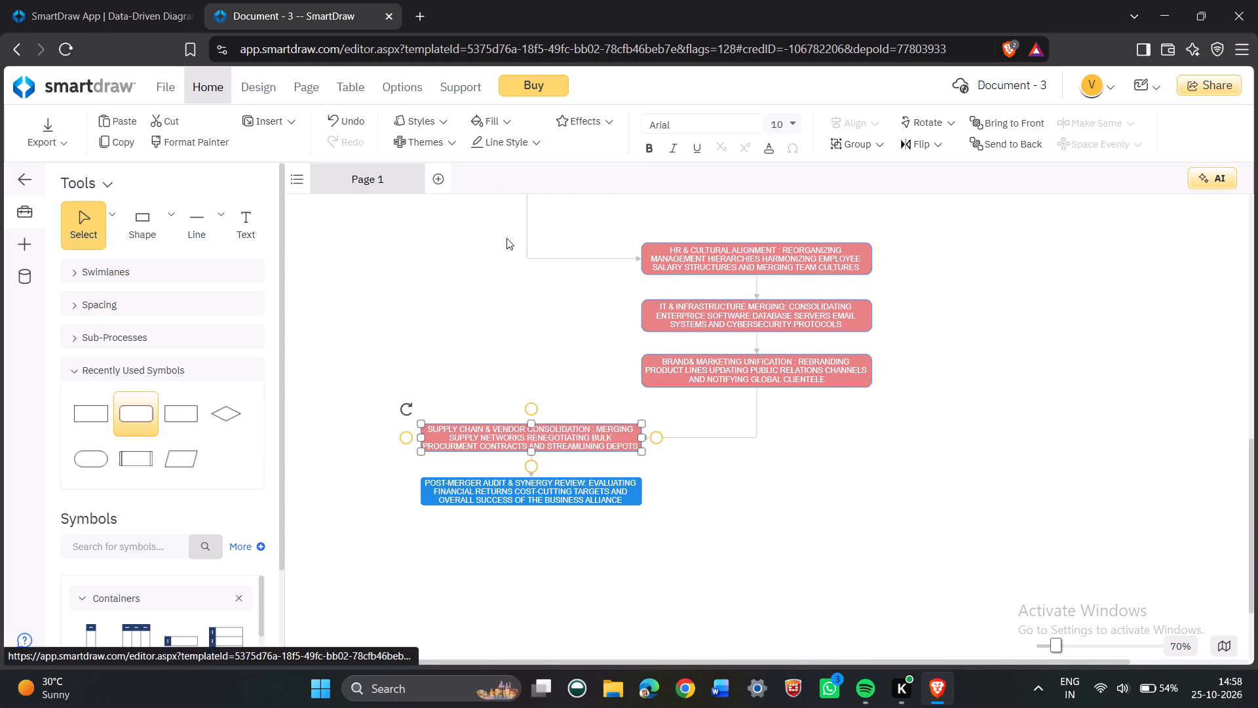
scroll(509, 278, down, 2)
click(508, 359)
click(483, 128)
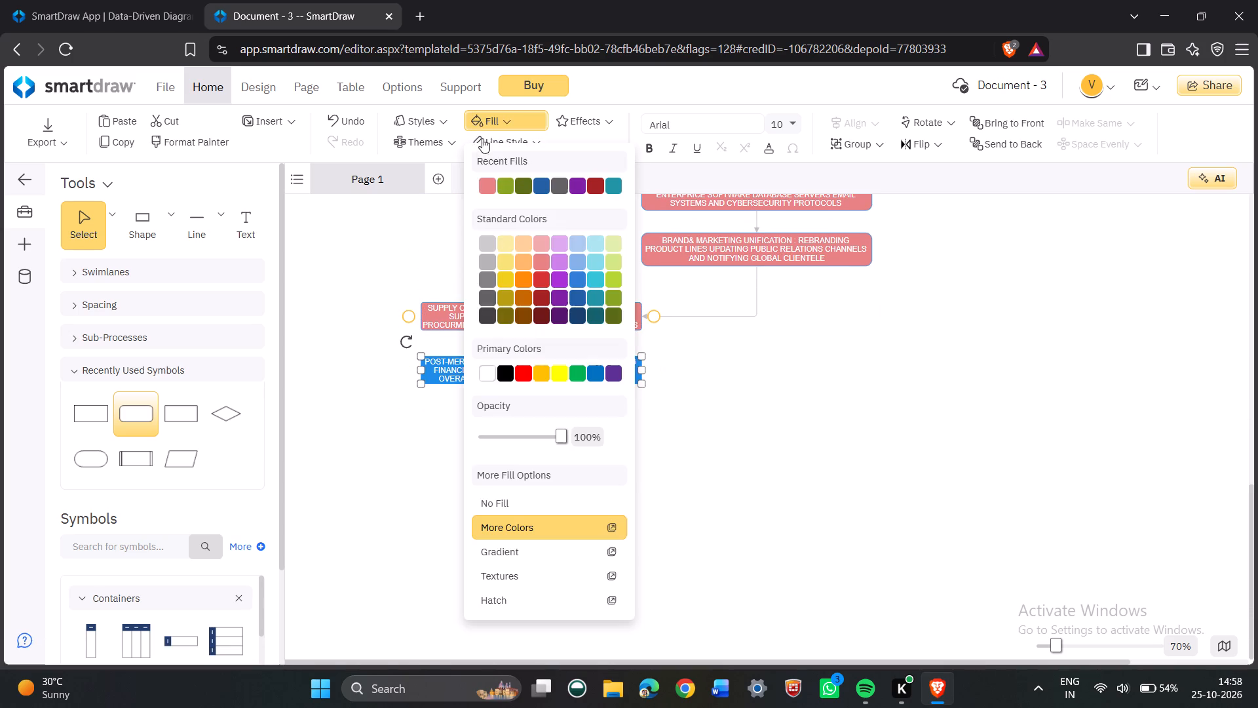
click(482, 190)
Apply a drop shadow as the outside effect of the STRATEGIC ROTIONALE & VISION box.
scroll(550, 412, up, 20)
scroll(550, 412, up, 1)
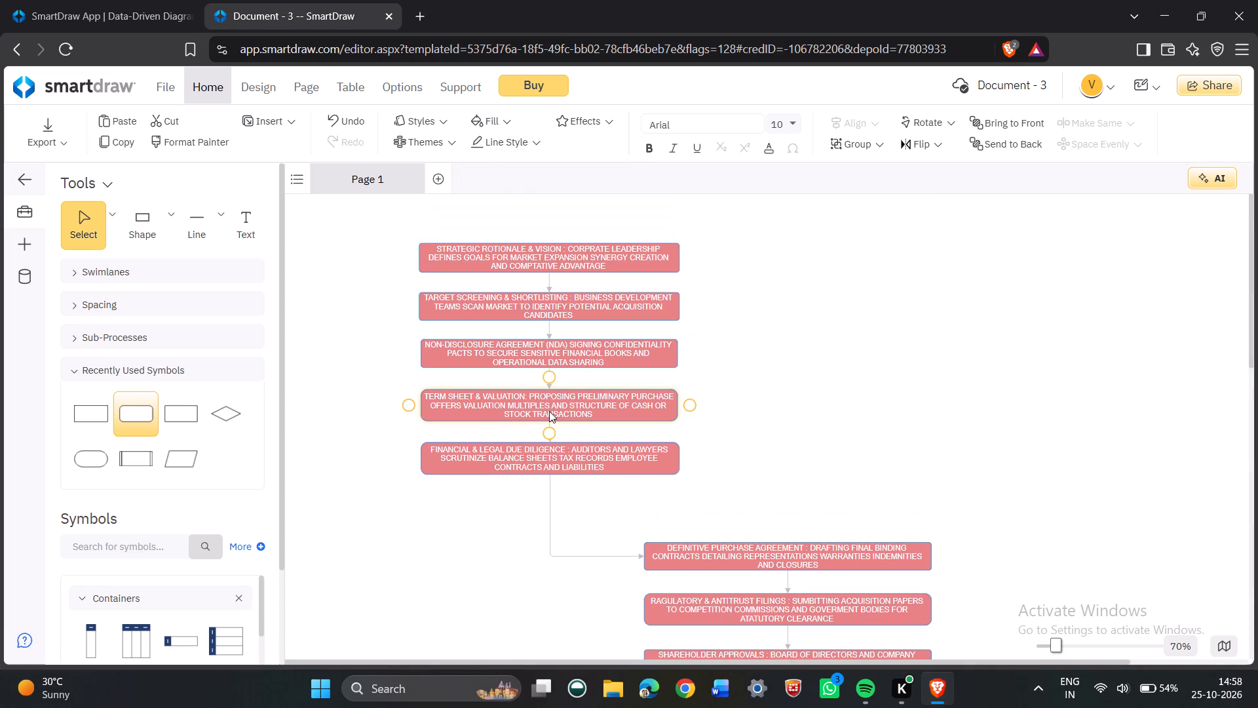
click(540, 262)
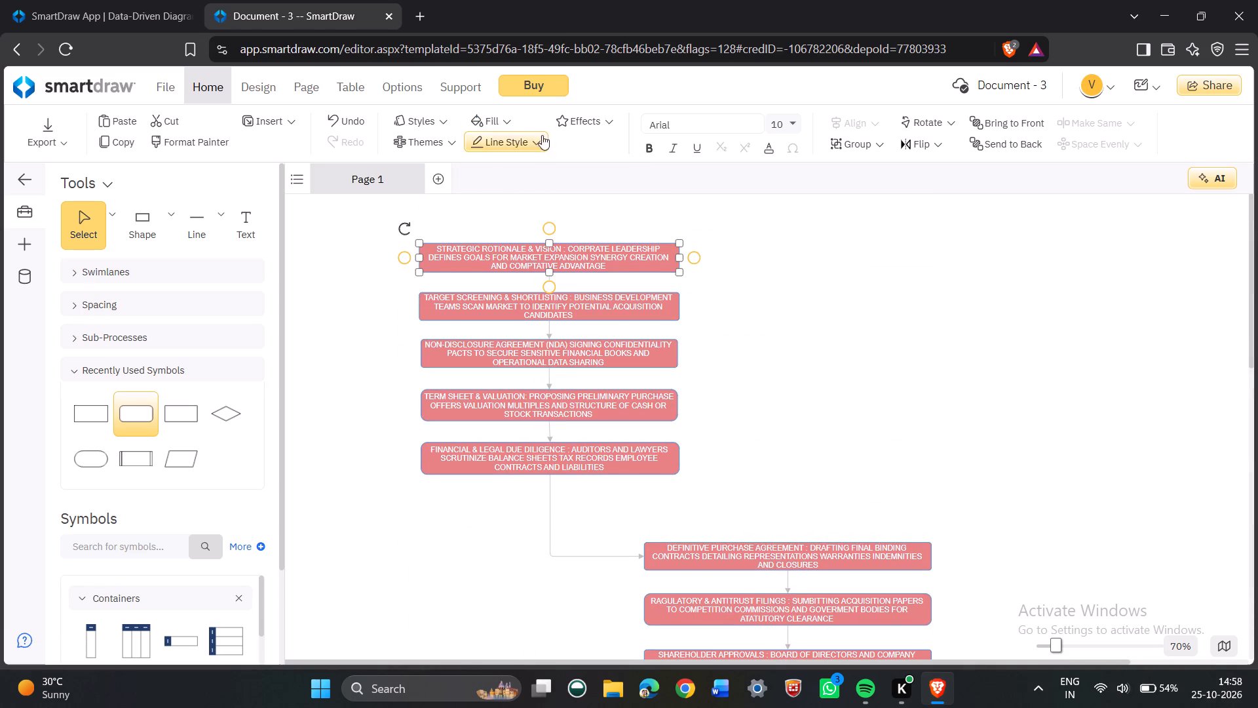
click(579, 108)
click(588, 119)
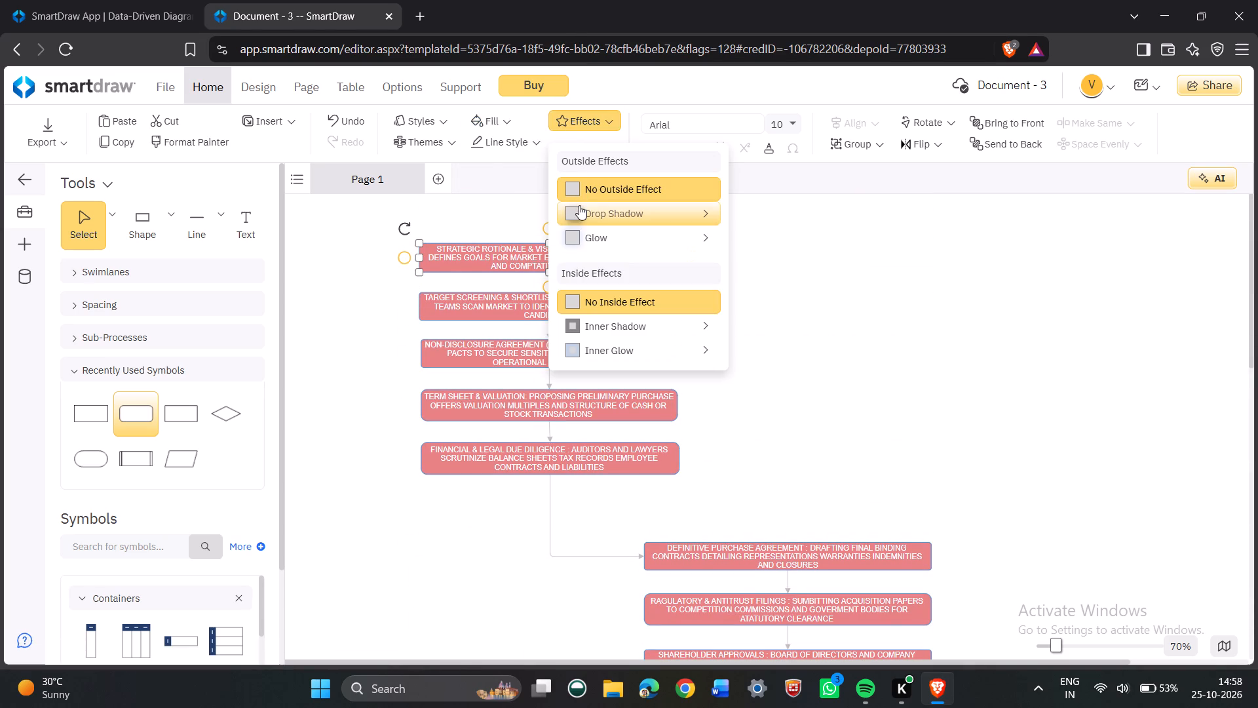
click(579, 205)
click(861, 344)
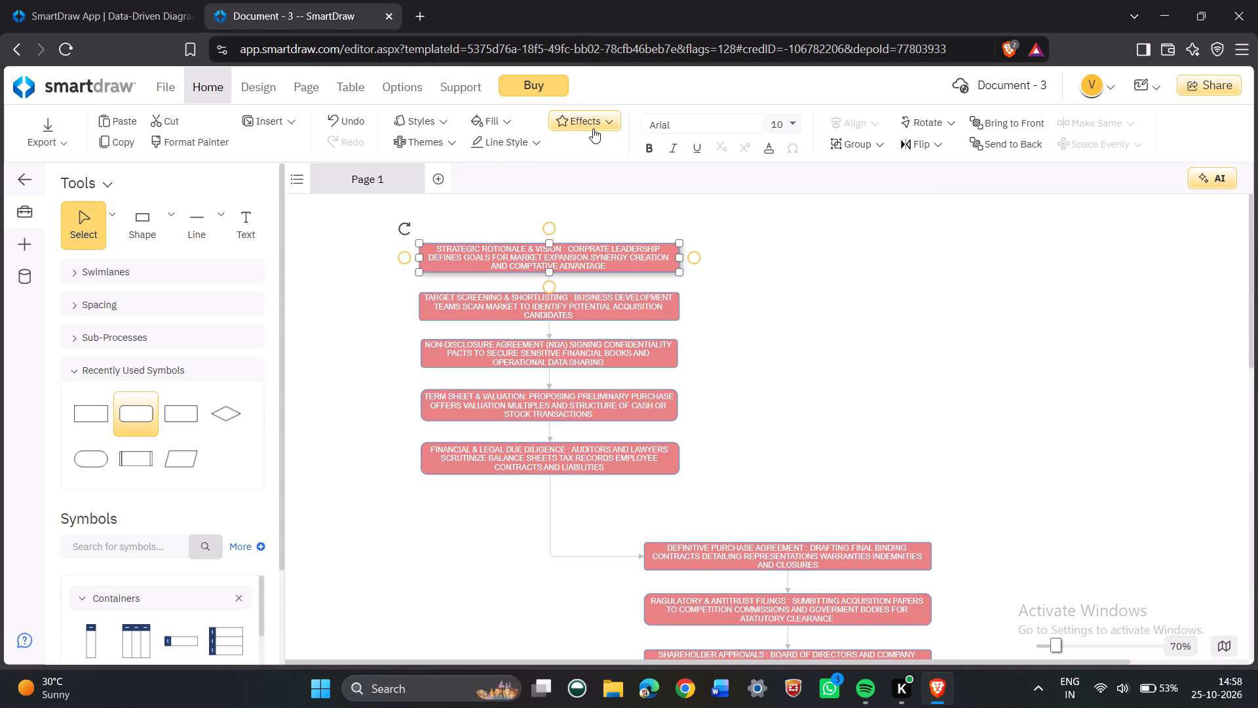
Set the outside effect of the STRATEGIC ROTIONALE & VISION box to a blue glow.
click(593, 128)
click(598, 237)
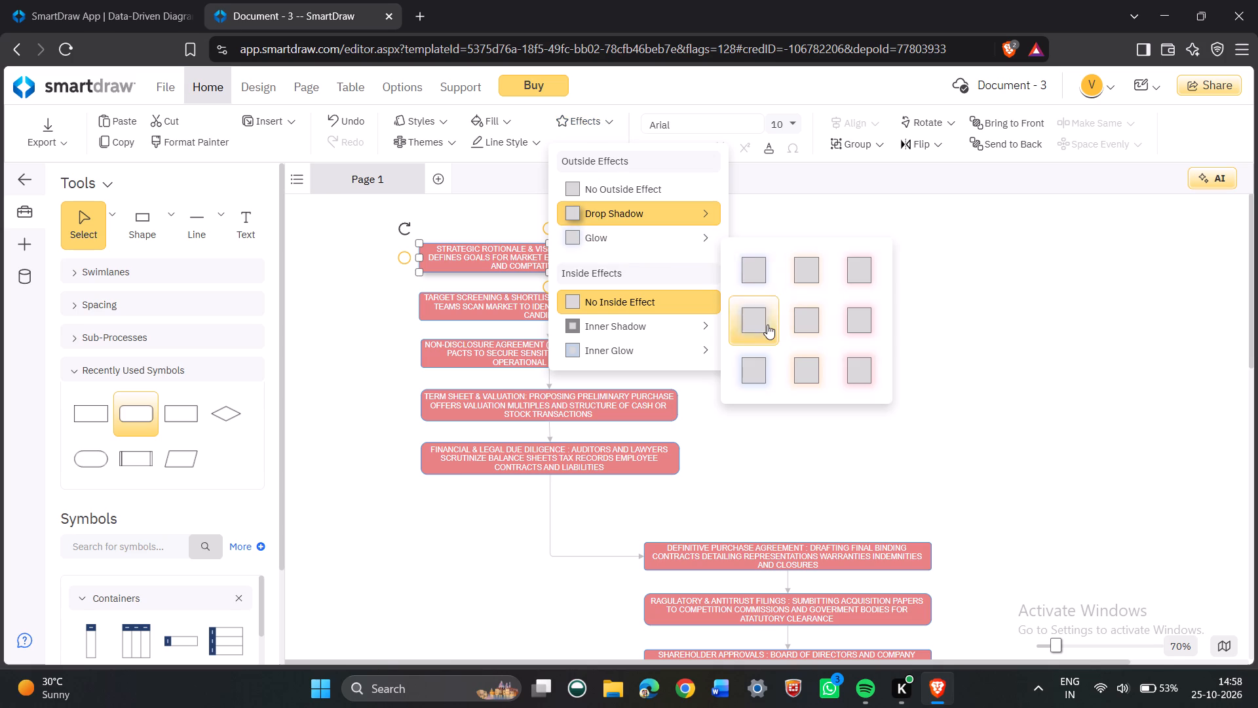
click(767, 324)
Add an inner shadow that darkens the upper edge of the STRATEGIC ROTIONALE & VISION box, and deselect it.
click(595, 112)
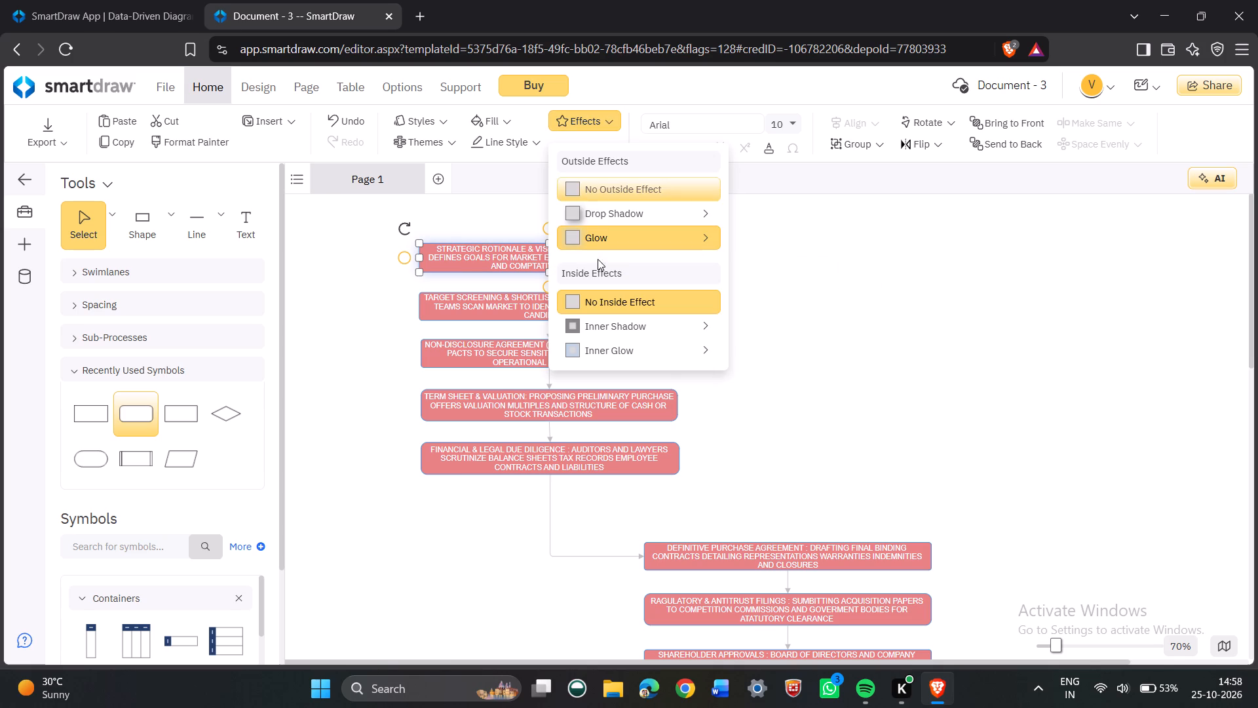
click(601, 326)
click(853, 406)
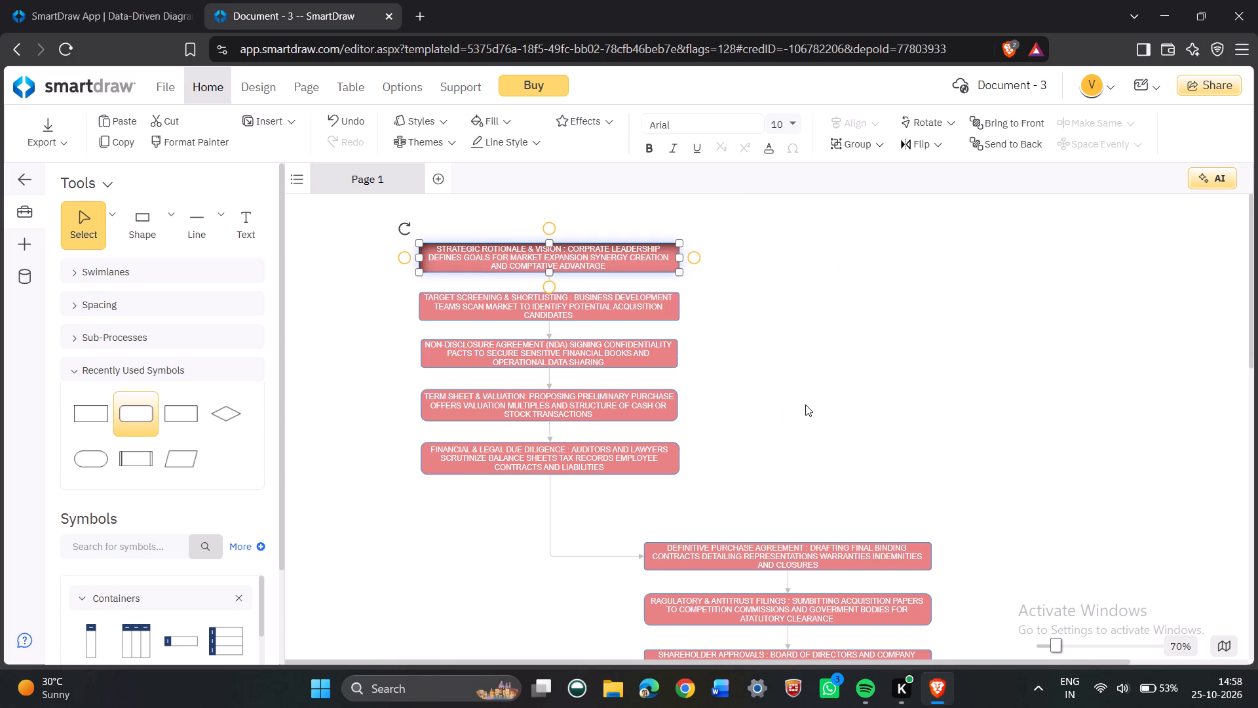
click(805, 404)
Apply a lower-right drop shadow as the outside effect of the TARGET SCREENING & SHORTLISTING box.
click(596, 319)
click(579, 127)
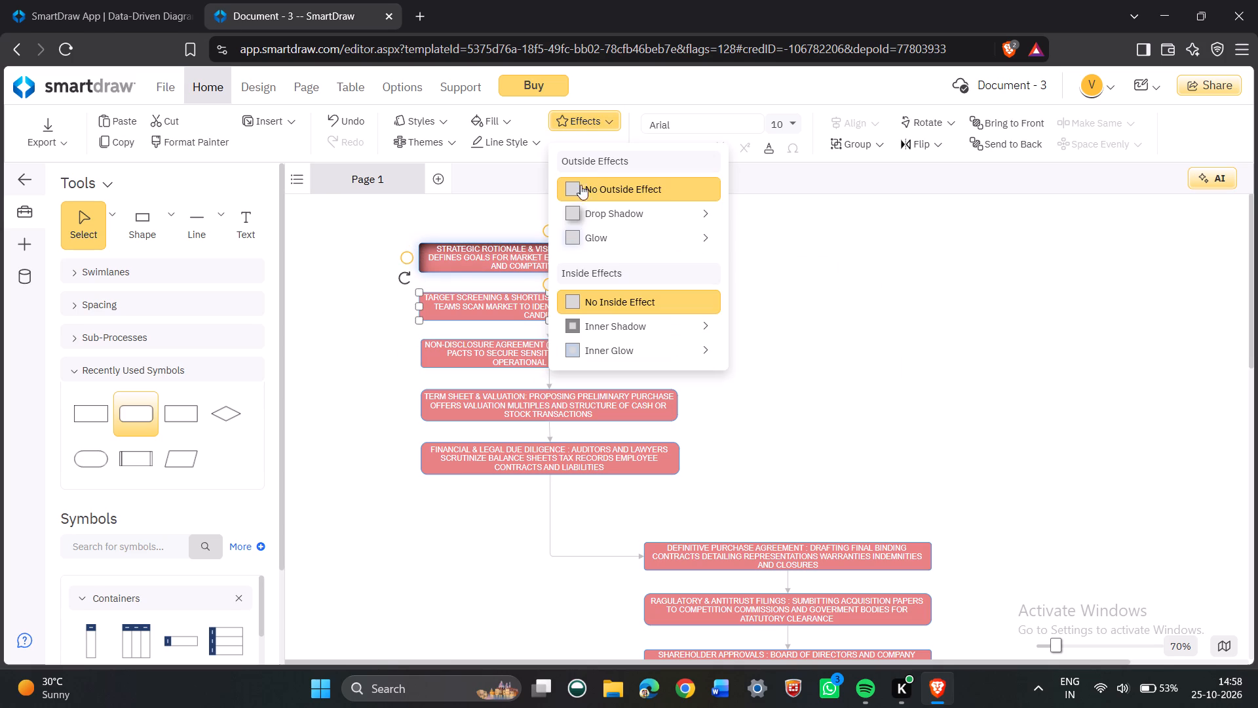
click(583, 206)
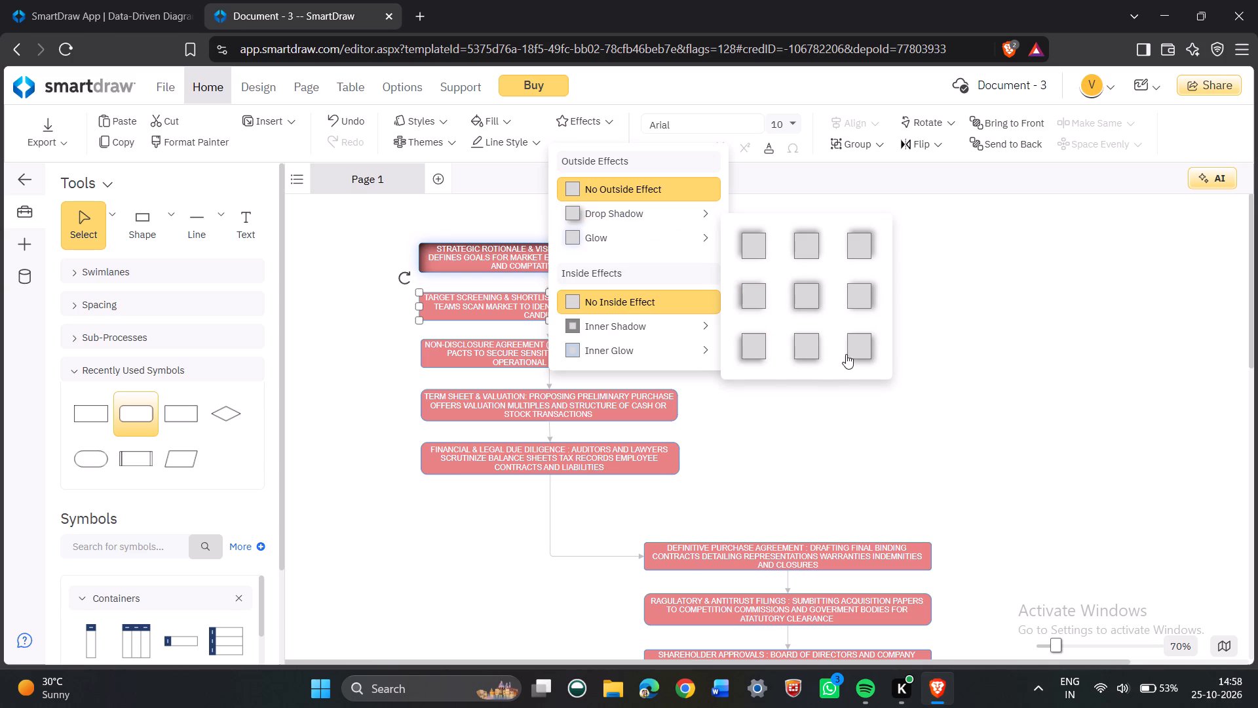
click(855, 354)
Set the TARGET SCREENING & SHORTLISTING box's outside effect to a medium blue glow and add an inner shadow darkening its upper edge.
click(605, 127)
click(603, 229)
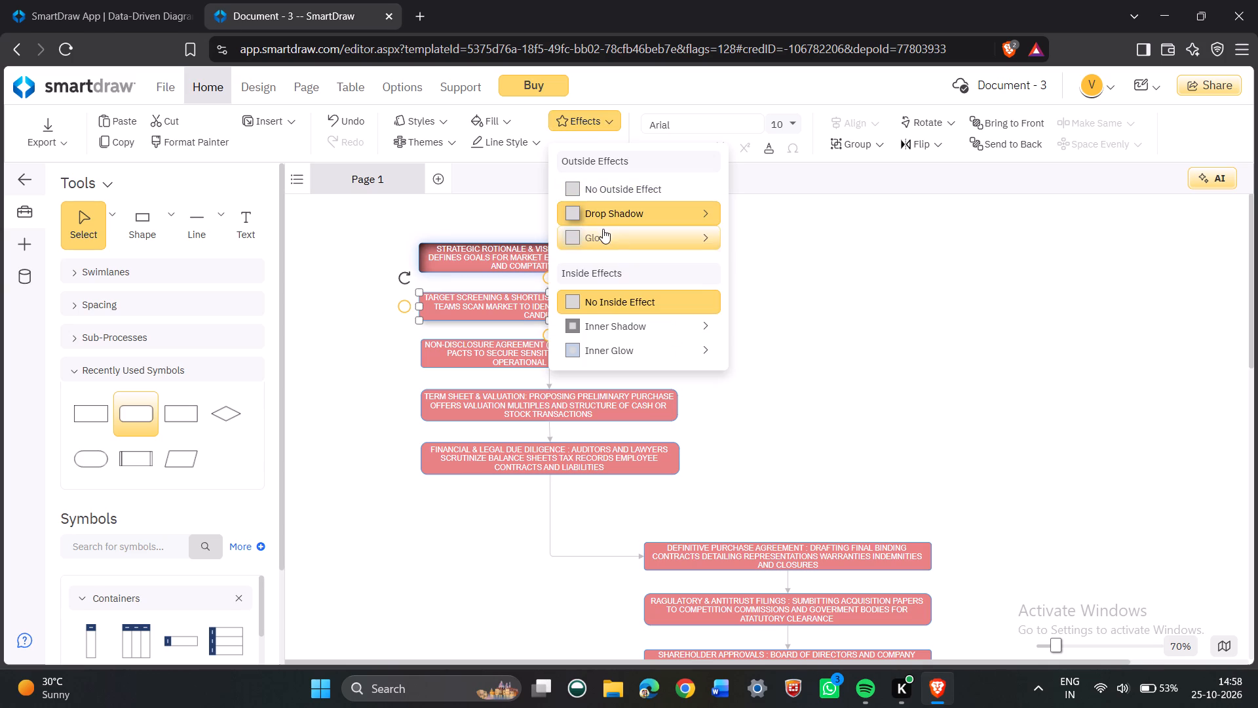
click(738, 321)
drag(604, 125, 604, 132)
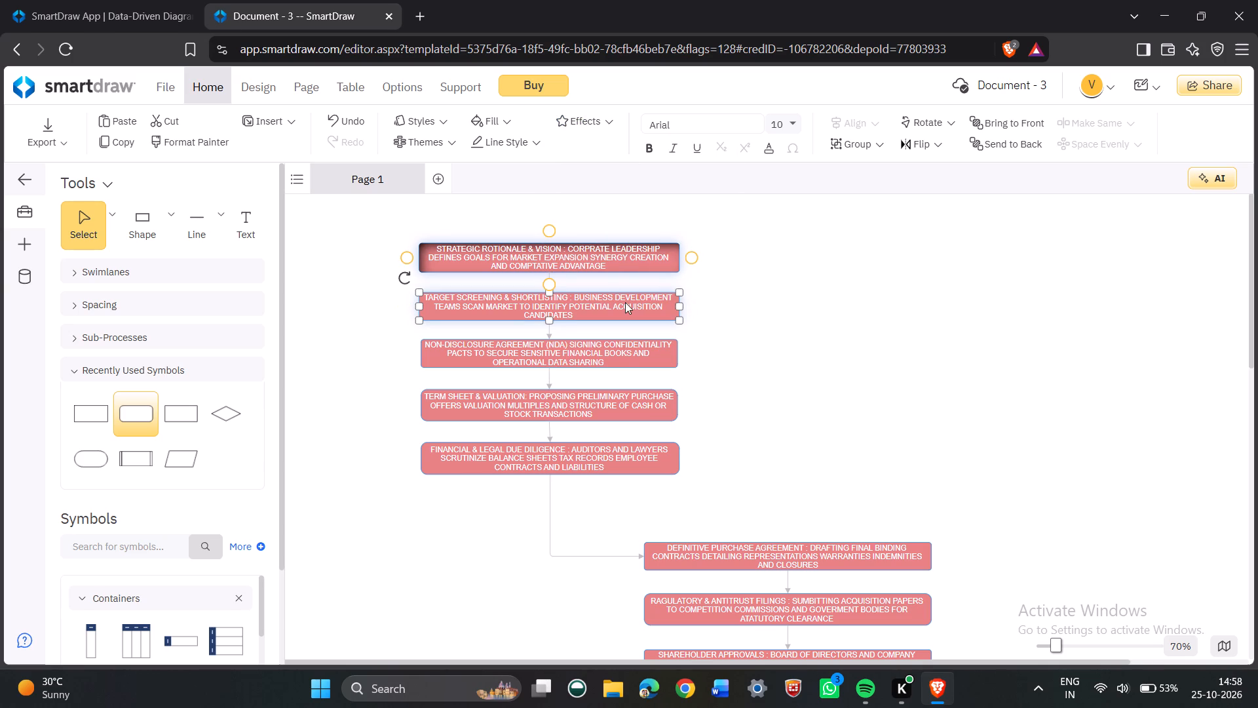
drag(573, 128, 573, 140)
click(575, 130)
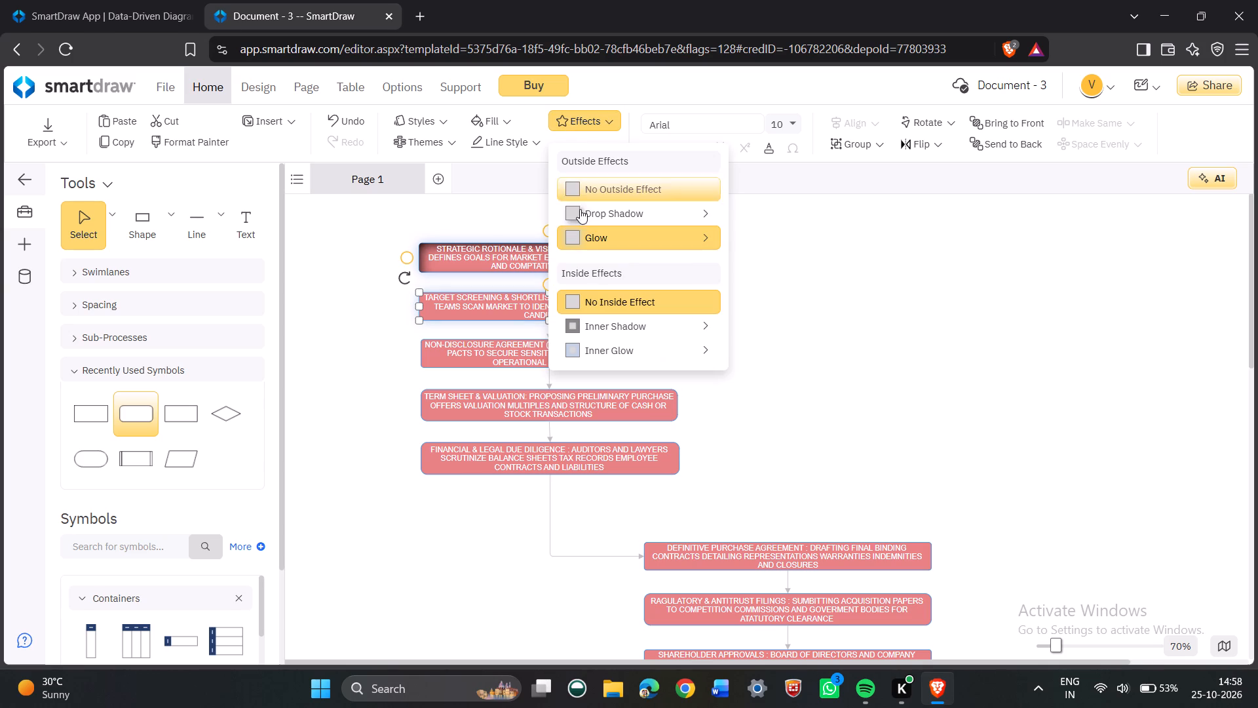
click(596, 323)
click(860, 398)
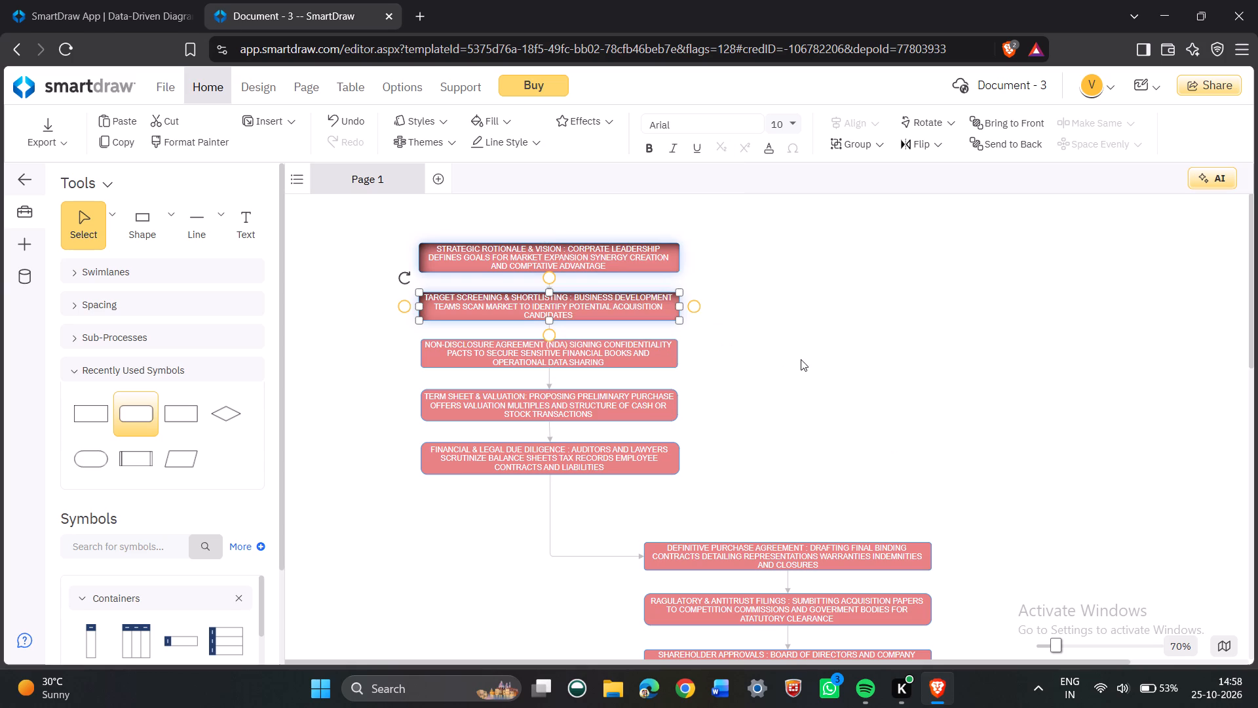
click(797, 363)
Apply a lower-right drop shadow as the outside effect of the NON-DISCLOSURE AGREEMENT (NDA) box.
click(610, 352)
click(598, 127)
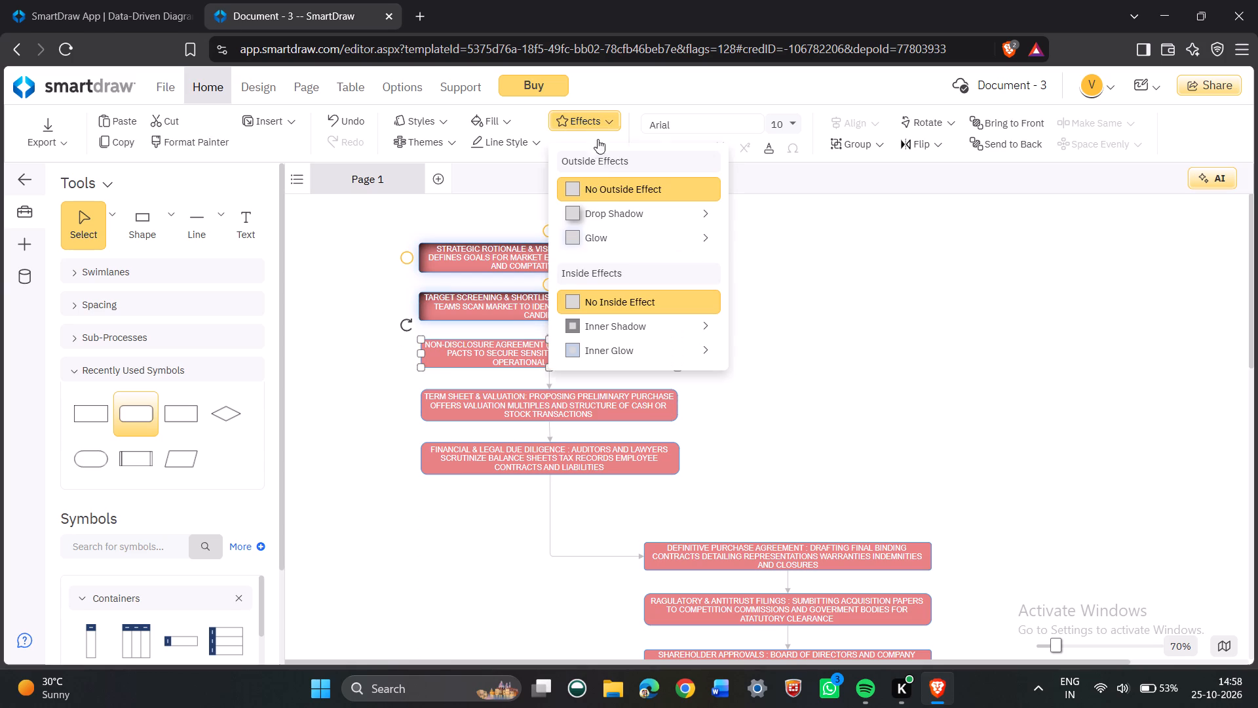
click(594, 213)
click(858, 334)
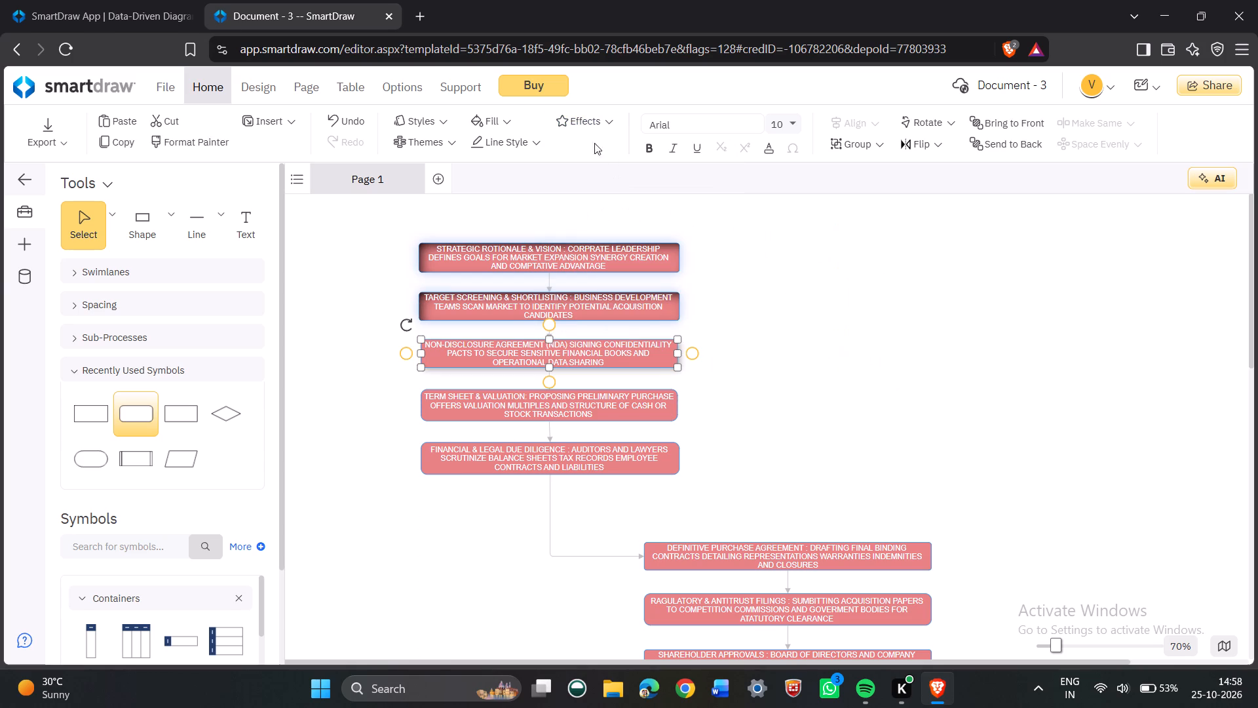
Set the NON-DISCLOSURE AGREEMENT (NDA) box's outside effect to a medium blue glow and add an inner shadow darkening its upper edge.
click(585, 123)
click(596, 229)
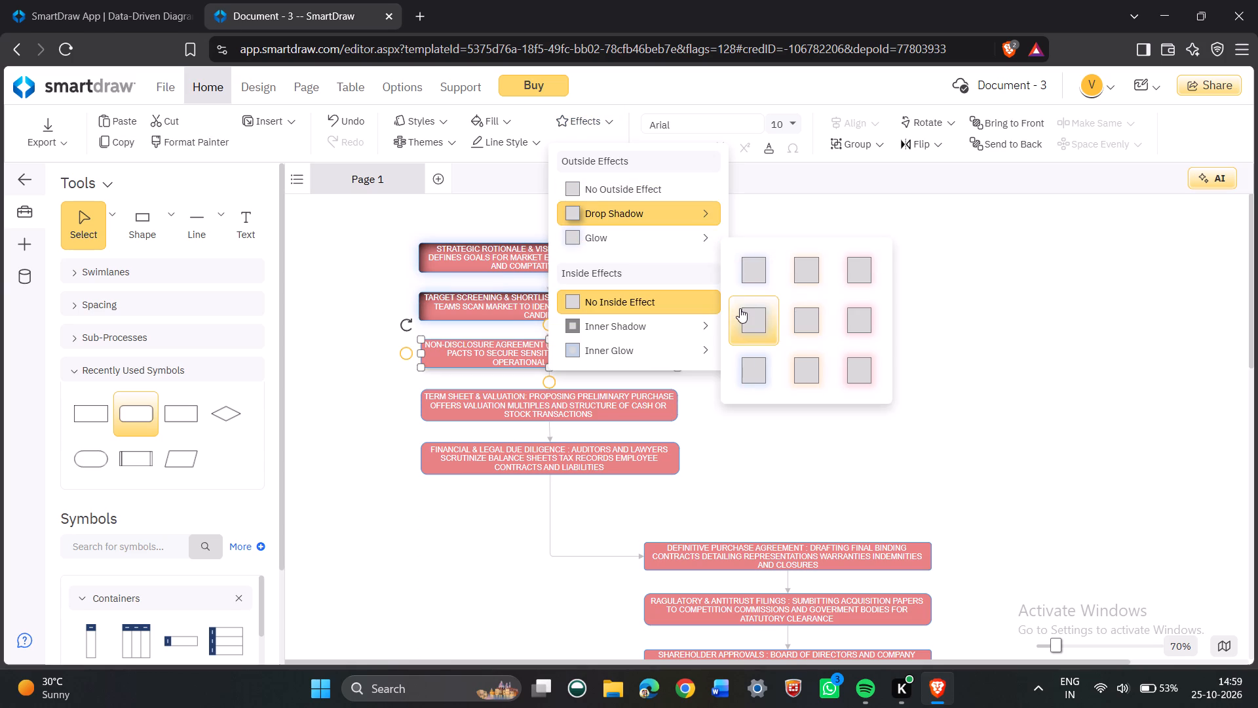
click(740, 308)
drag(604, 117, 606, 128)
click(625, 324)
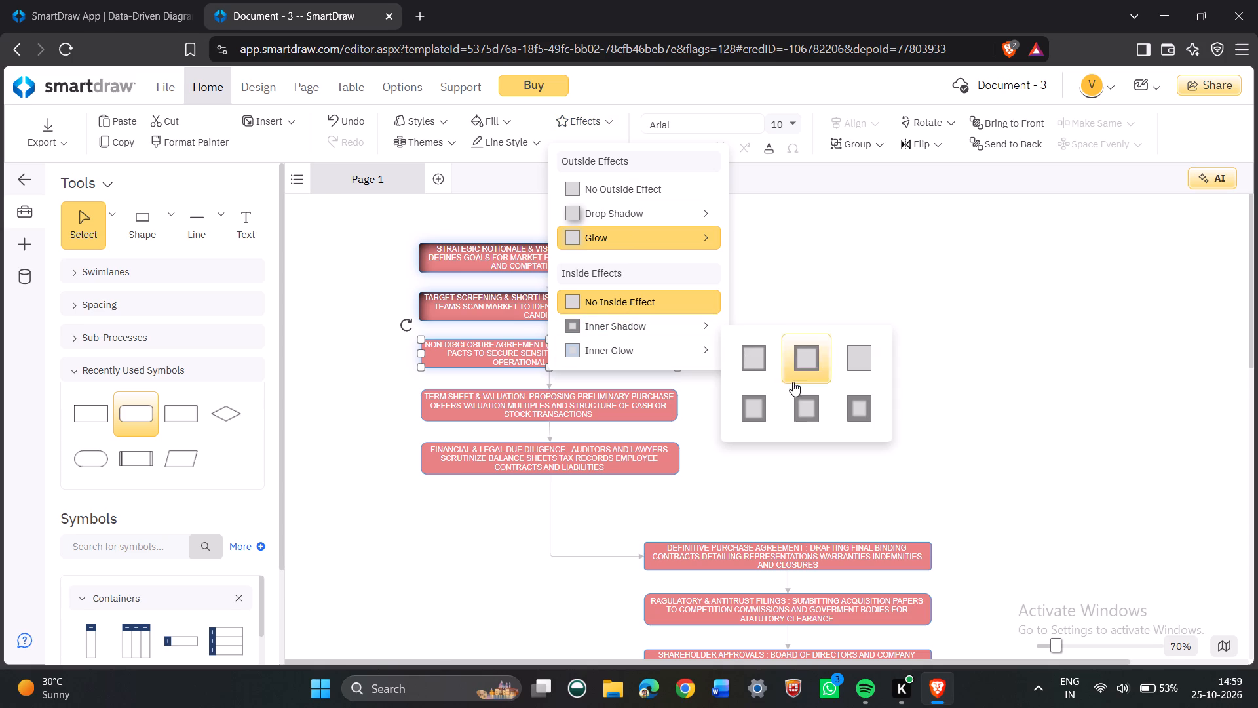
click(849, 413)
click(769, 414)
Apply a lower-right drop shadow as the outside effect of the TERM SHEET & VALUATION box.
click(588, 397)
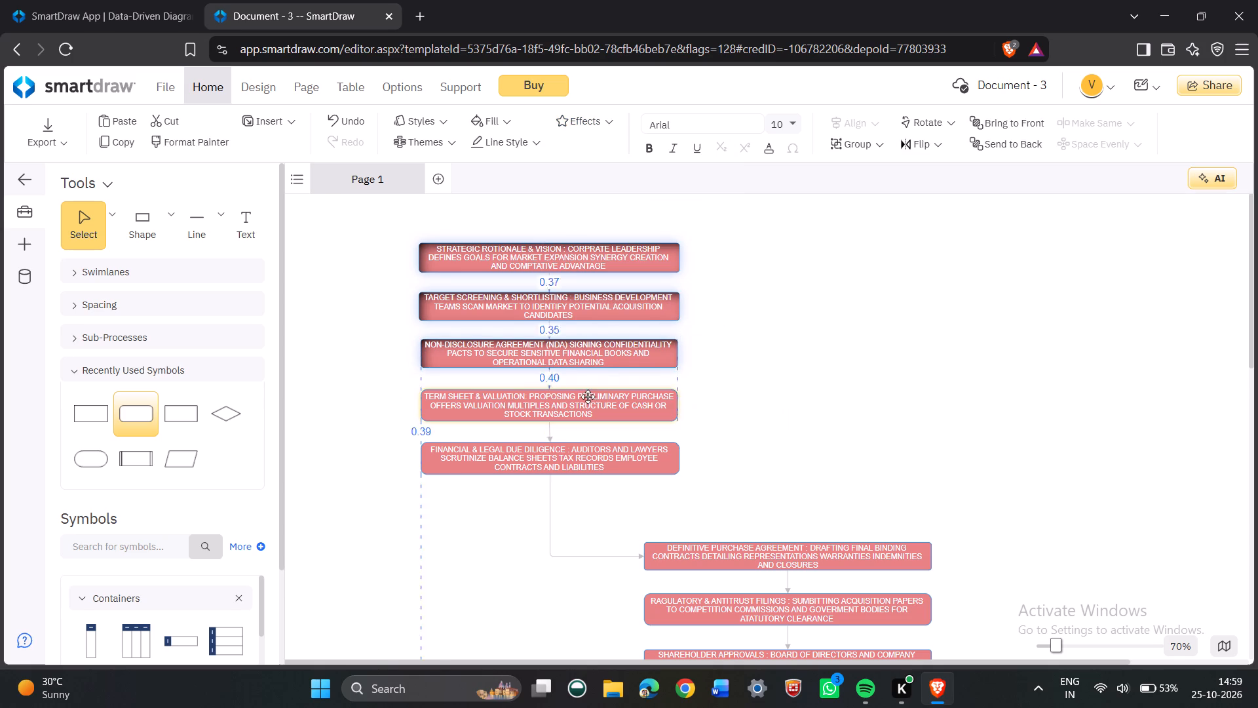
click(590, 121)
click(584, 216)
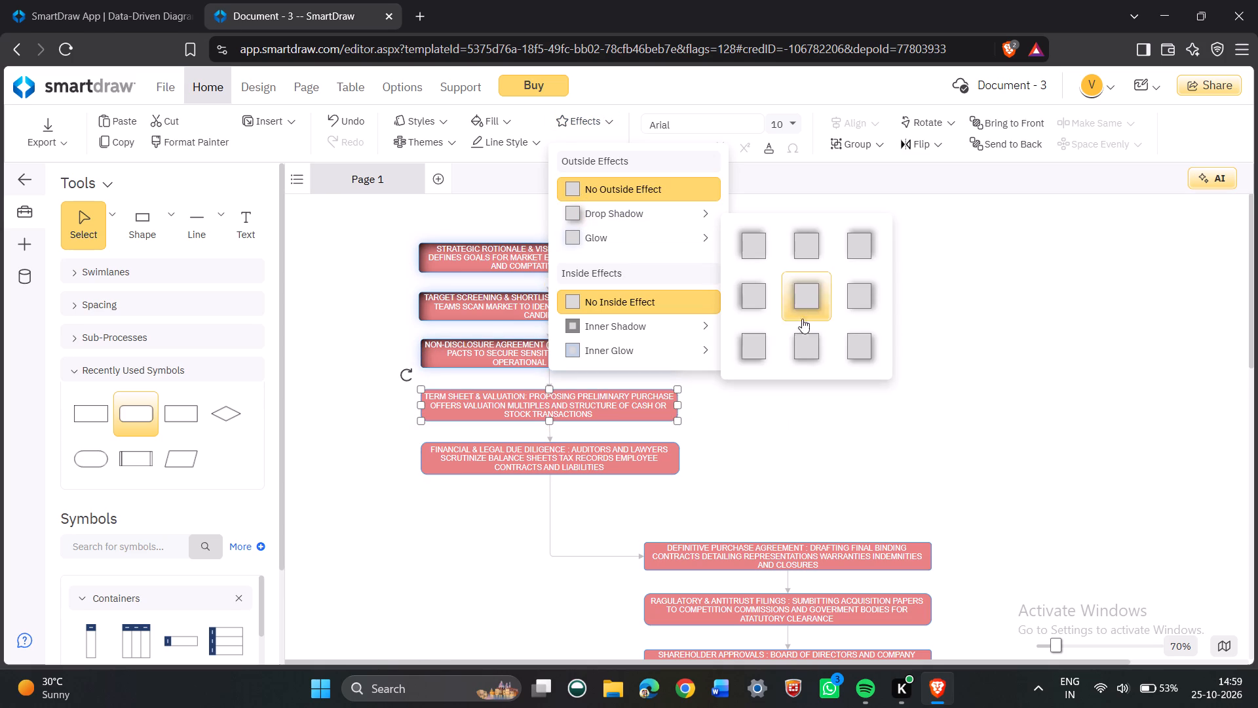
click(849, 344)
Set the TERM SHEET & VALUATION box's outside effect to a medium blue glow and add an inner shadow darkening its upper edge.
click(594, 118)
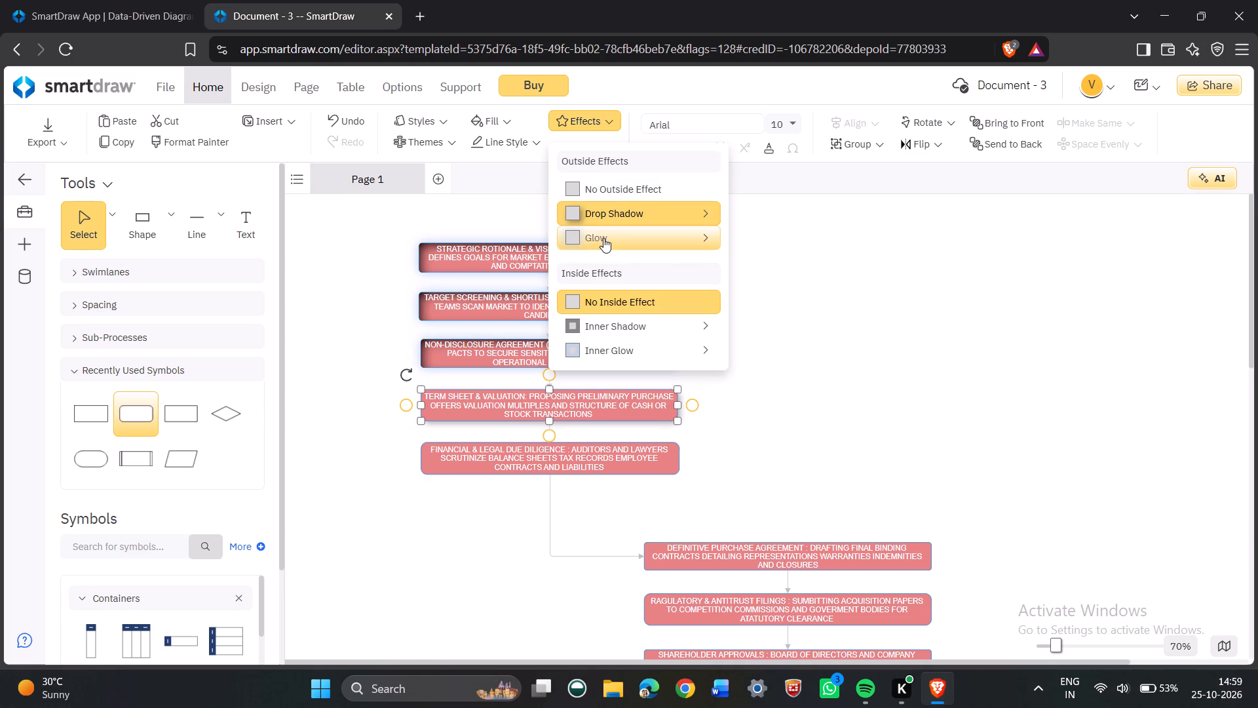
click(603, 238)
click(761, 319)
click(600, 115)
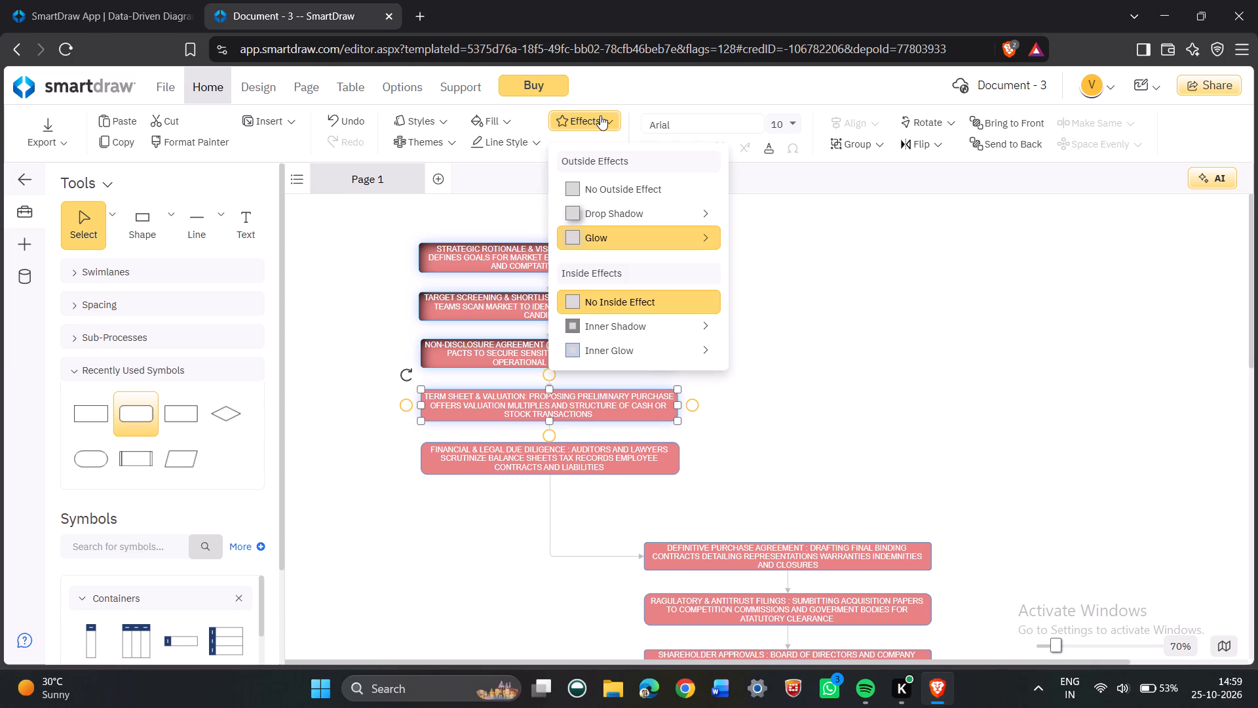
click(639, 330)
click(850, 410)
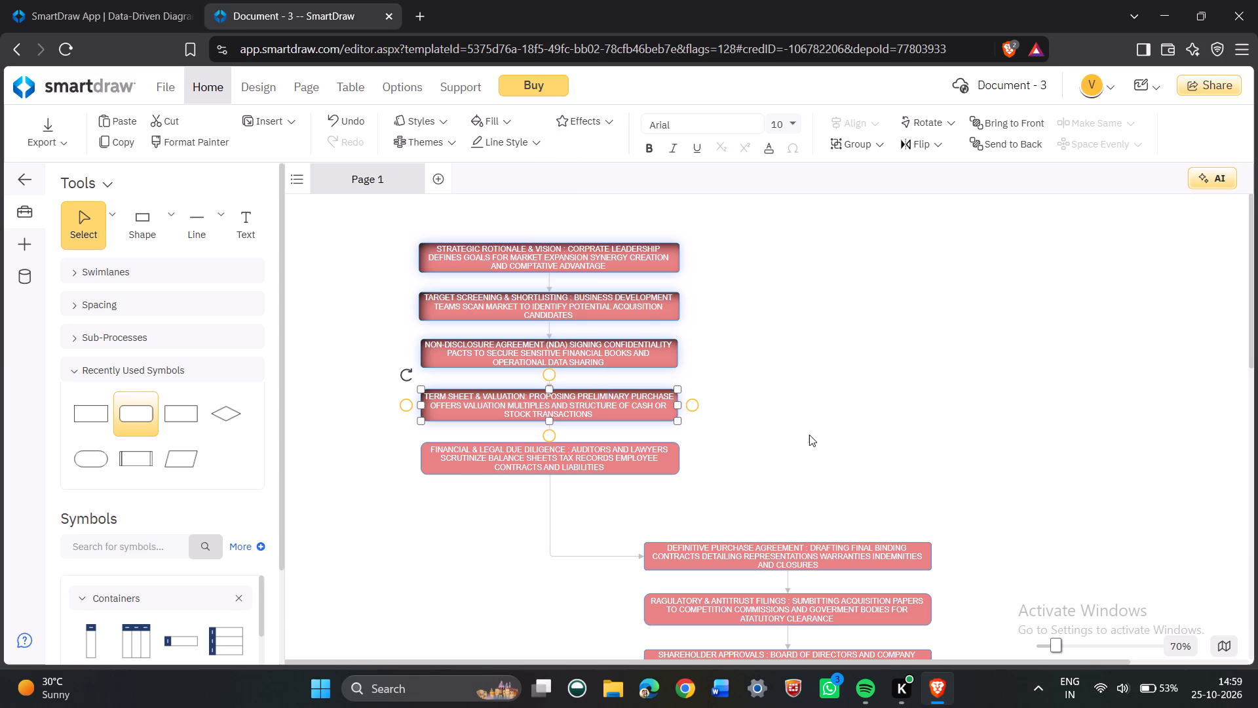
click(809, 435)
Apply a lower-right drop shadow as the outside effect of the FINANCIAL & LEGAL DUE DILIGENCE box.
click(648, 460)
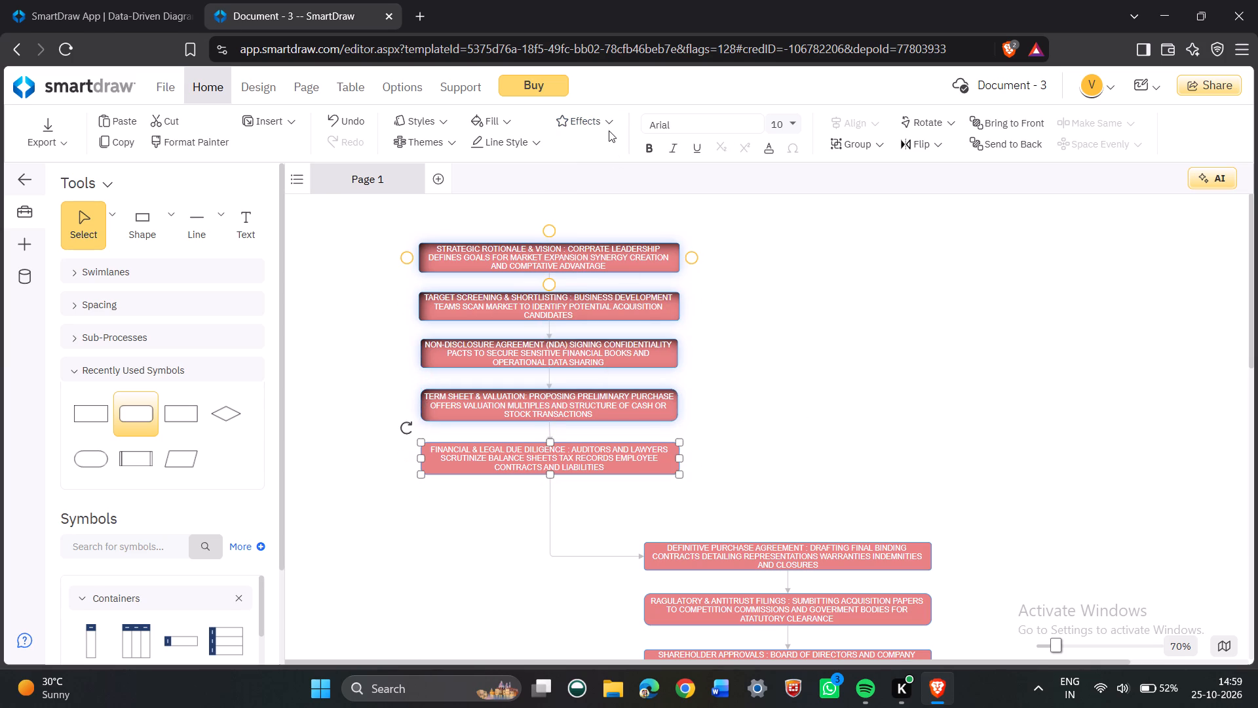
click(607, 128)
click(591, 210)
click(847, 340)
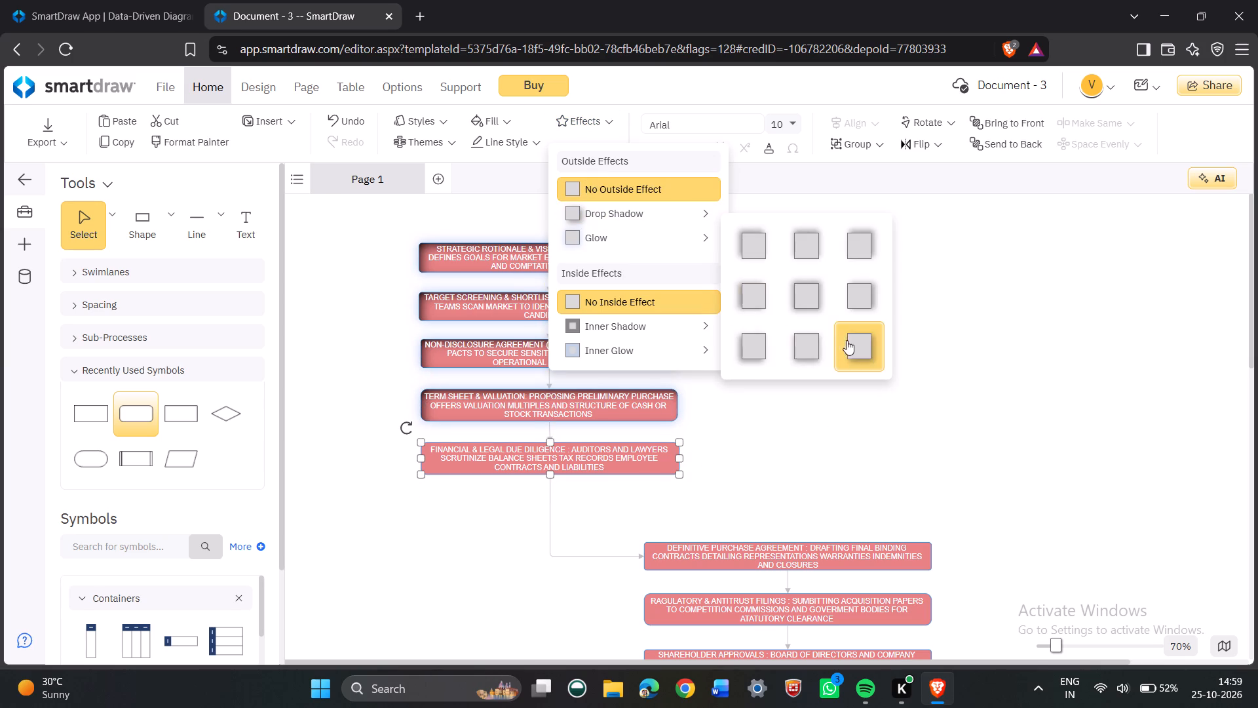
Set the FINANCIAL & LEGAL DUE DILIGENCE box's outside effect to a medium blue glow and add an inner shadow darkening its upper edge.
click(592, 118)
click(611, 233)
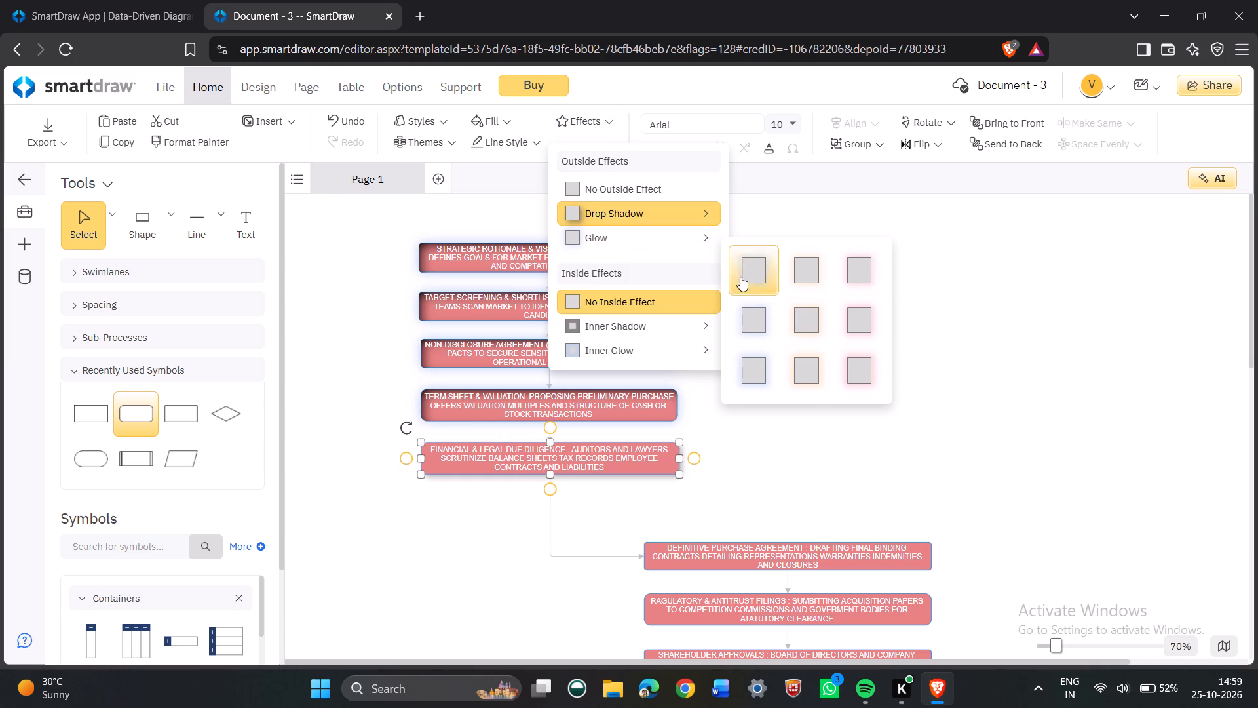
drag(759, 307, 757, 300)
click(595, 127)
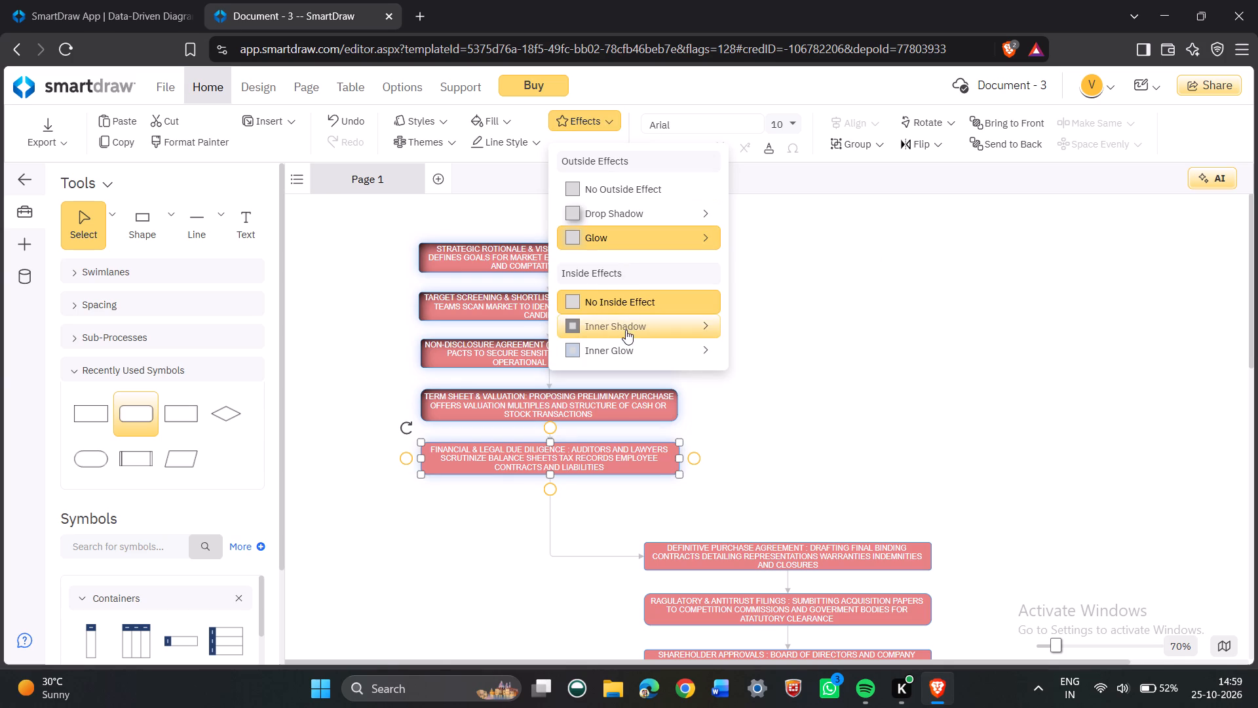
click(626, 330)
click(852, 404)
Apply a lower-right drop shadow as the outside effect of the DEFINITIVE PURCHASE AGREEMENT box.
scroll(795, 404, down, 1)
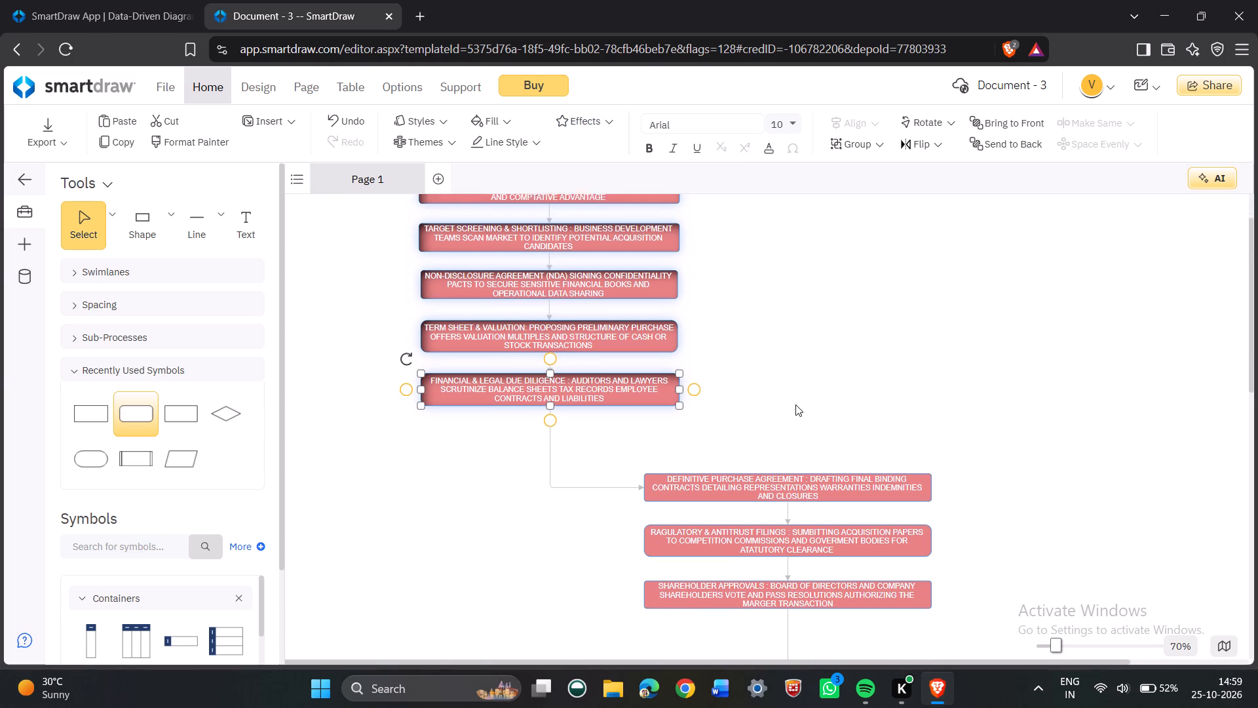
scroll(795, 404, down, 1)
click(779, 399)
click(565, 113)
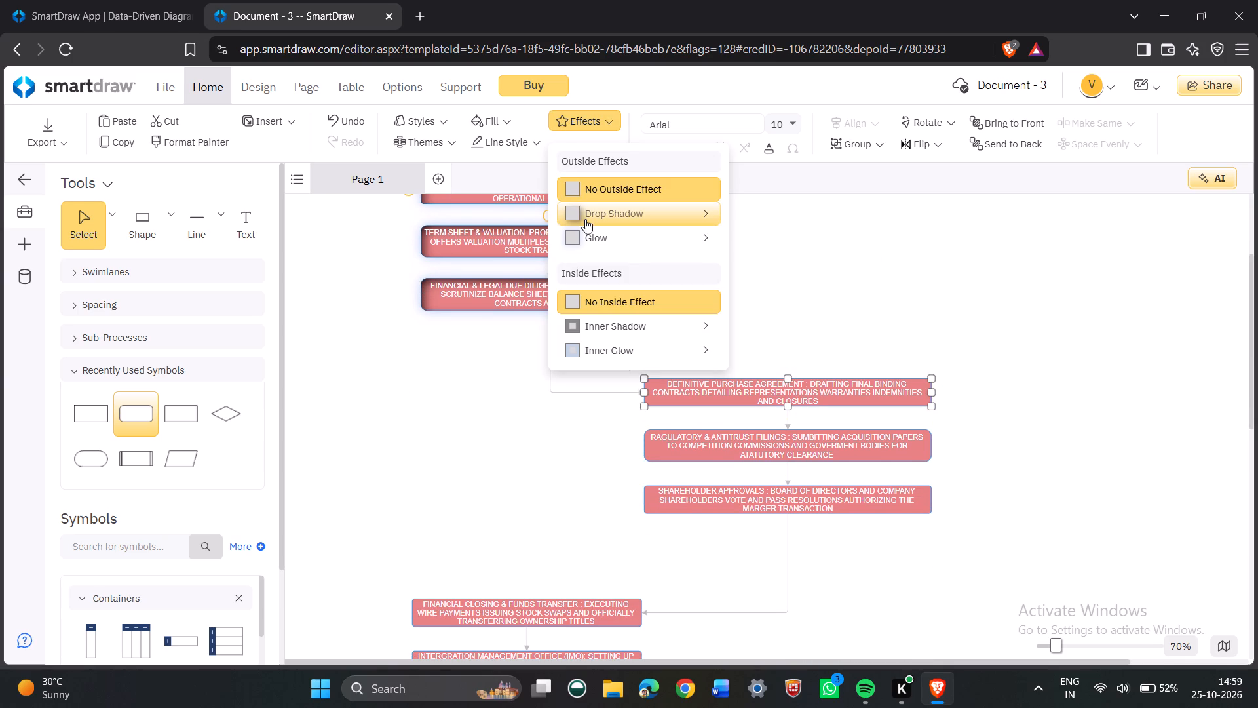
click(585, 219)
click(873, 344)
Set the DEFINITIVE PURCHASE AGREEMENT box's outside effect to a medium blue glow and add an inner shadow darkening its upper edge.
click(590, 126)
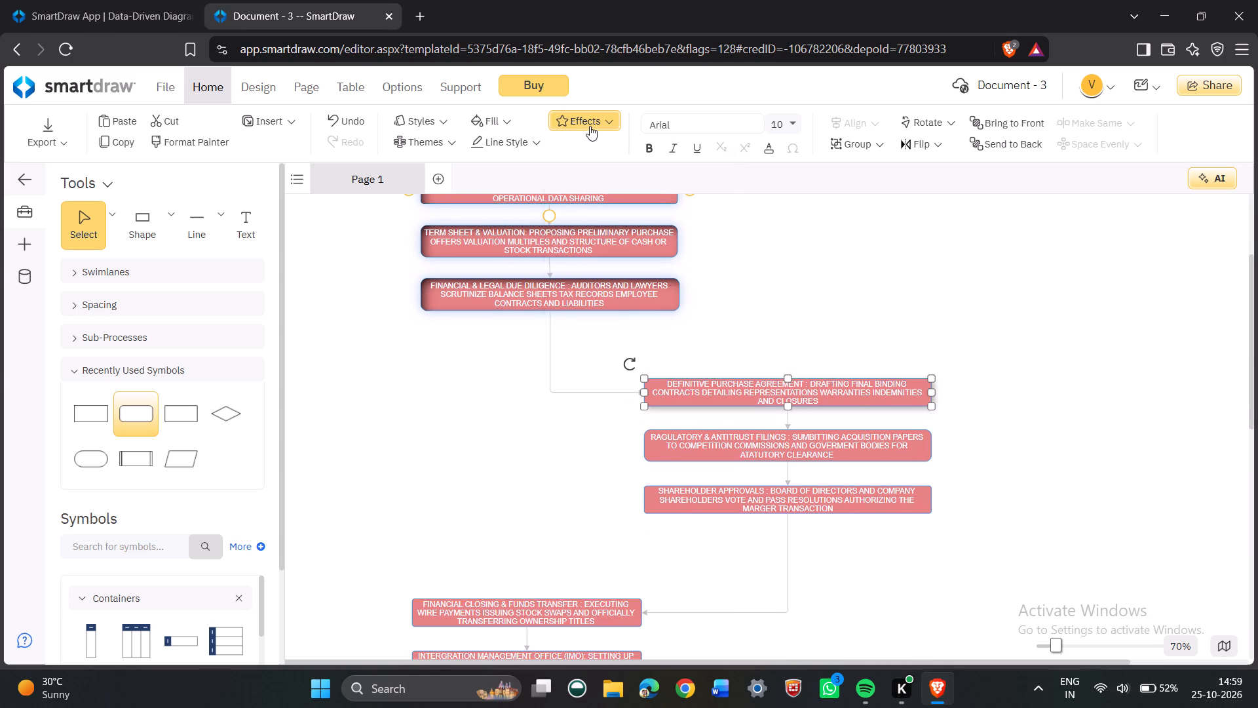
click(585, 229)
click(746, 318)
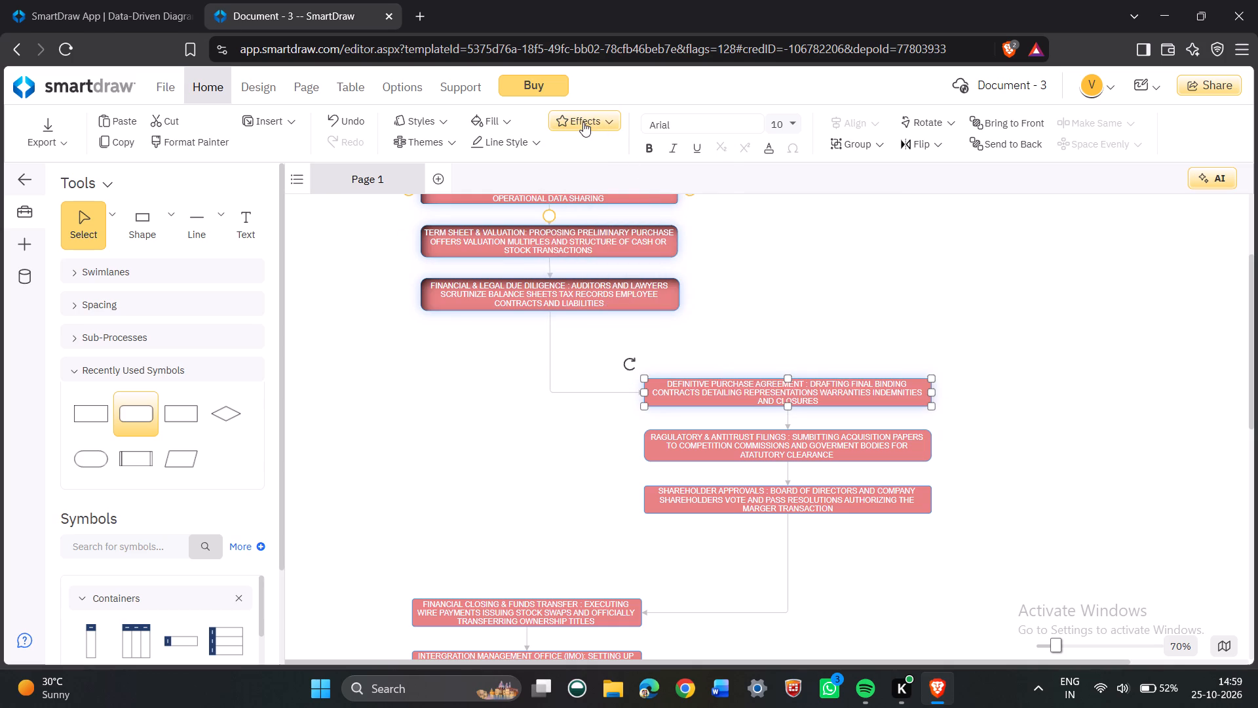
click(583, 122)
click(611, 317)
click(859, 400)
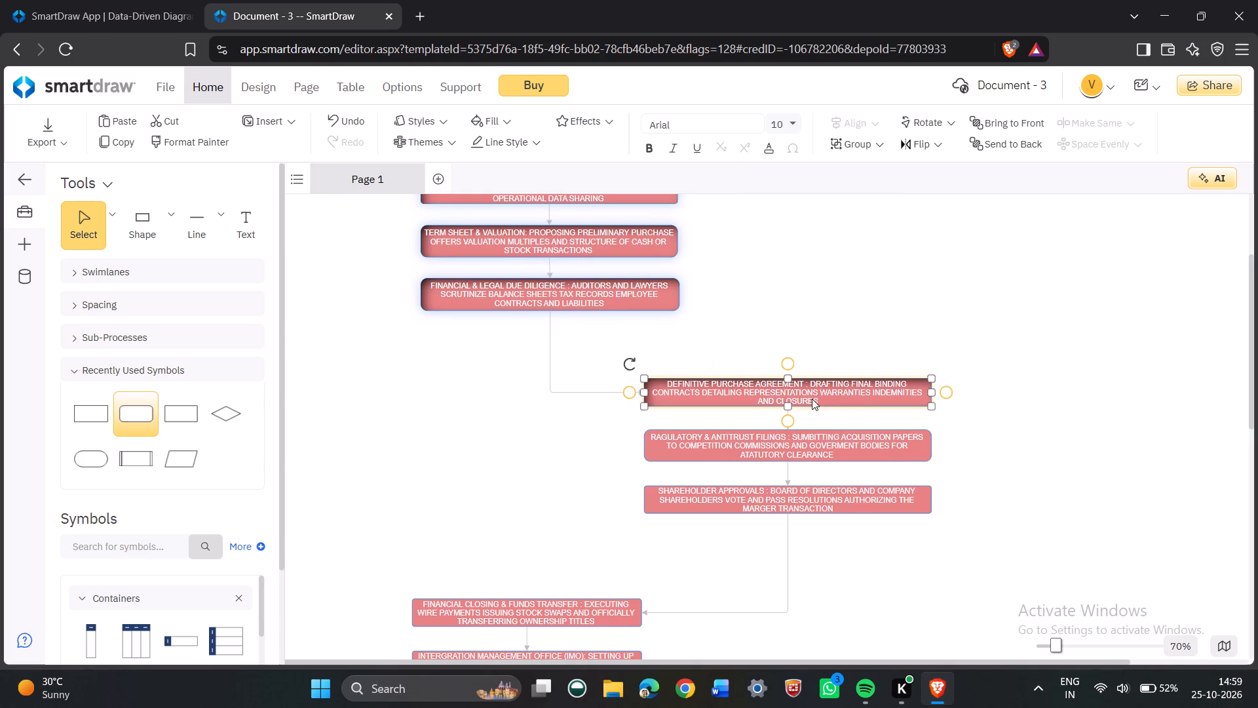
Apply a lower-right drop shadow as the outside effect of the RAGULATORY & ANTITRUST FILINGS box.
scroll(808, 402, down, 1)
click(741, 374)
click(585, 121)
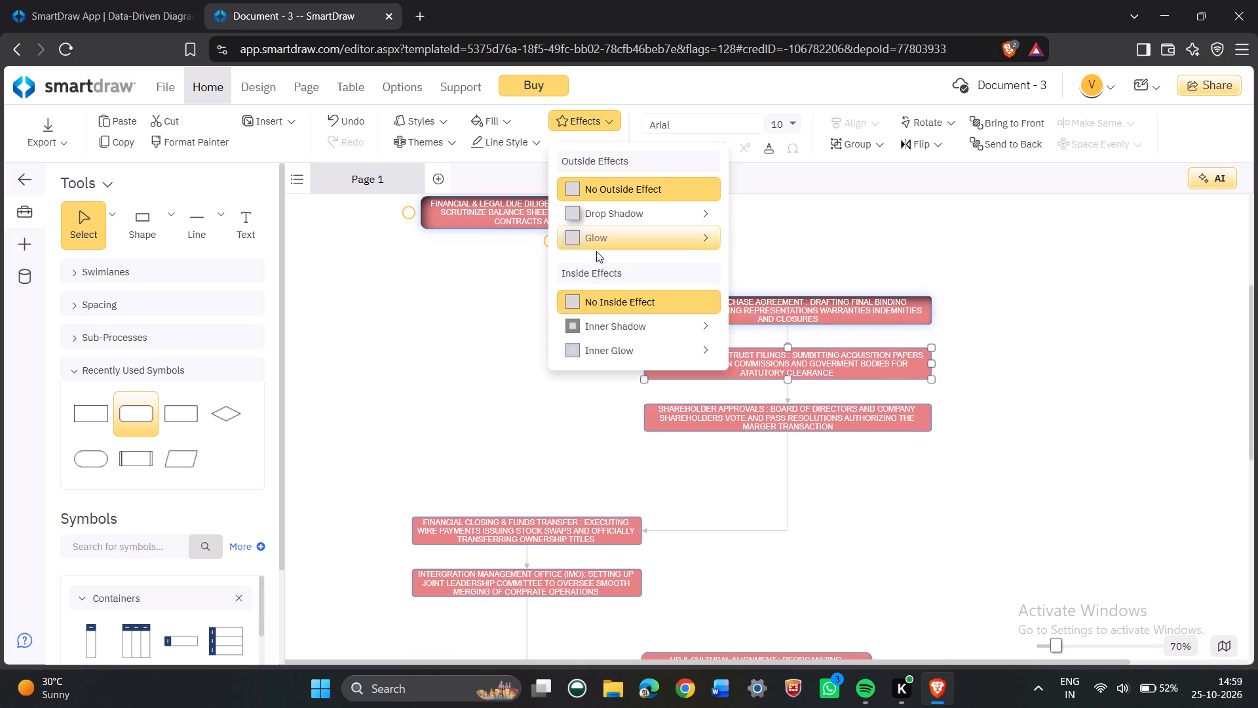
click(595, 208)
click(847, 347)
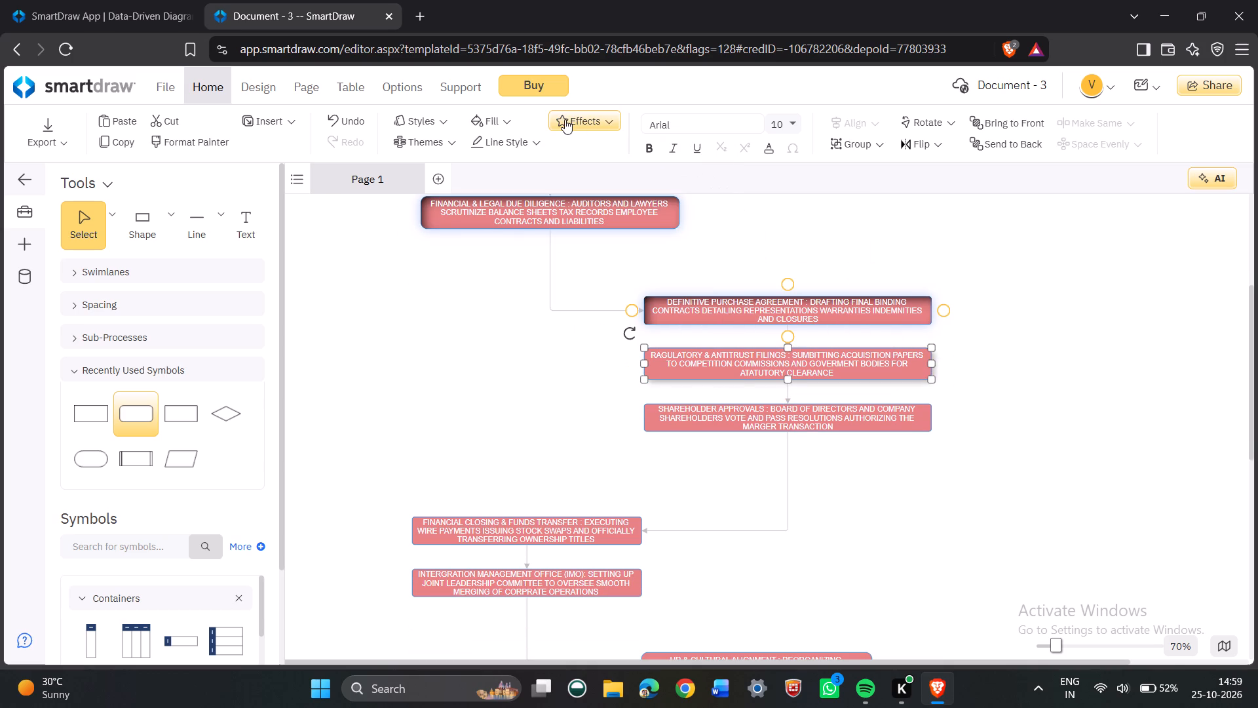
Set the RAGULATORY & ANTITRUST FILINGS box's outside effect to a medium blue glow and add an inner shadow darkening its upper edge.
click(565, 119)
click(601, 239)
click(751, 330)
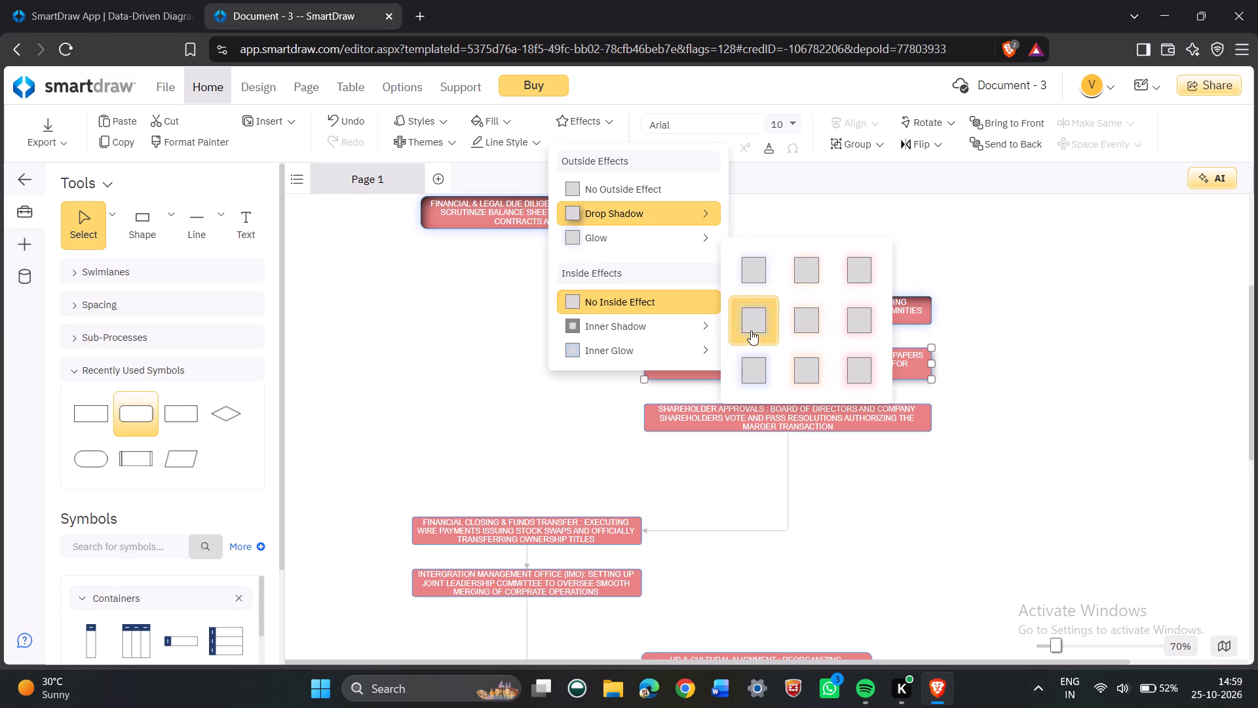
click(579, 126)
click(642, 322)
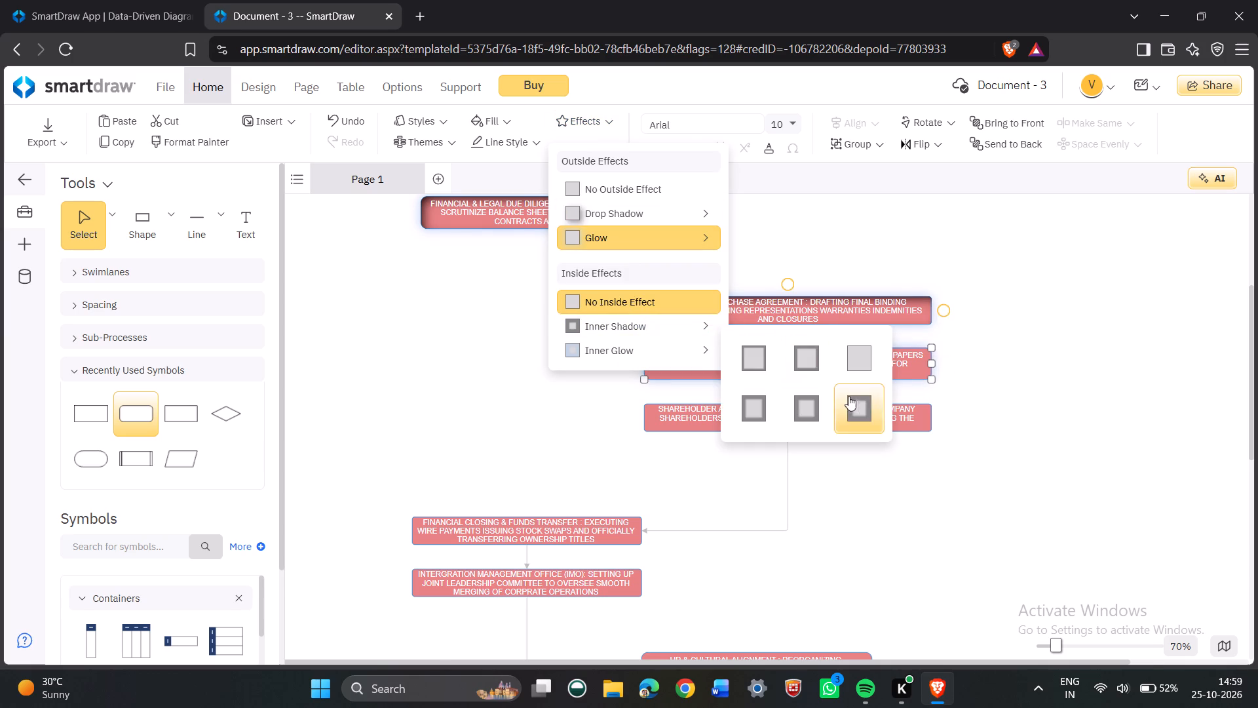
click(855, 399)
click(1004, 376)
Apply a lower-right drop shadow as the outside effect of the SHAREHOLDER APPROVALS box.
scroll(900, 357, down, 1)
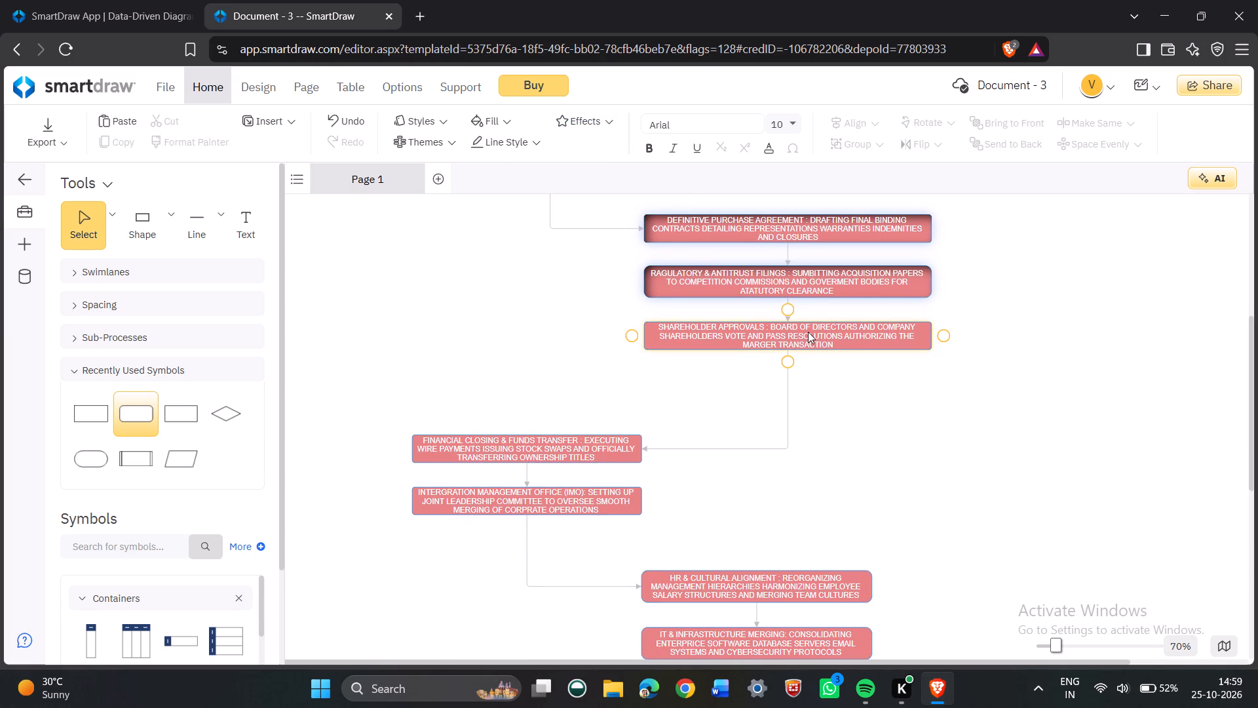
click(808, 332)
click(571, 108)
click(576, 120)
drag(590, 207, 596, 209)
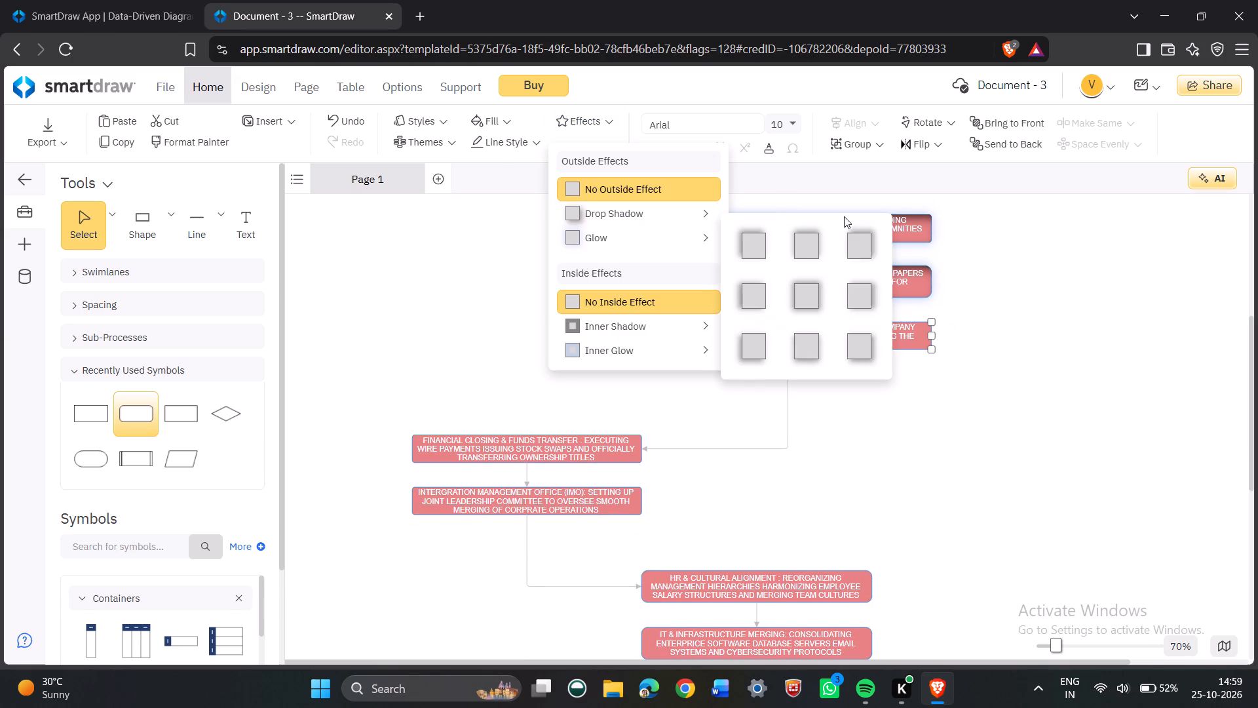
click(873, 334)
Set the SHAREHOLDER APPROVALS box's outside effect to a medium blue glow and add an inner shadow darkening its upper edge.
click(591, 117)
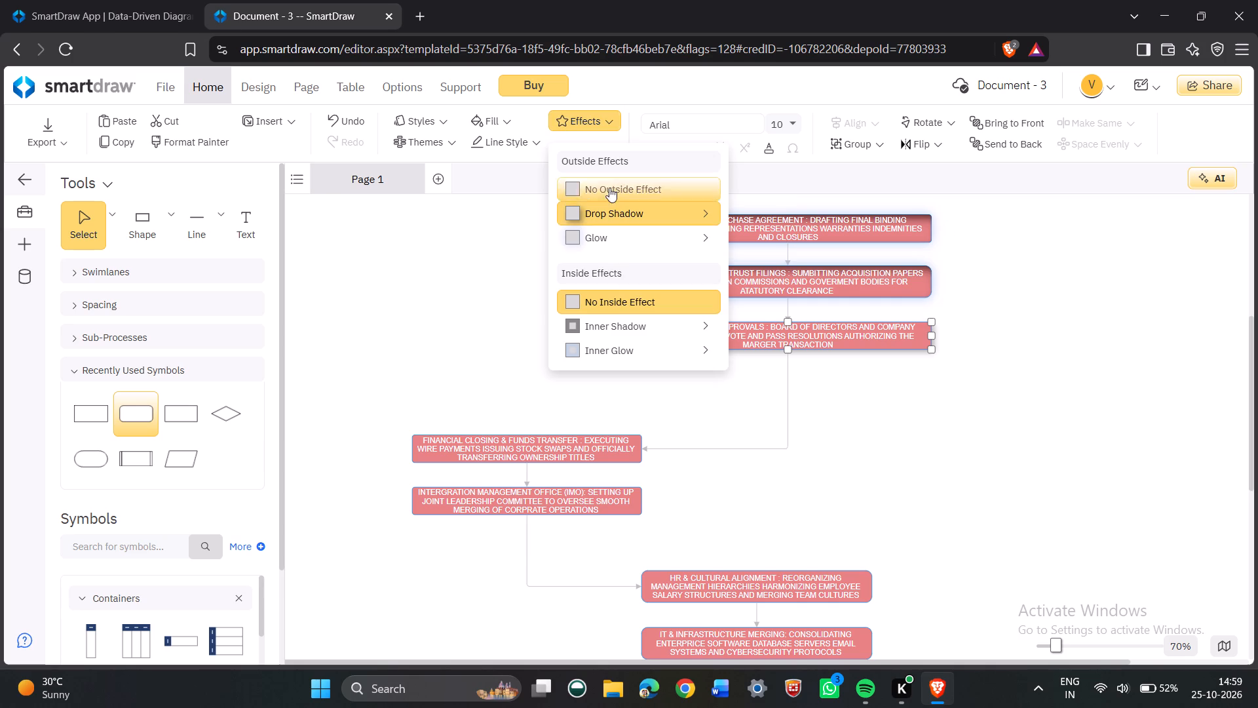
click(620, 233)
click(763, 301)
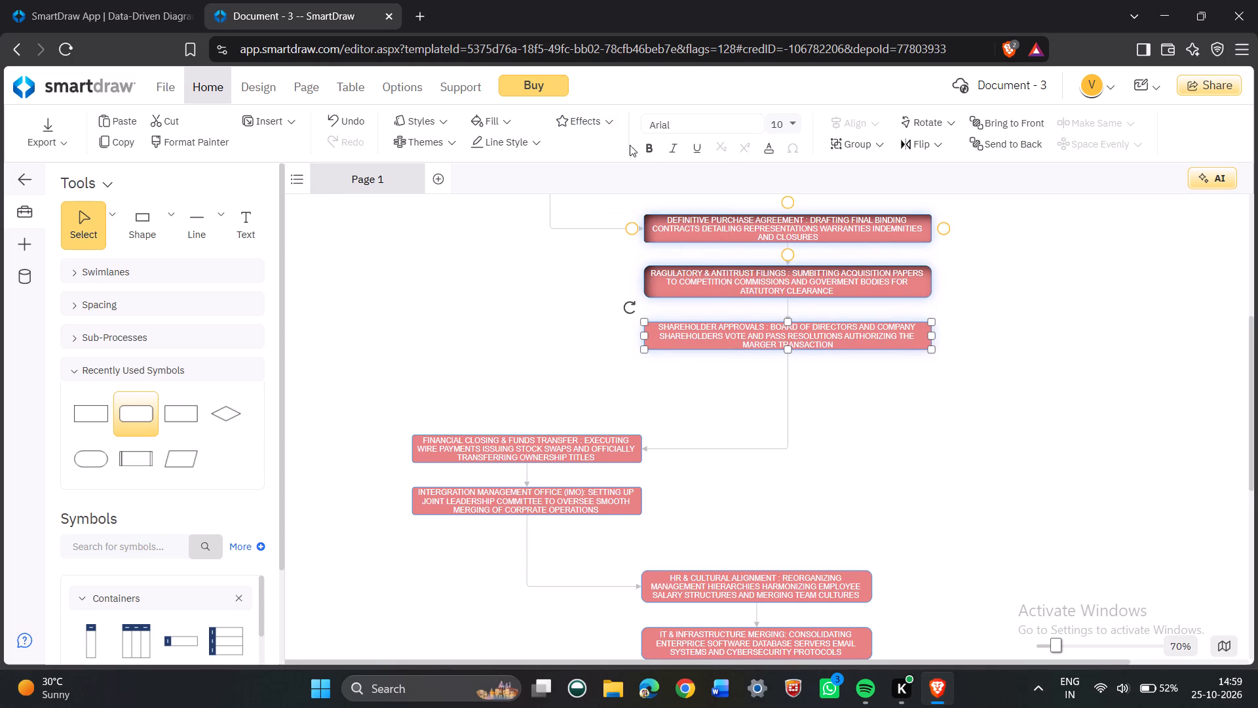
click(600, 120)
click(658, 320)
click(850, 397)
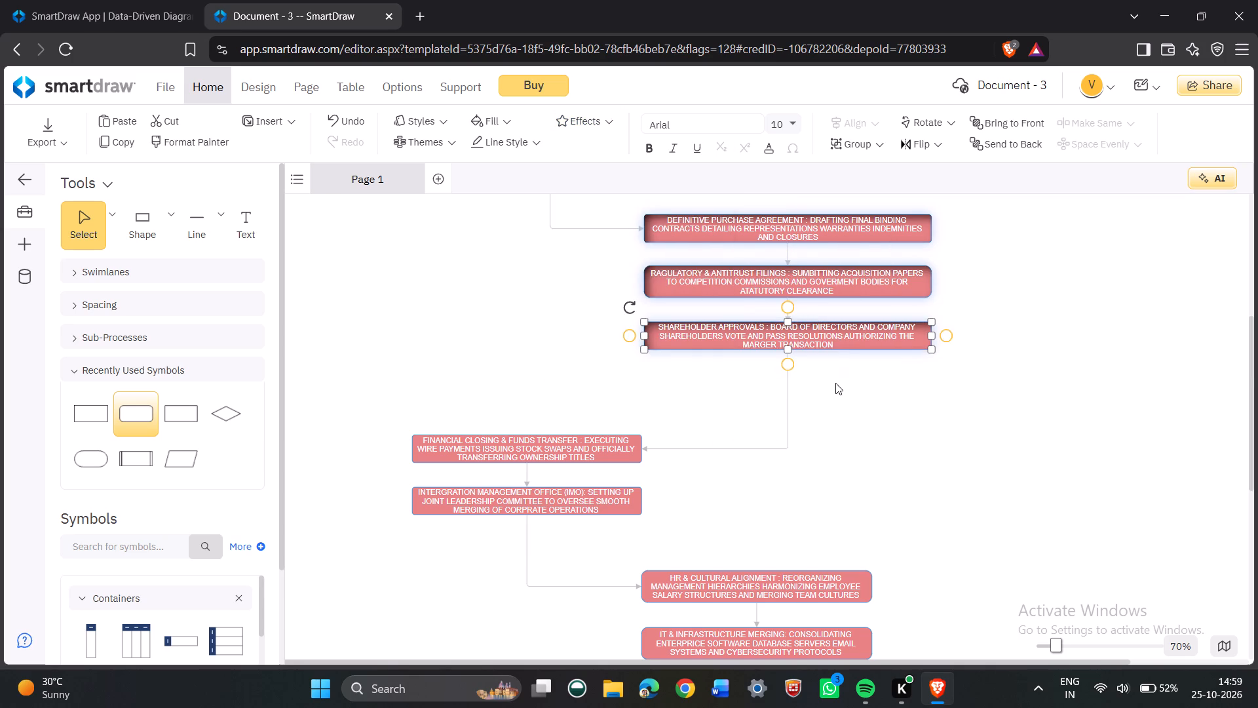
Apply a lower-right drop shadow as the outside effect of the FINANCIAL CLOSING & FUNDS TRANSFER box.
scroll(828, 388, down, 2)
click(497, 282)
click(561, 119)
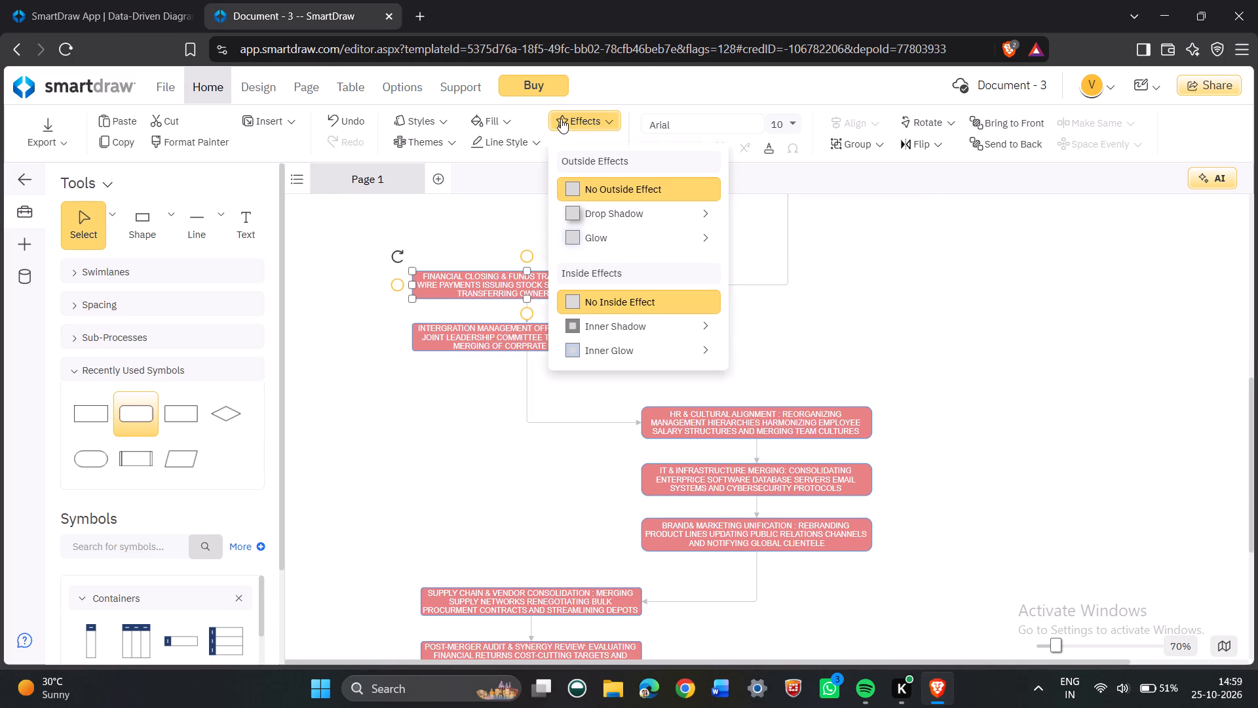
click(605, 222)
click(858, 352)
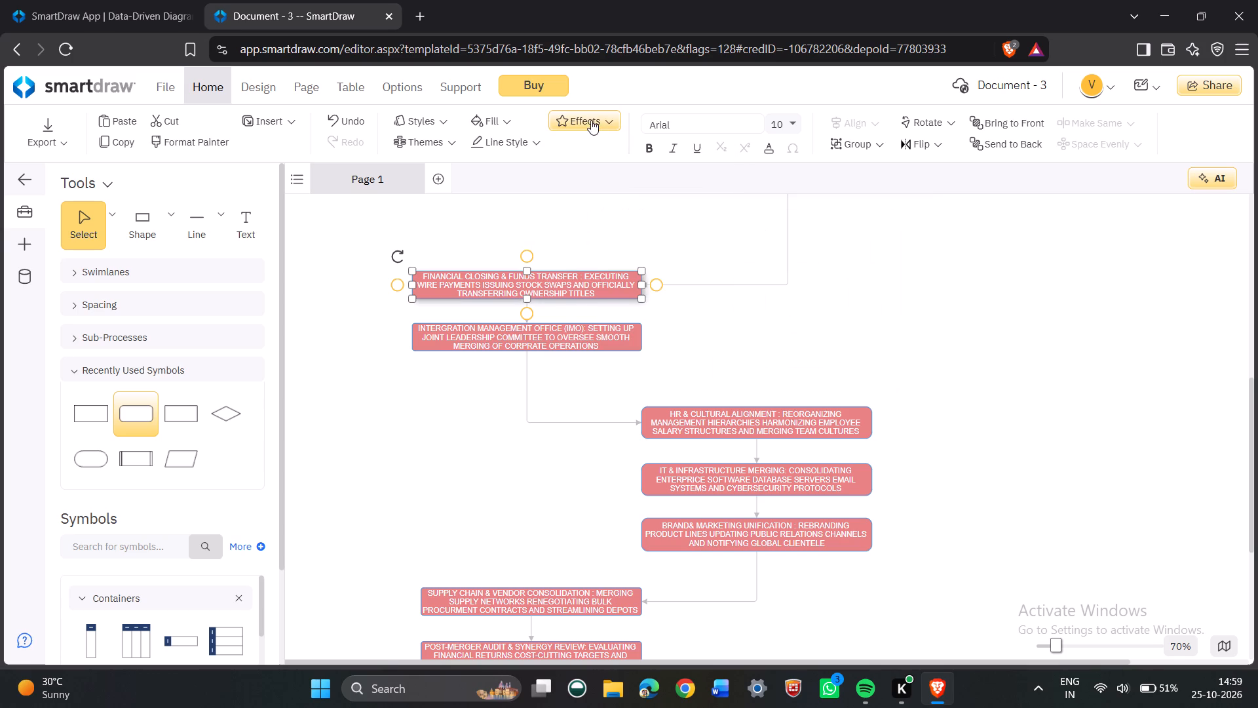
Set the FINANCIAL CLOSING & FUNDS TRANSFER box's outside effect to a medium blue glow and add an inner shadow darkening its upper edge.
click(591, 120)
click(609, 239)
click(748, 315)
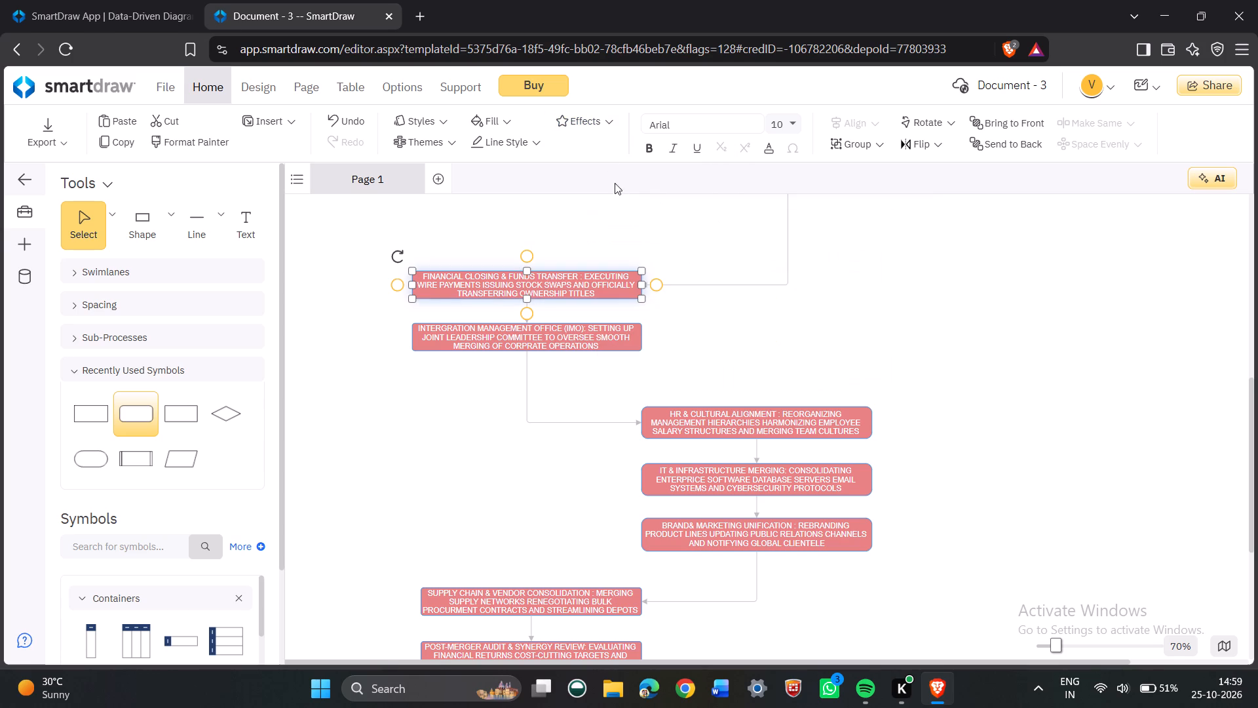
drag(589, 121, 589, 136)
click(600, 123)
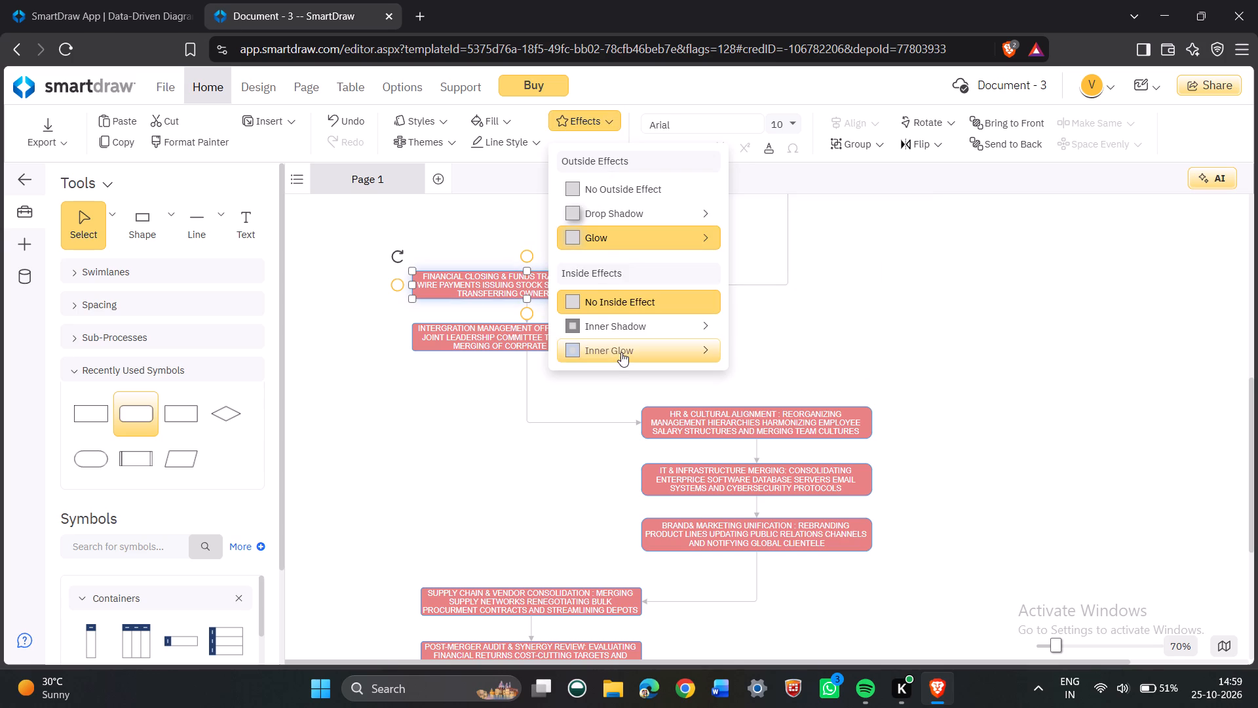
click(613, 315)
click(869, 395)
click(783, 332)
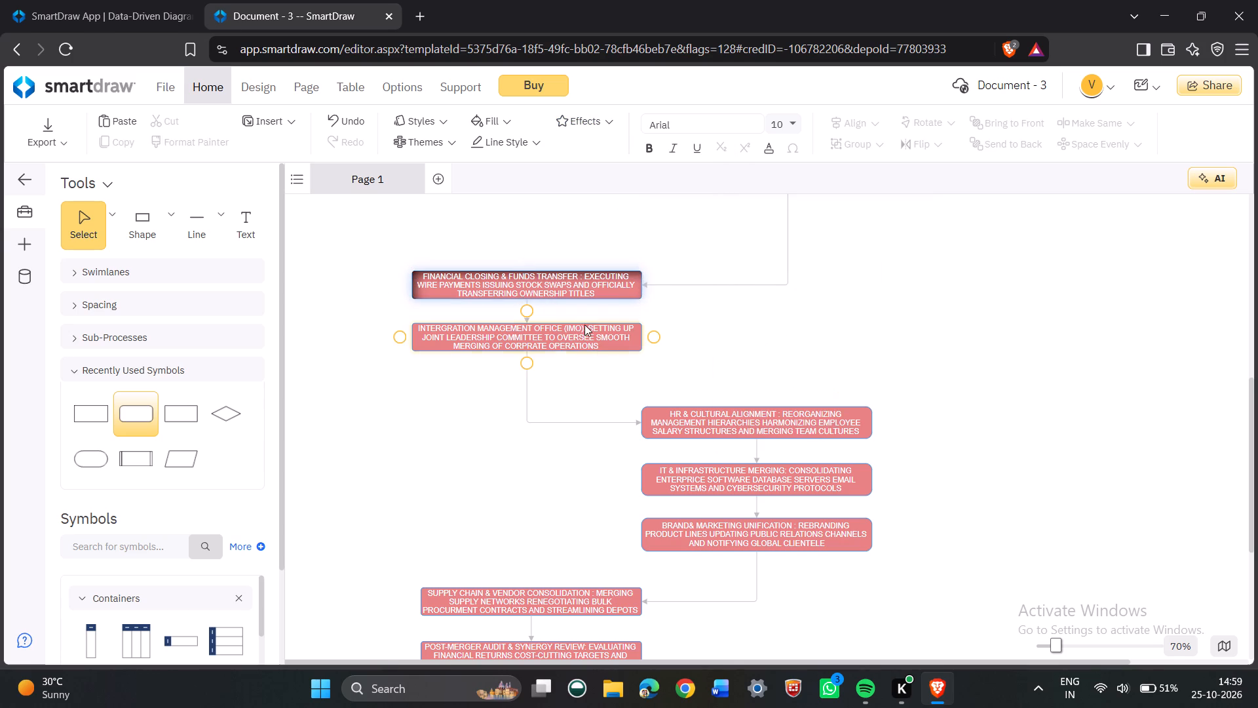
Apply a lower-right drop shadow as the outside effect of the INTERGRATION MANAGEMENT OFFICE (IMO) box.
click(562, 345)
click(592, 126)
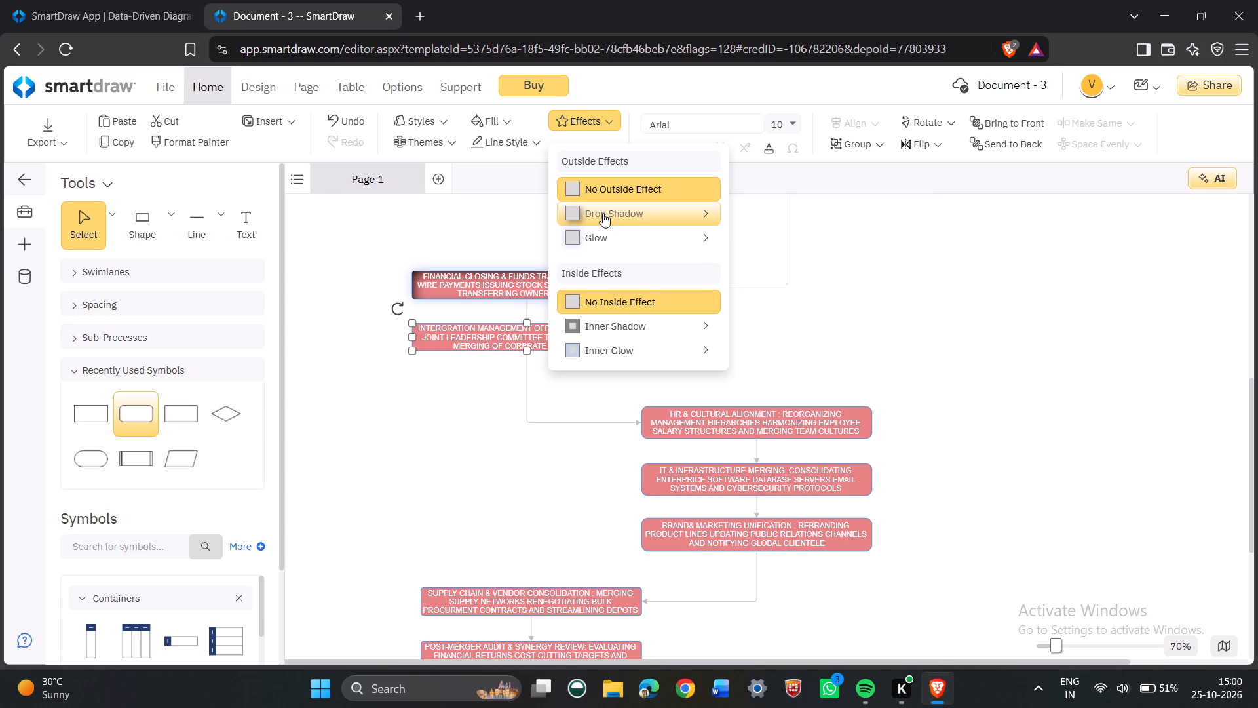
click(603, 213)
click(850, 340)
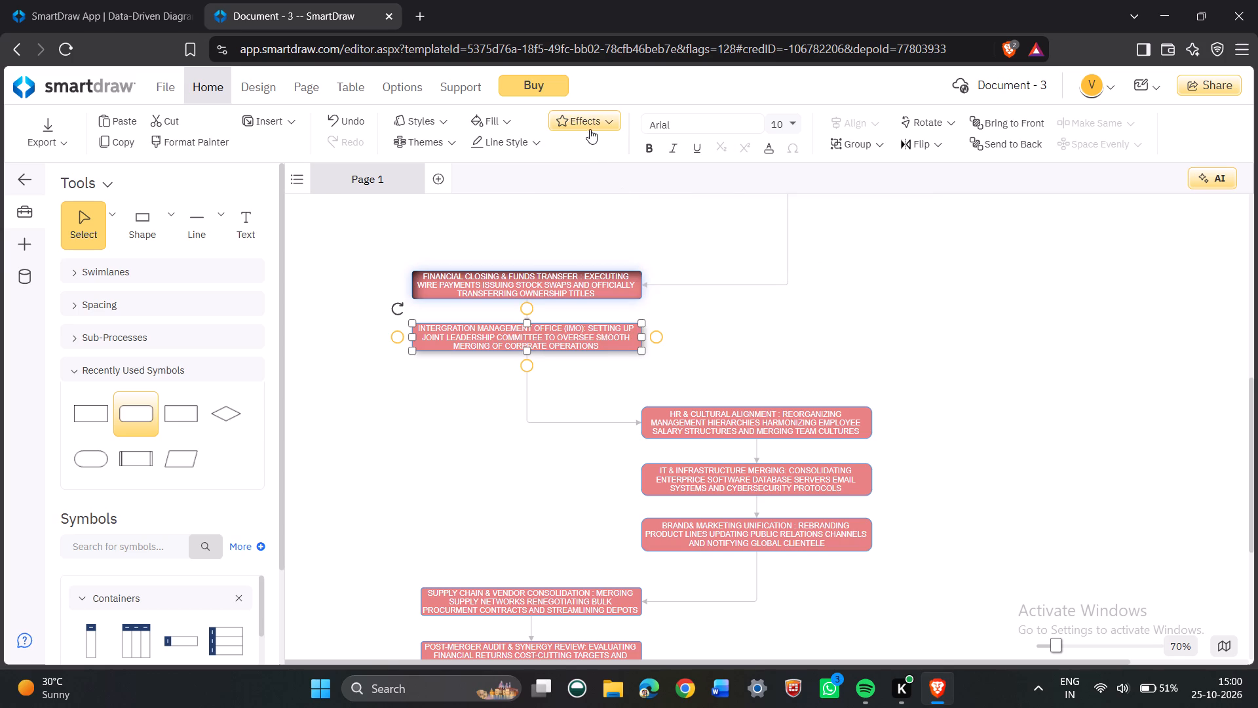
Set the INTERGRATION MANAGEMENT OFFICE (IMO) box's outside effect to a medium blue glow and add an inner shadow darkening its upper edge.
click(590, 128)
click(599, 237)
click(749, 315)
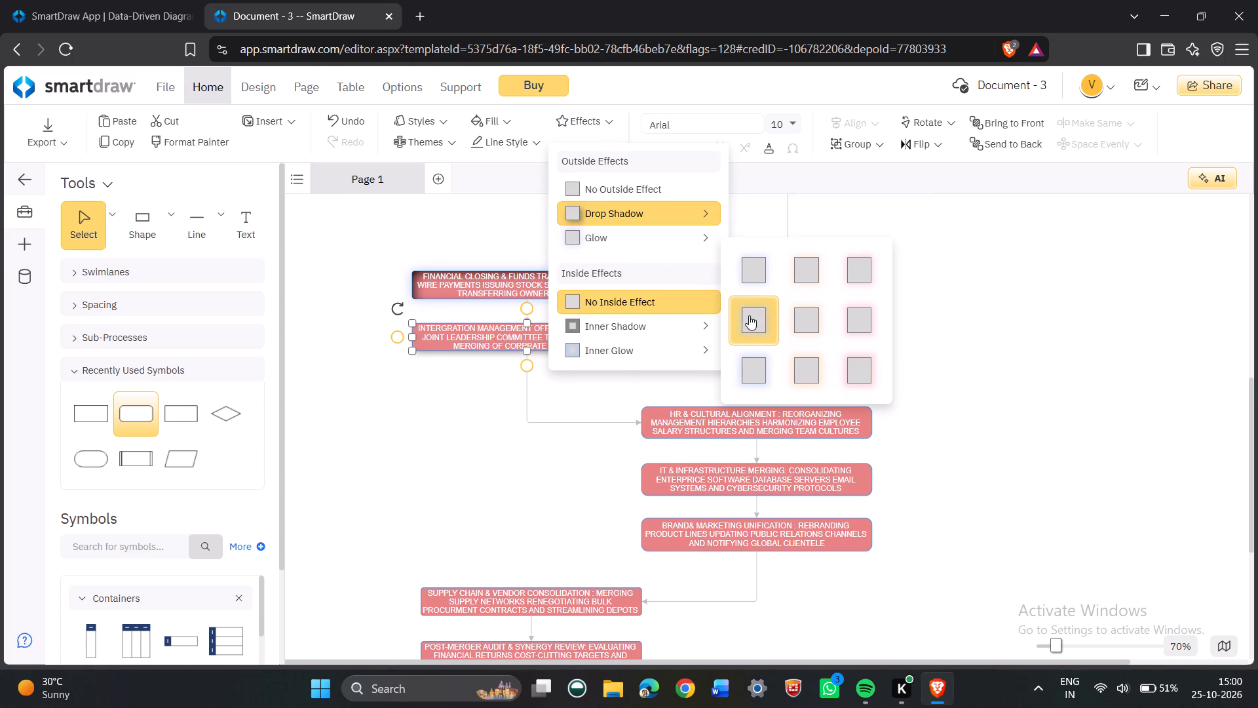
click(592, 128)
click(632, 327)
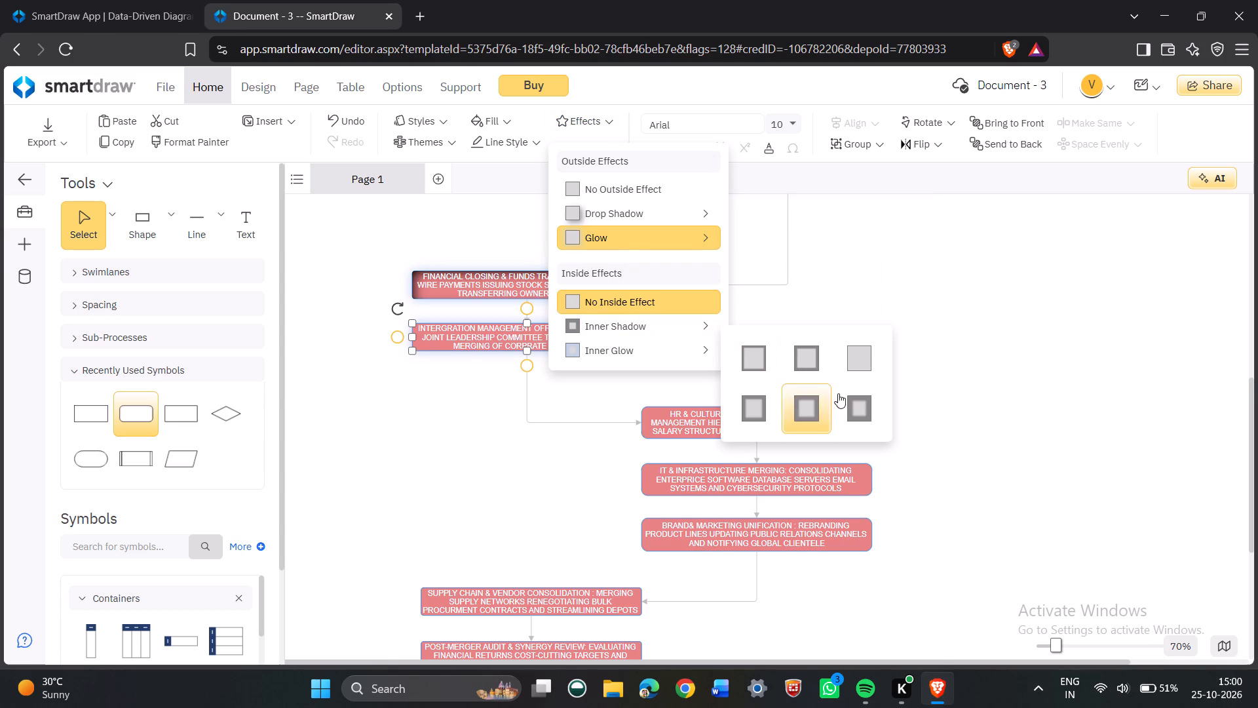
click(843, 396)
click(836, 366)
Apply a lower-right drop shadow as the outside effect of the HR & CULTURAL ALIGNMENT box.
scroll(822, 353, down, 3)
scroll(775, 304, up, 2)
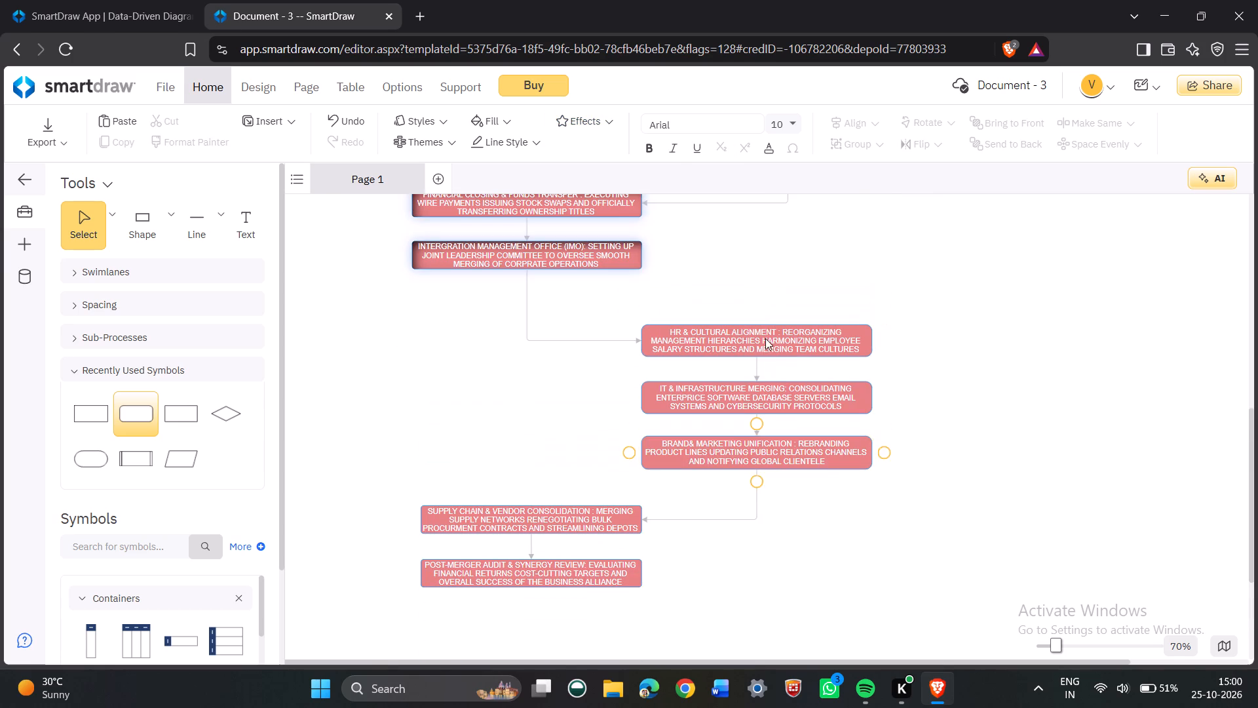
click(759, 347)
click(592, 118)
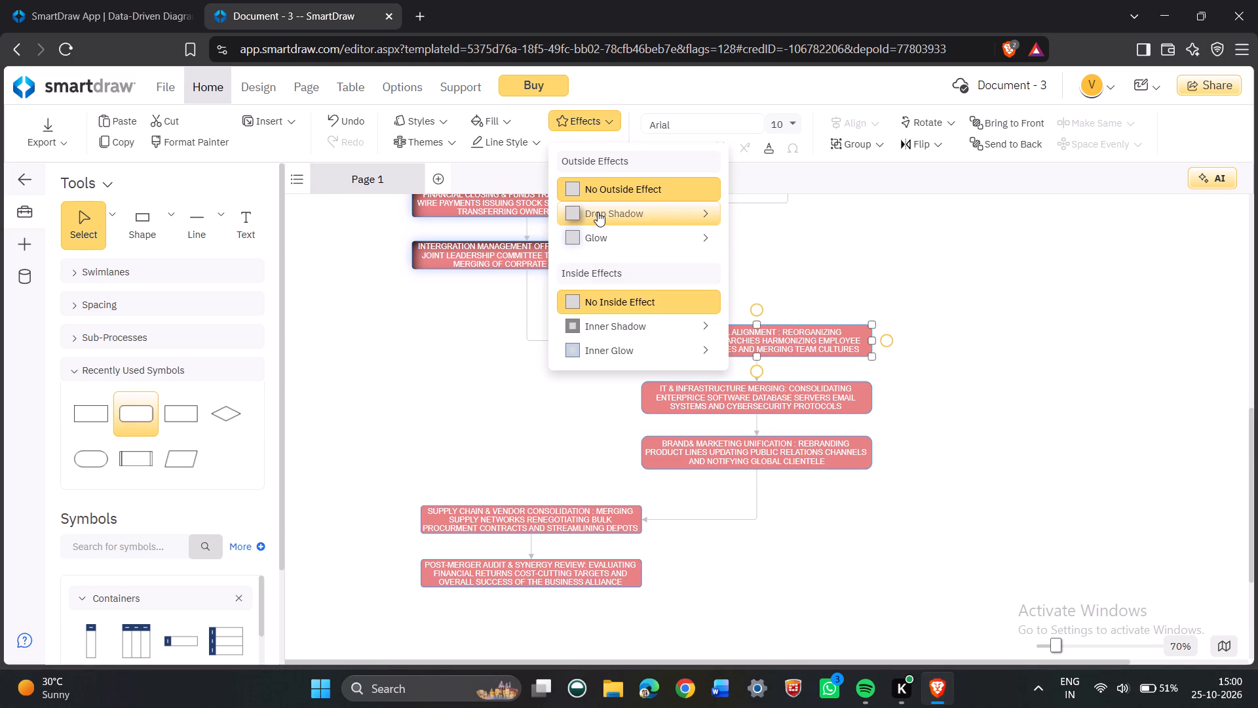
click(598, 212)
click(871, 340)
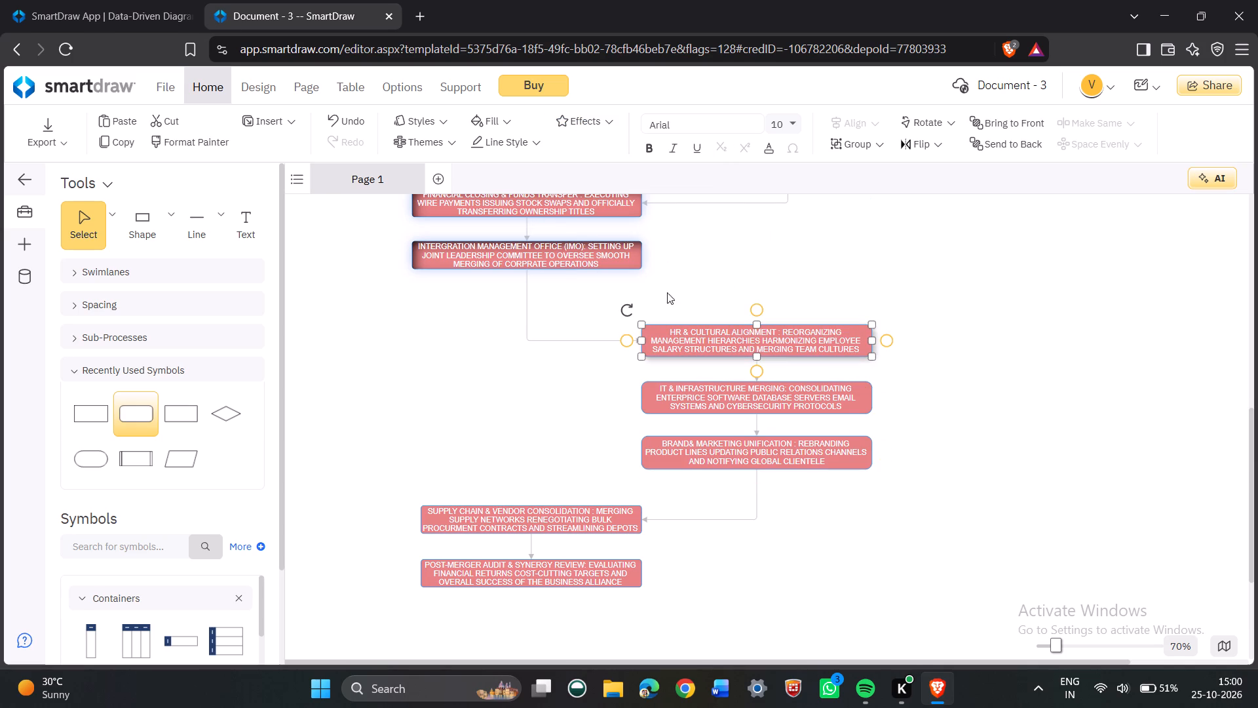
Set the HR & CULTURAL ALIGNMENT box's outside effect to a medium blue glow and add an inner shadow darkening its upper edge.
click(581, 125)
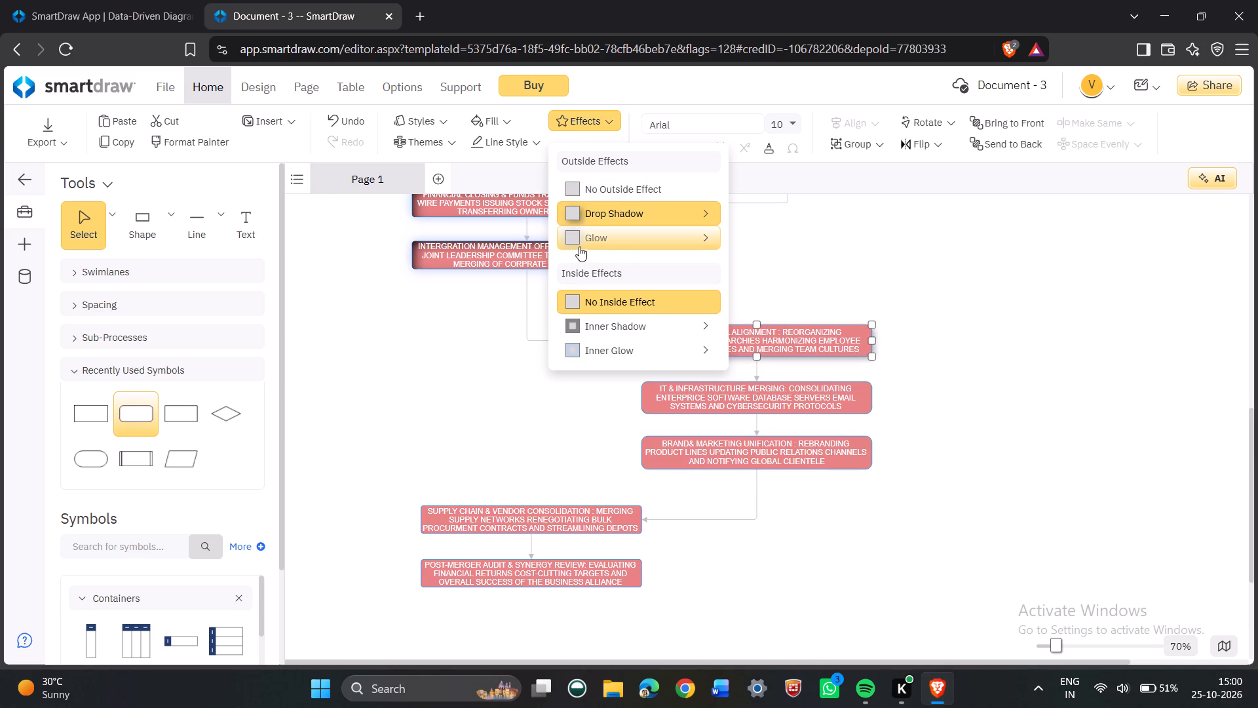
click(579, 246)
click(768, 324)
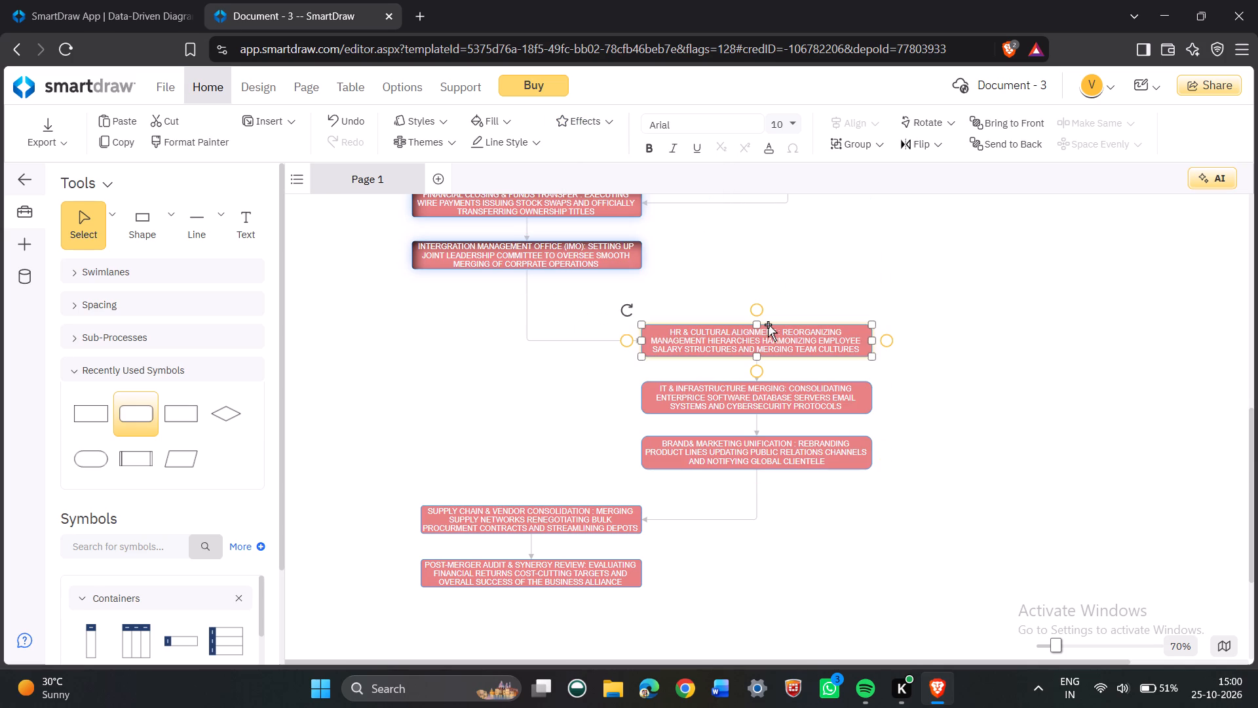
click(581, 126)
click(620, 333)
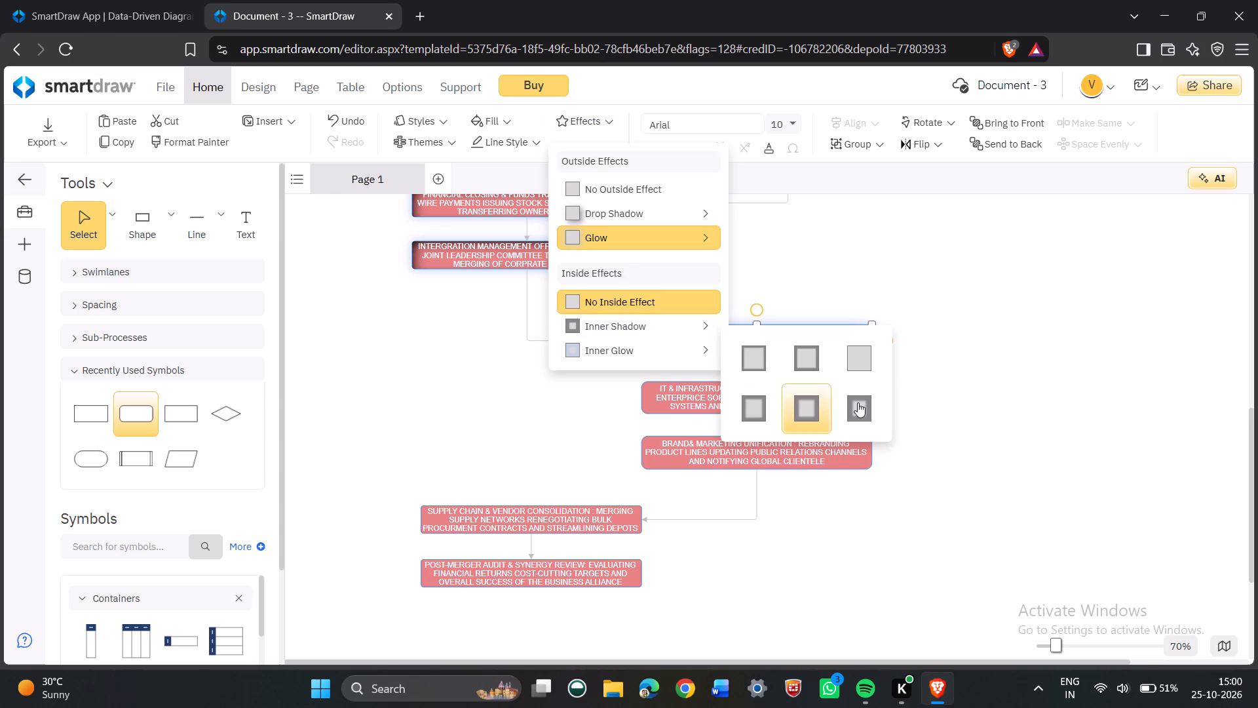
click(858, 410)
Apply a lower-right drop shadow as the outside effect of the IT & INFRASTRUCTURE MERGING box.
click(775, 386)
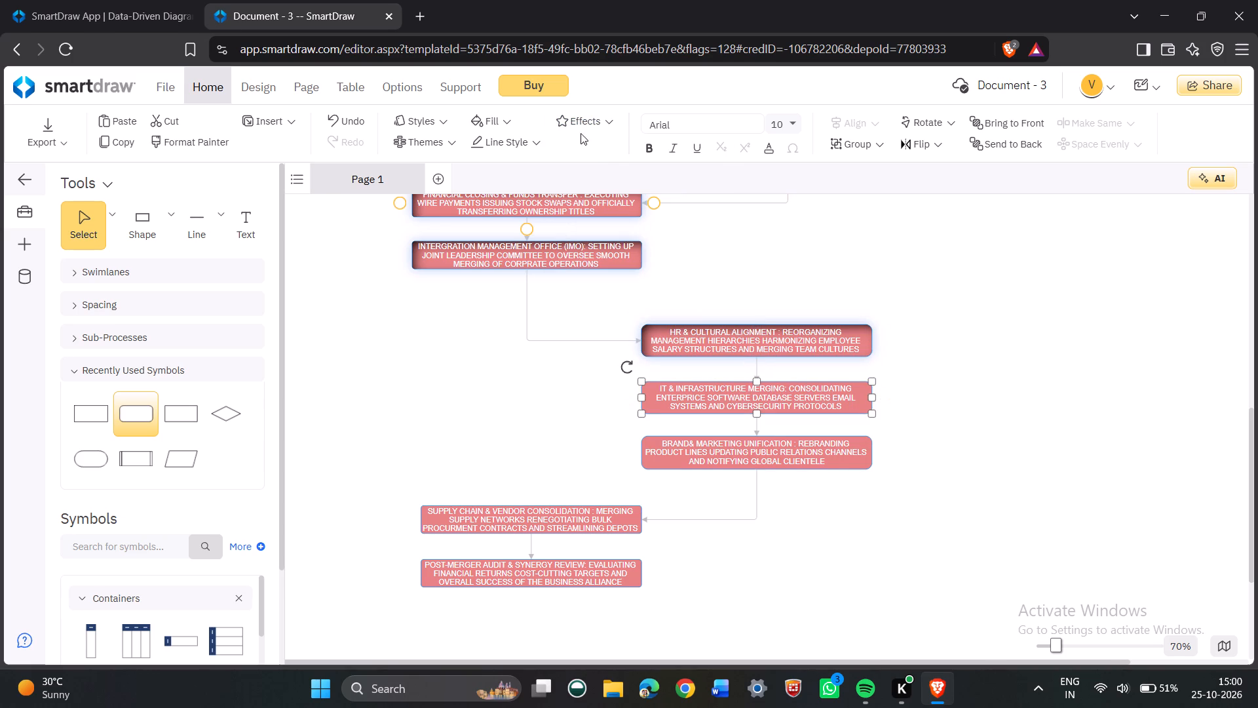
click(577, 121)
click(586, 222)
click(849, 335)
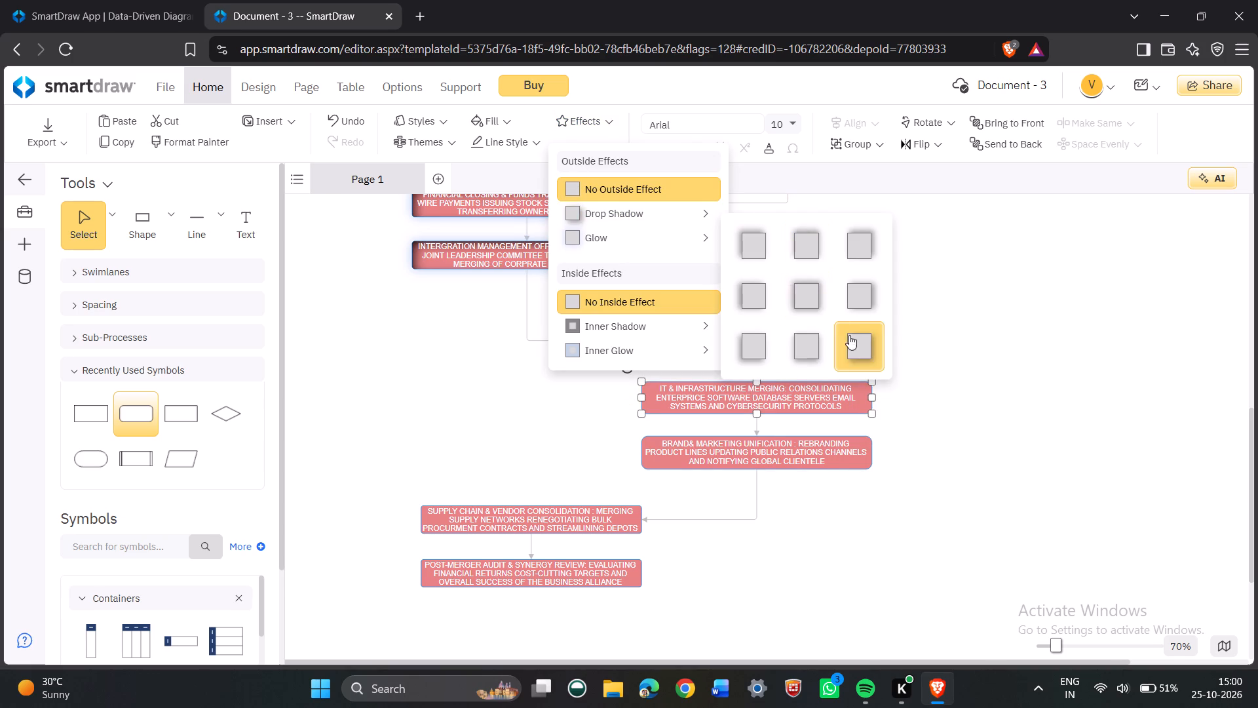
Set the IT & INFRASTRUCTURE MERGING box's outside effect to a medium blue glow and add an inner shadow darkening its upper edge.
click(596, 123)
click(612, 243)
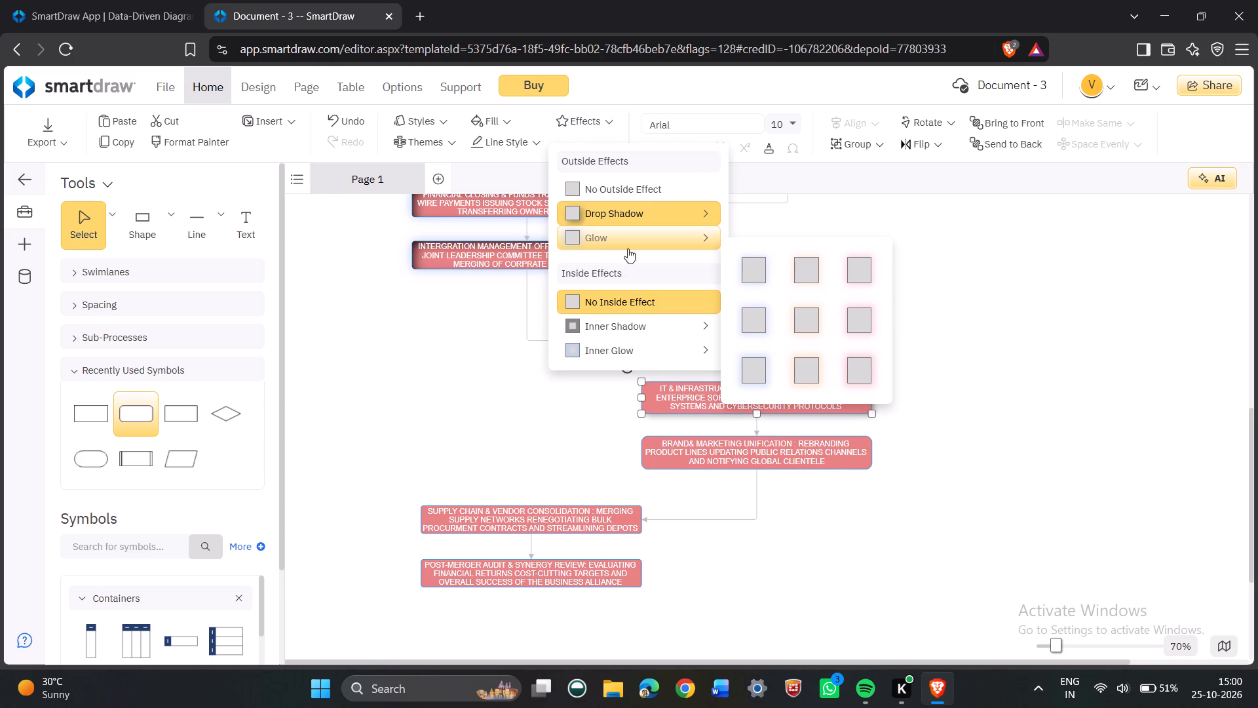
click(763, 334)
click(591, 124)
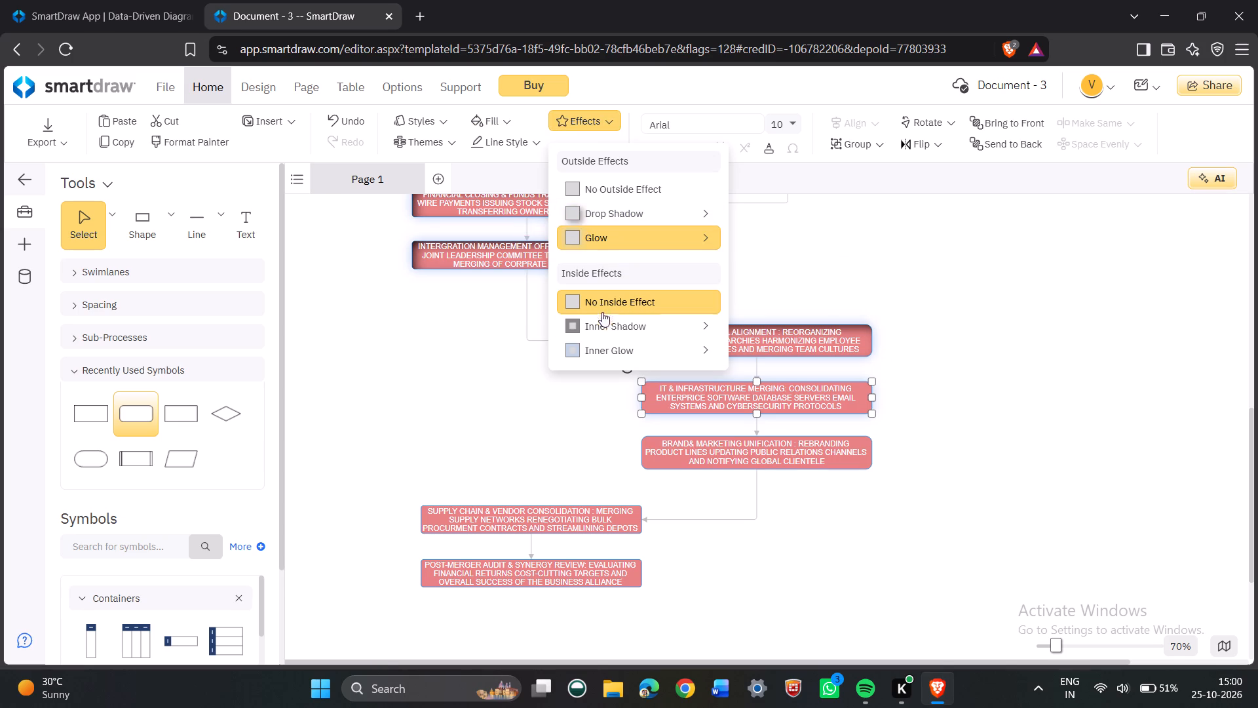
click(603, 337)
click(858, 411)
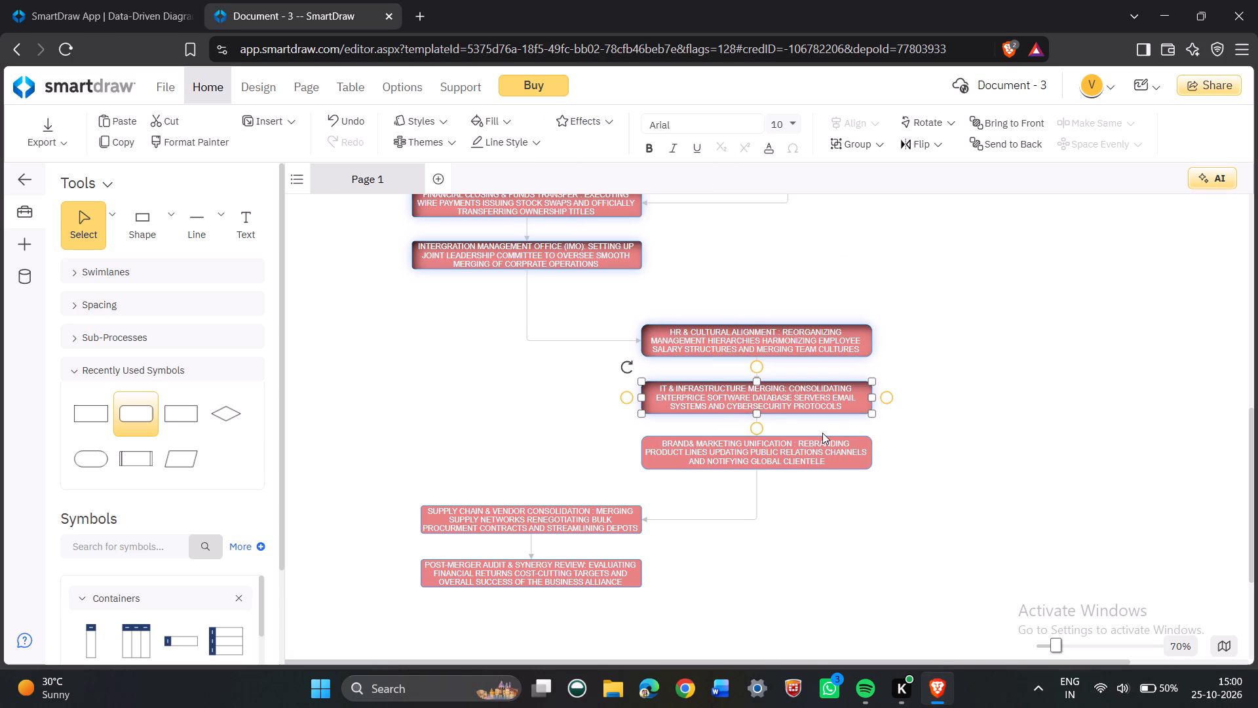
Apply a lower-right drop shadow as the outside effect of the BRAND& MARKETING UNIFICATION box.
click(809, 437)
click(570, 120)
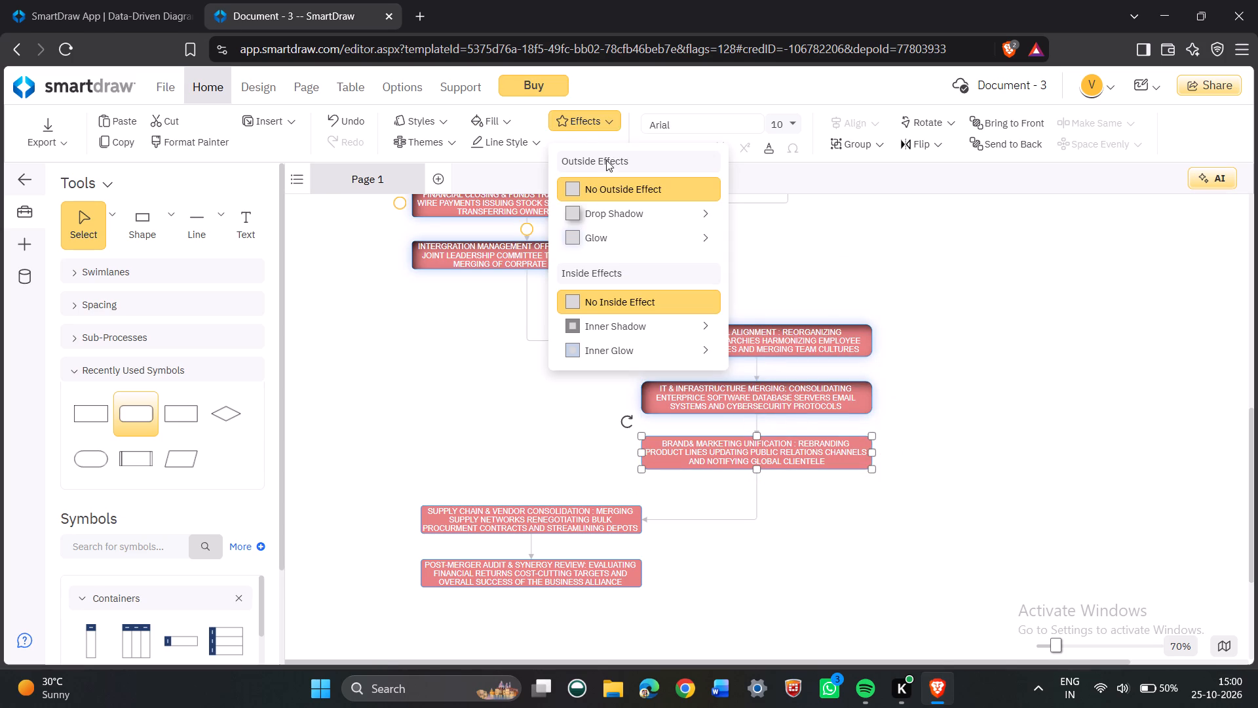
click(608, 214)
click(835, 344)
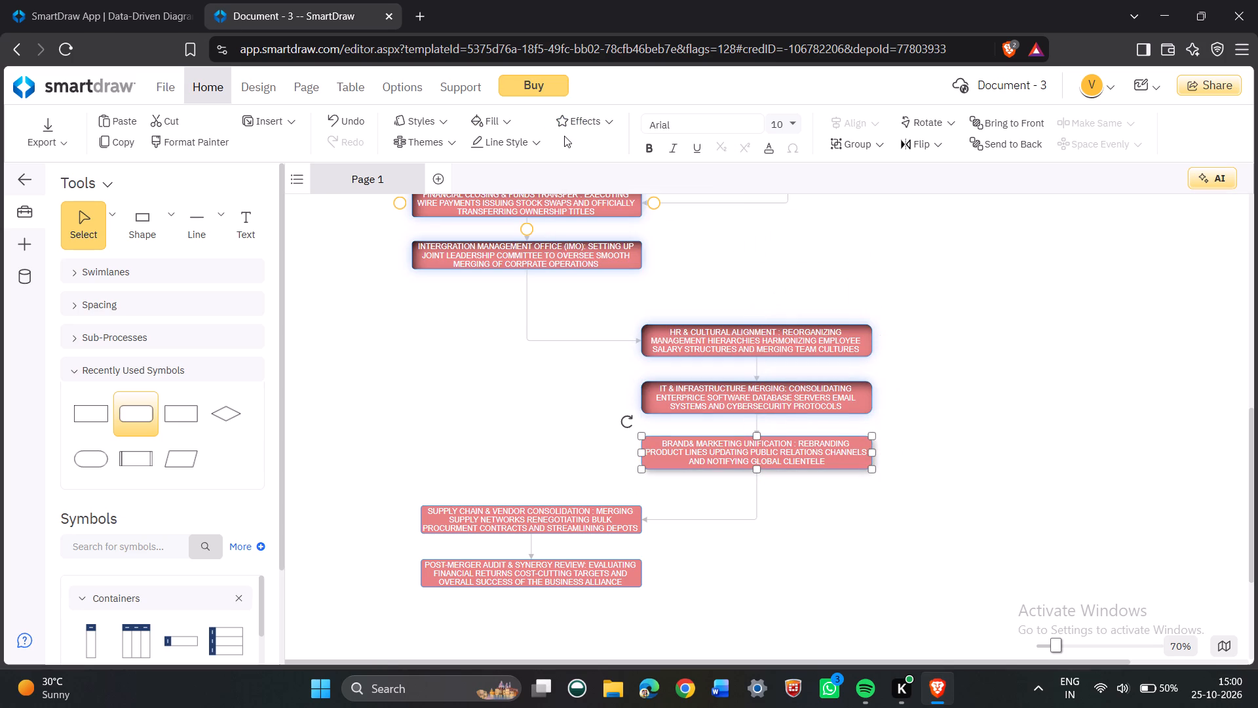
Set the BRAND& MARKETING UNIFICATION box's outside effect to a medium blue glow and add an inner shadow darkening its upper edge.
click(584, 123)
click(611, 240)
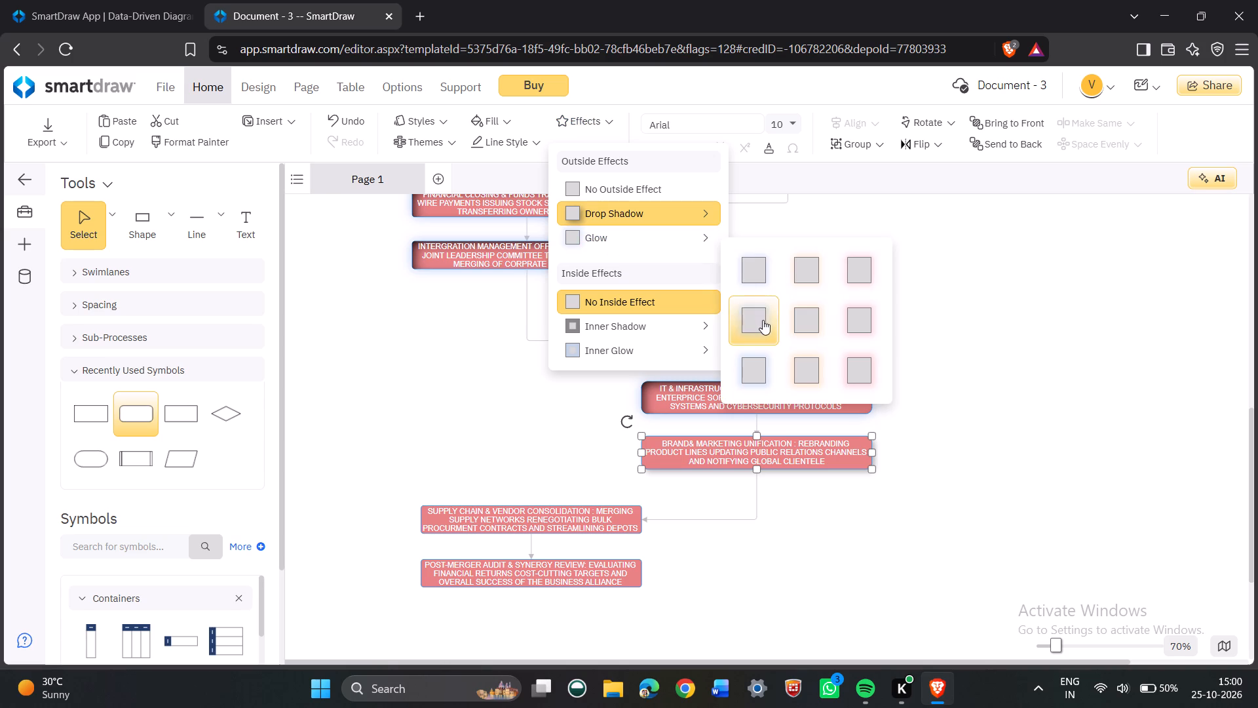
click(762, 321)
click(605, 117)
click(637, 326)
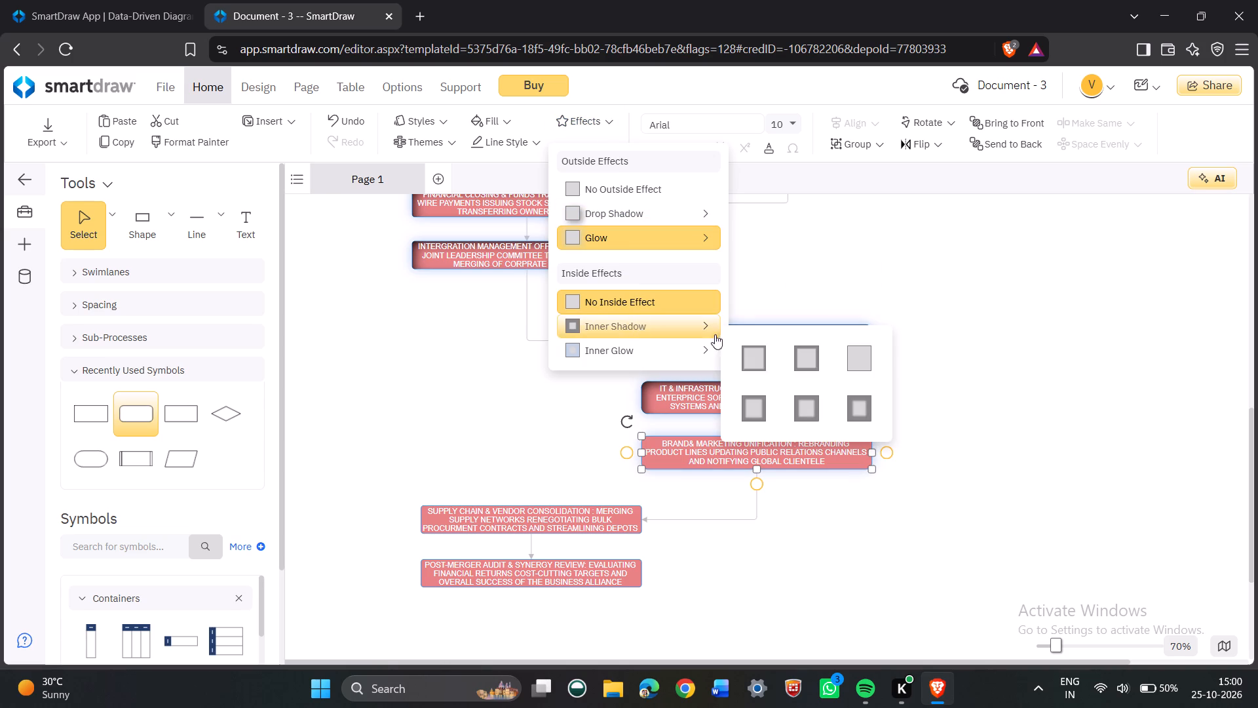
click(858, 407)
click(847, 515)
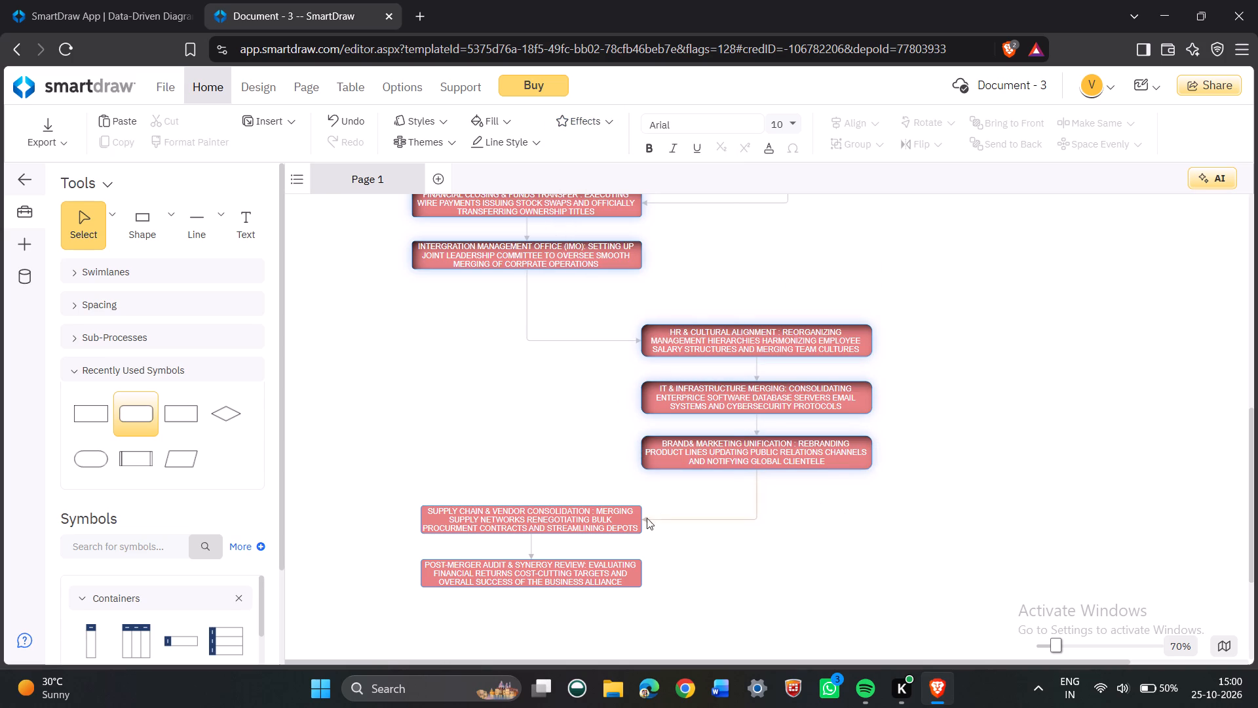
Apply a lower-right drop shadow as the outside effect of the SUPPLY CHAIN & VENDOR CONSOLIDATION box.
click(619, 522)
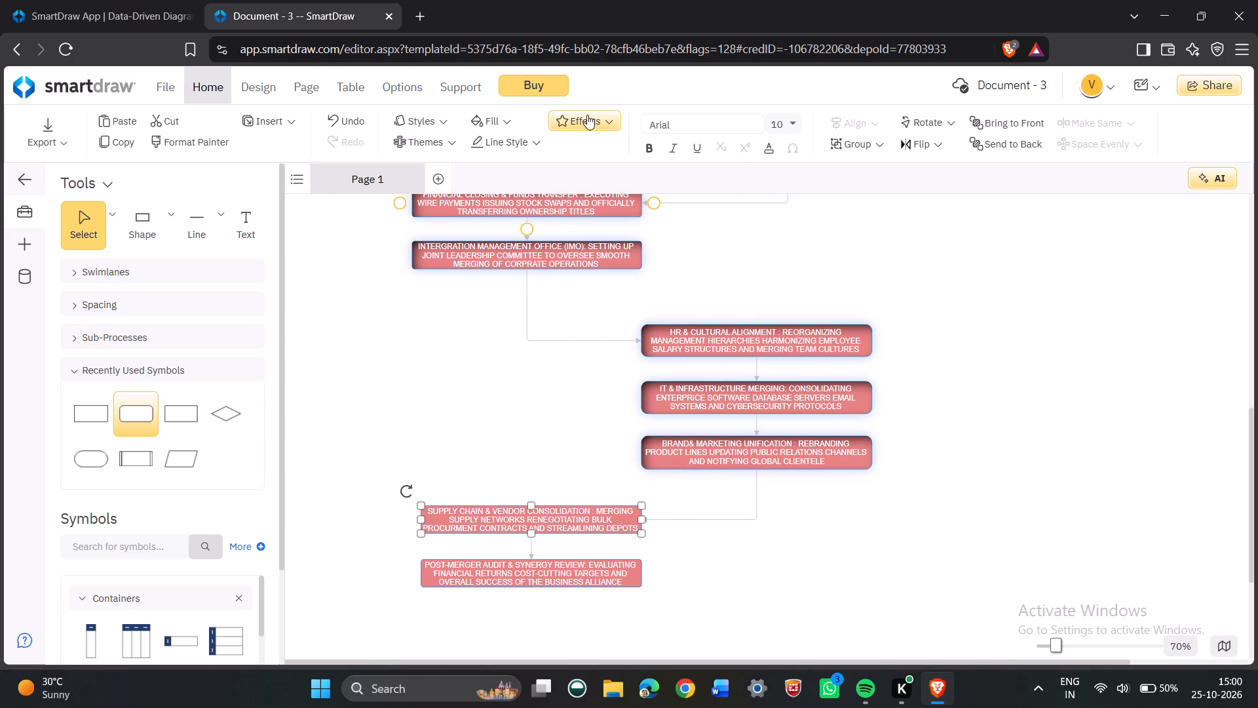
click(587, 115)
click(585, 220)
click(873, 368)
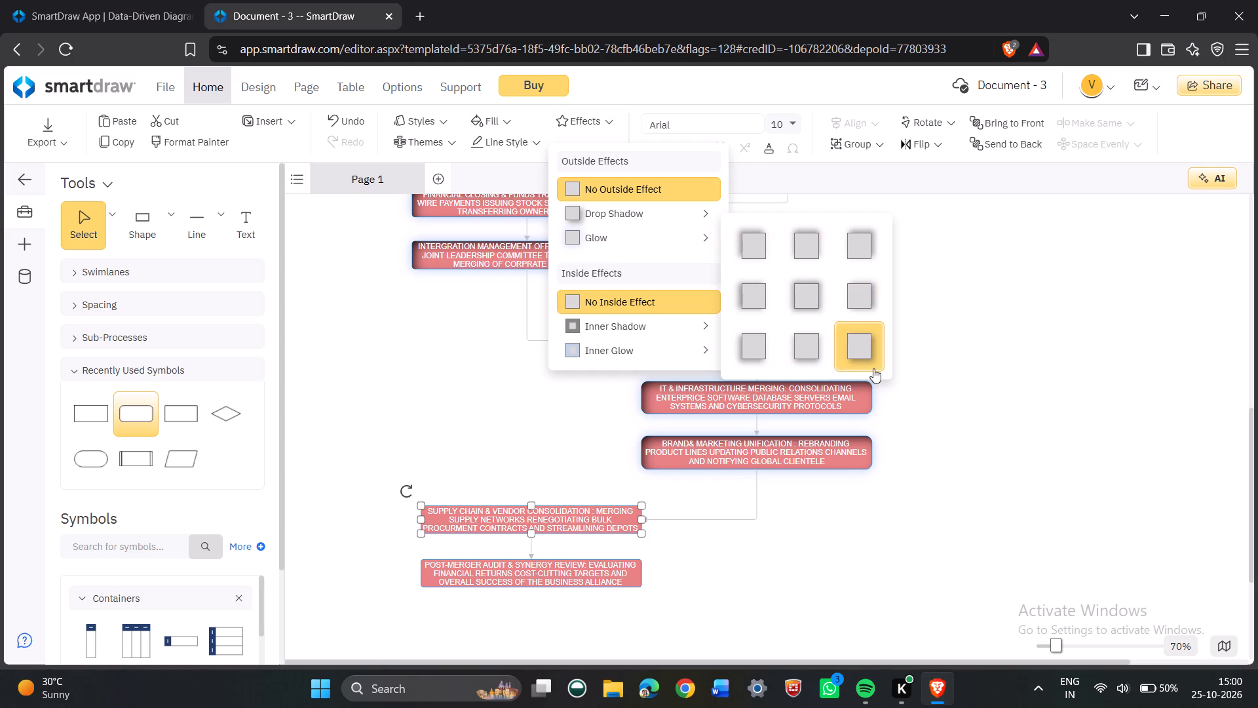
Set the SUPPLY CHAIN & VENDOR CONSOLIDATION box's outside effect to a medium blue glow and add an inner shadow darkening its upper edge.
click(575, 124)
click(584, 234)
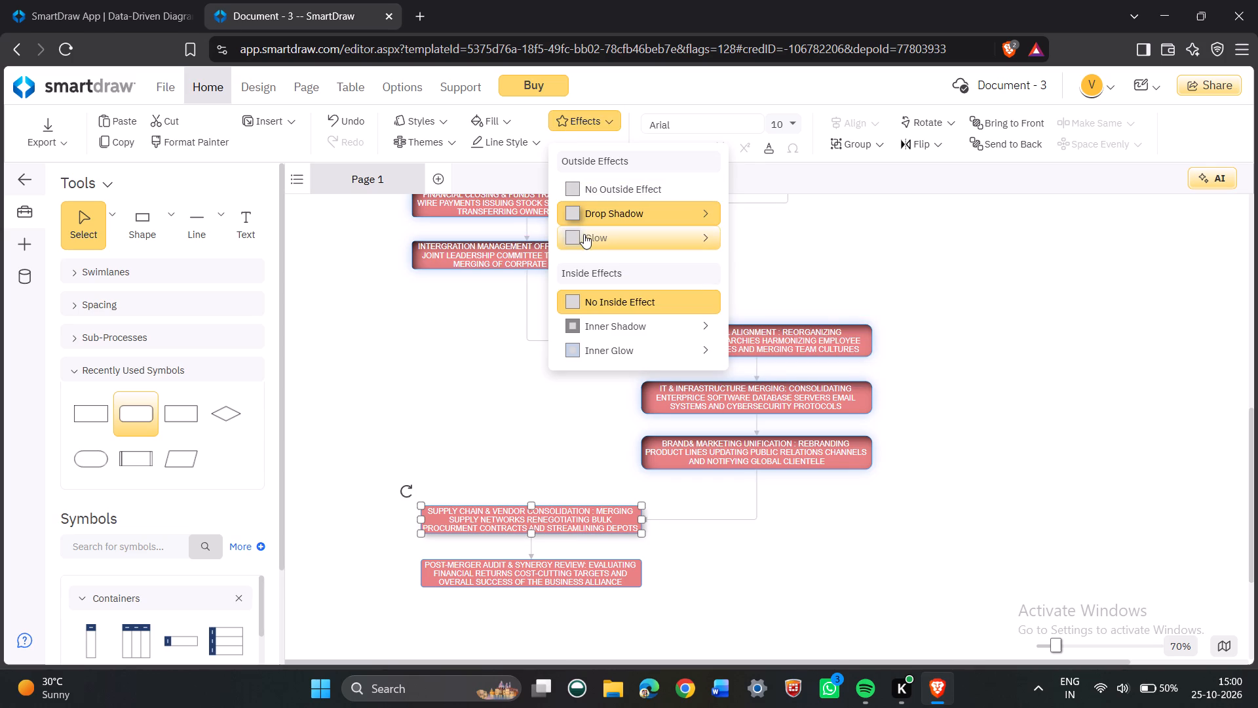
click(737, 317)
click(589, 122)
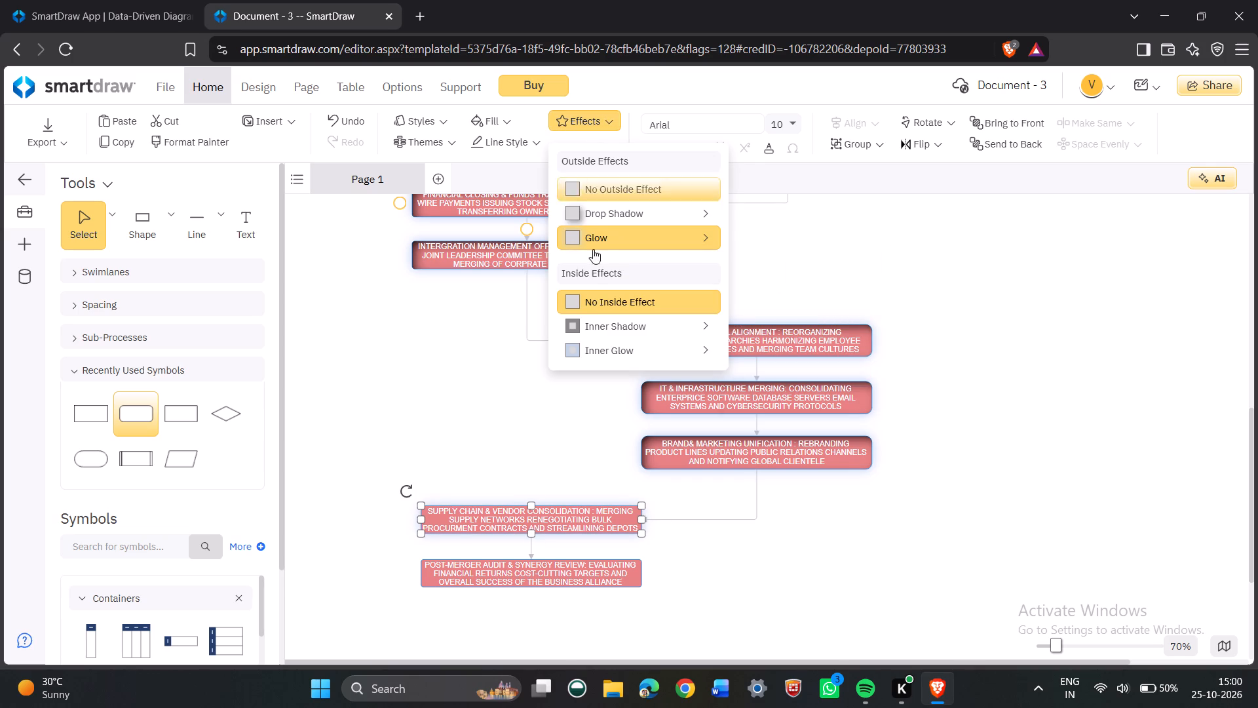
click(596, 328)
drag(848, 411, 837, 412)
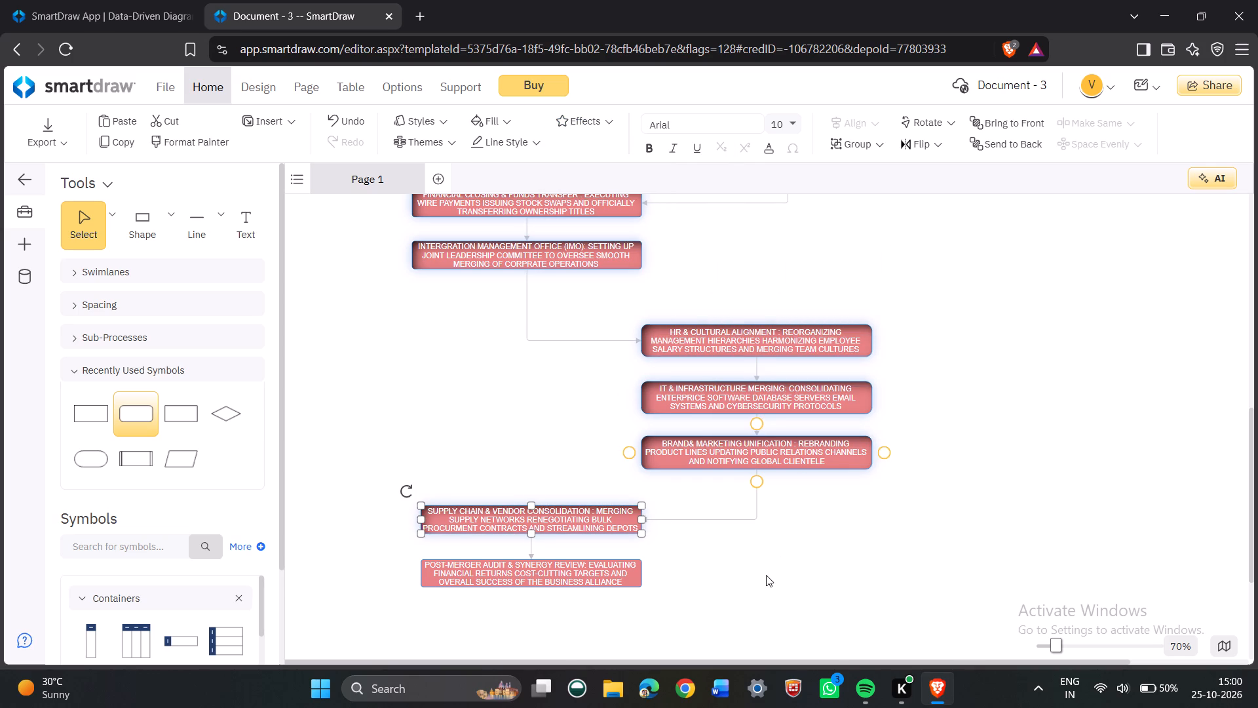
click(766, 575)
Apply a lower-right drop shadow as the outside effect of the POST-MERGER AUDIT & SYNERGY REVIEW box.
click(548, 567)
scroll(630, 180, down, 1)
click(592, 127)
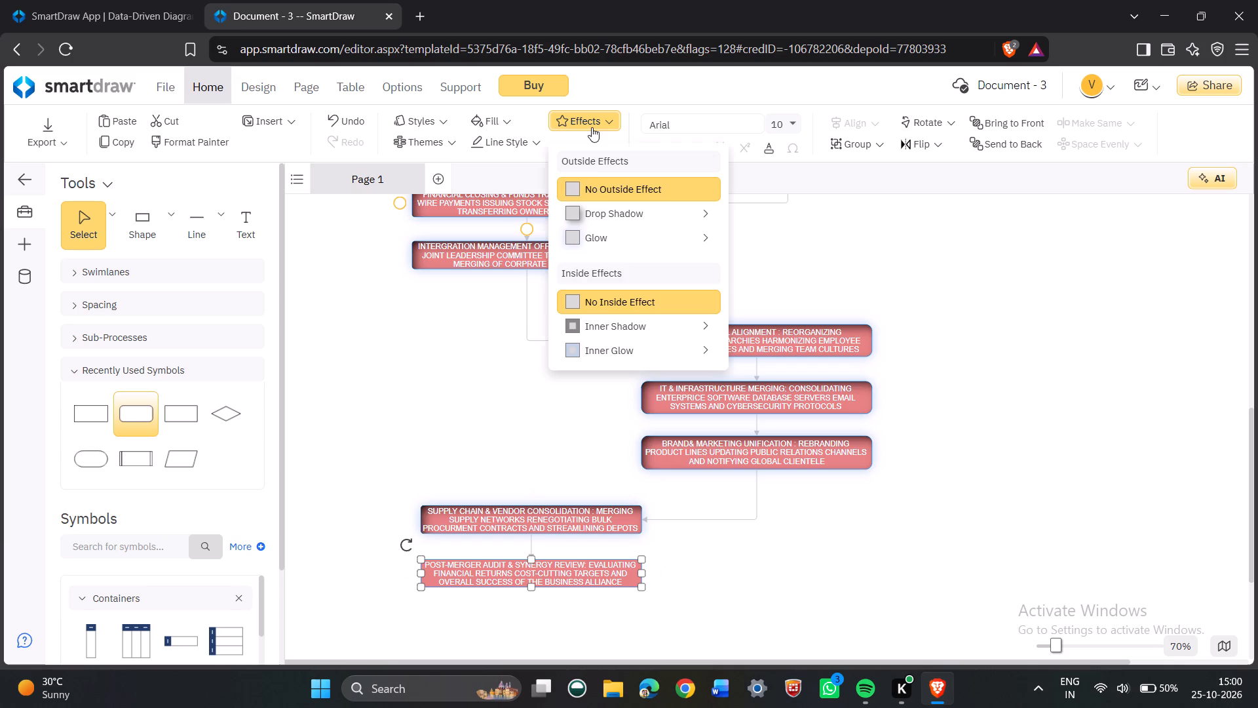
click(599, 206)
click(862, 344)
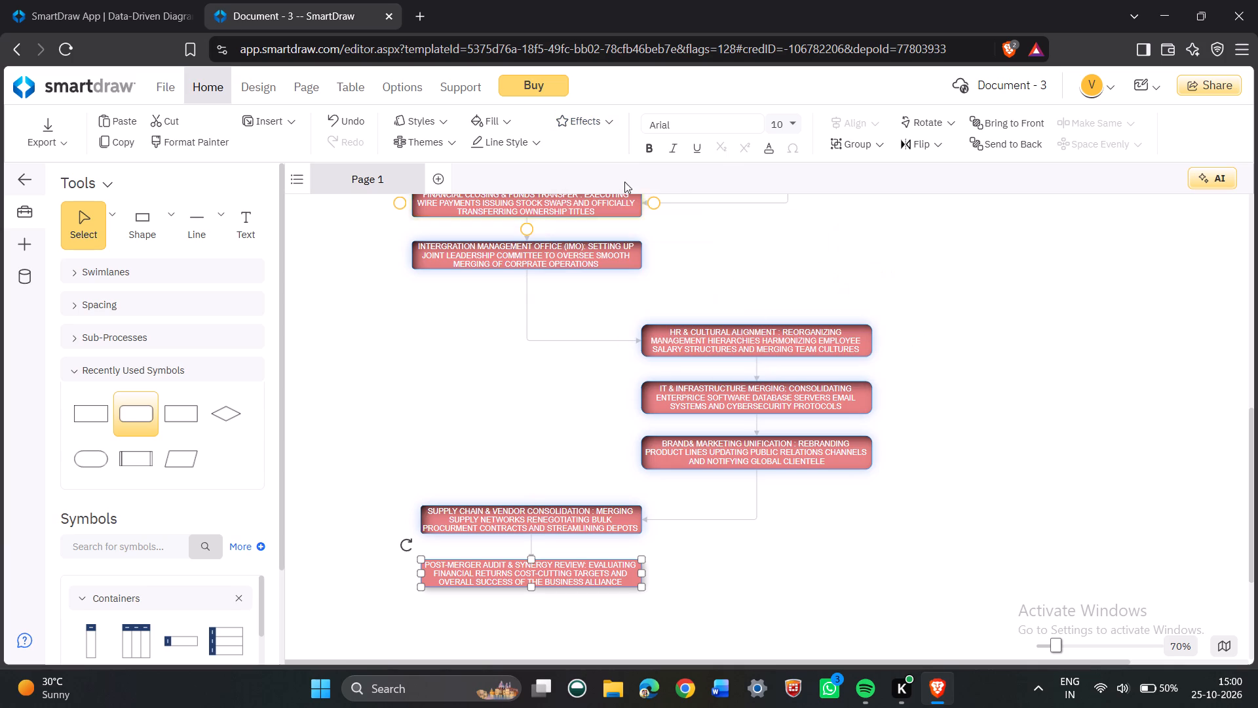
Set the POST-MERGER AUDIT & SYNERGY REVIEW box's outside effect to a medium blue glow and add an inner shadow darkening its upper edge.
click(590, 122)
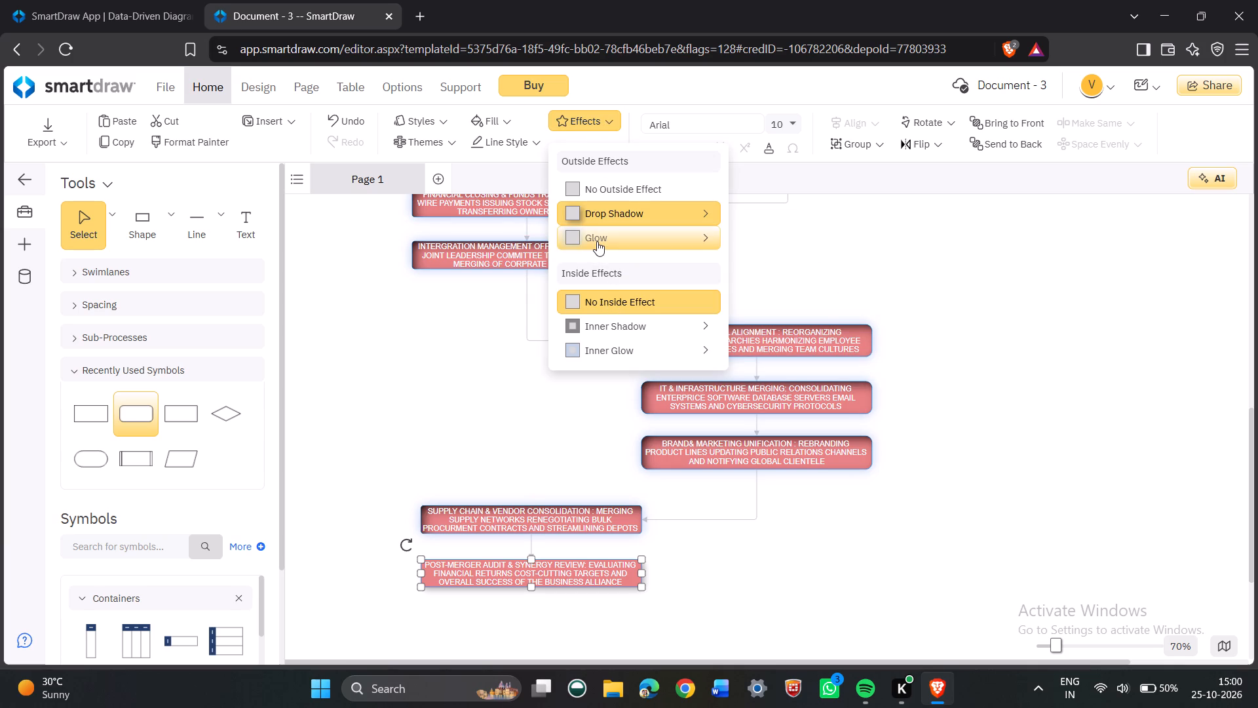
click(597, 241)
click(752, 324)
click(558, 101)
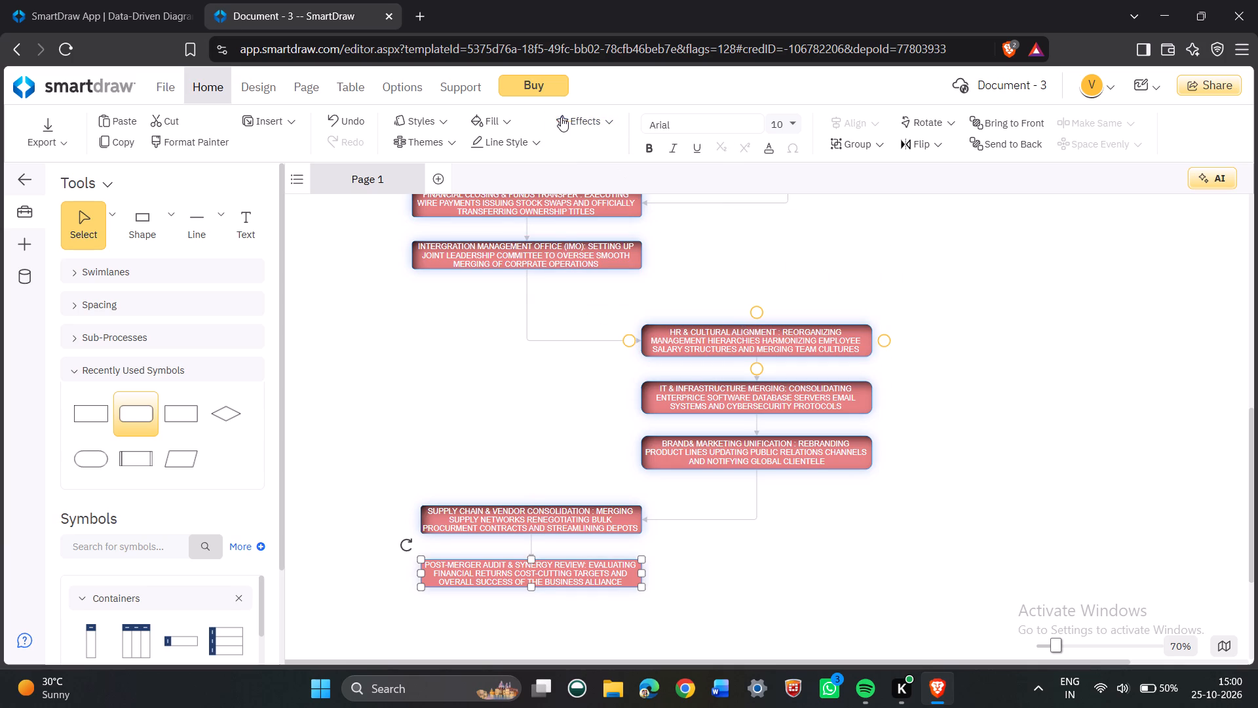
click(567, 126)
click(611, 330)
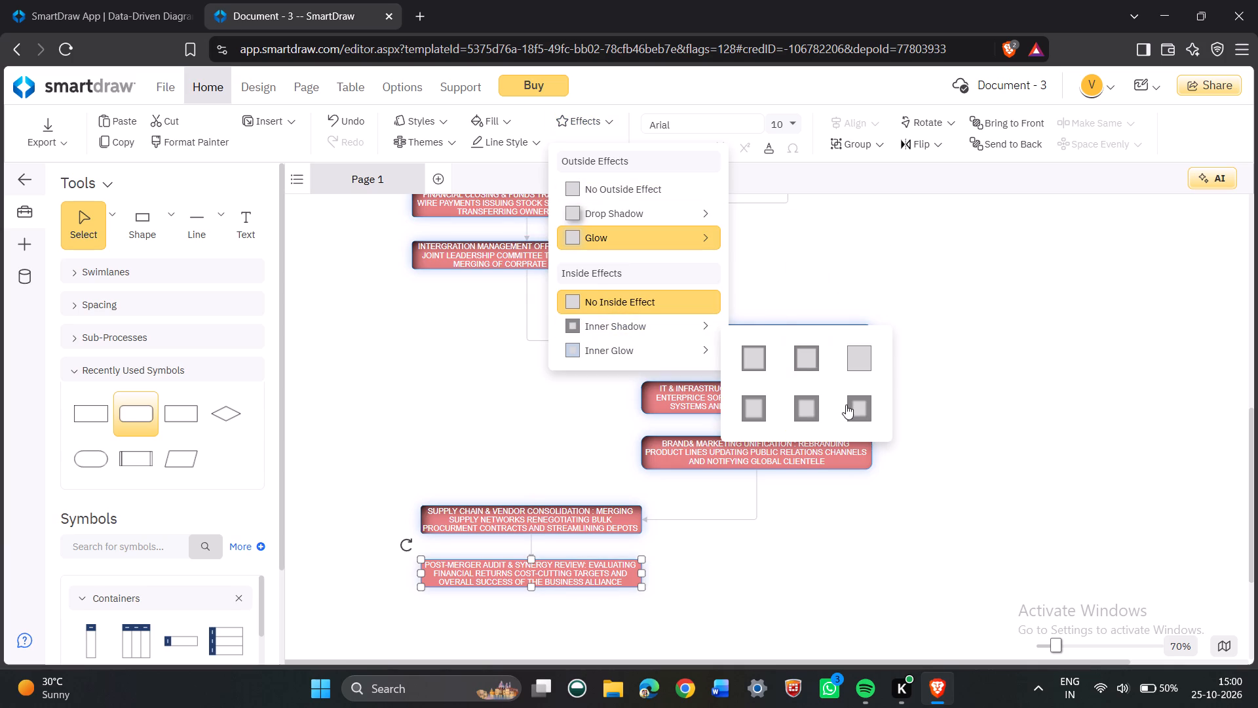
click(847, 405)
Add a text title reading "CORPRATE MERGERS & ACQUISITIONS (M&A) INTEGRATION PROCESS" above the STRATEGIC ROTIONALE & VISION box.
scroll(736, 478, up, 8)
scroll(659, 432, up, 7)
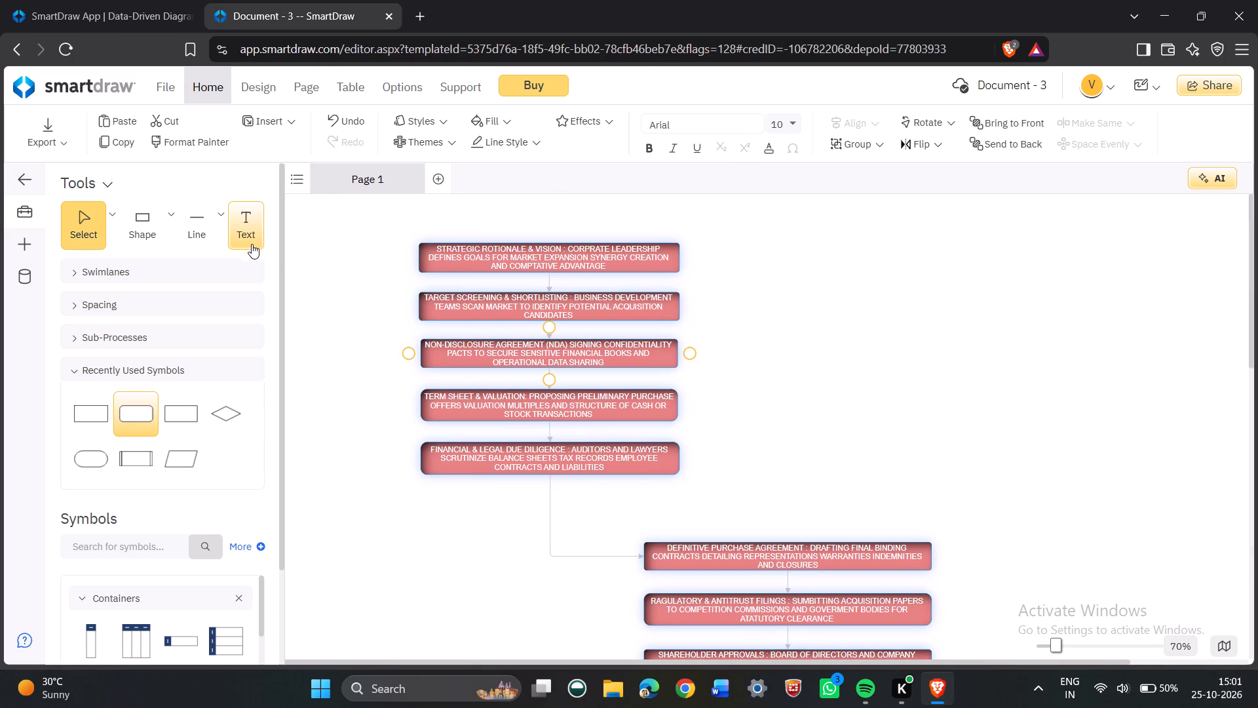
double_click(250, 241)
click(250, 241)
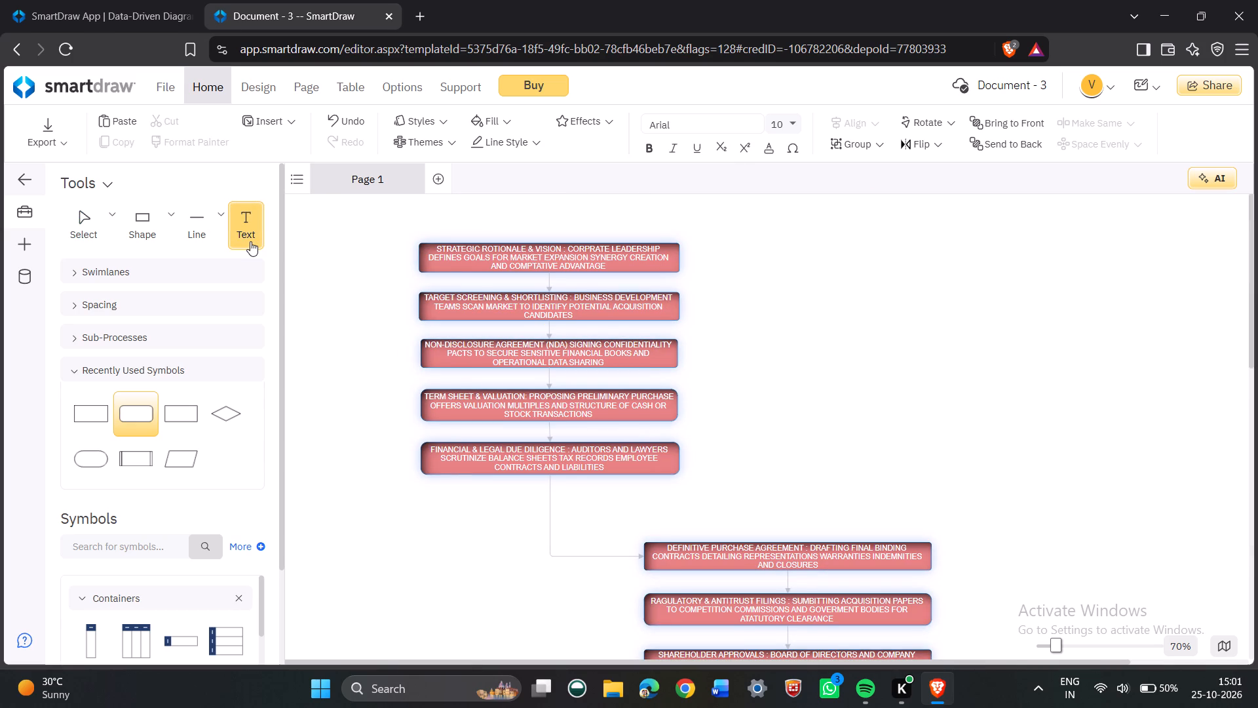
click(448, 224)
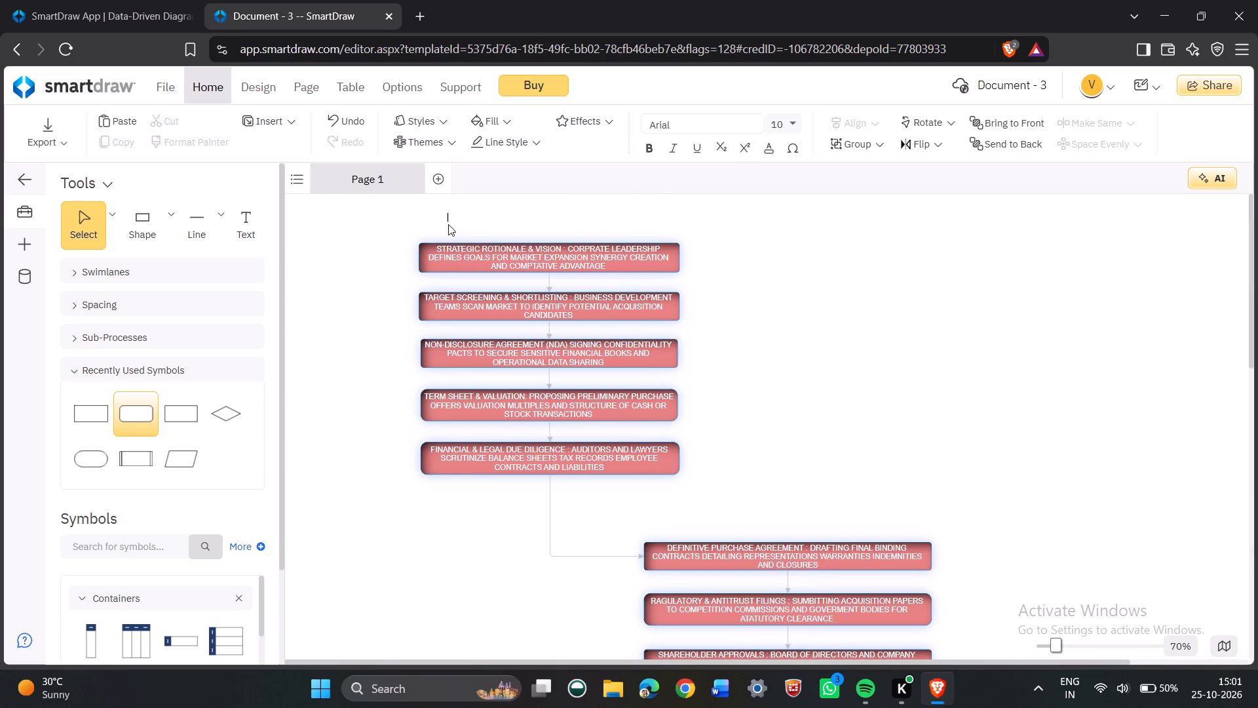
text(CORP)
text(RATE MERGERS)
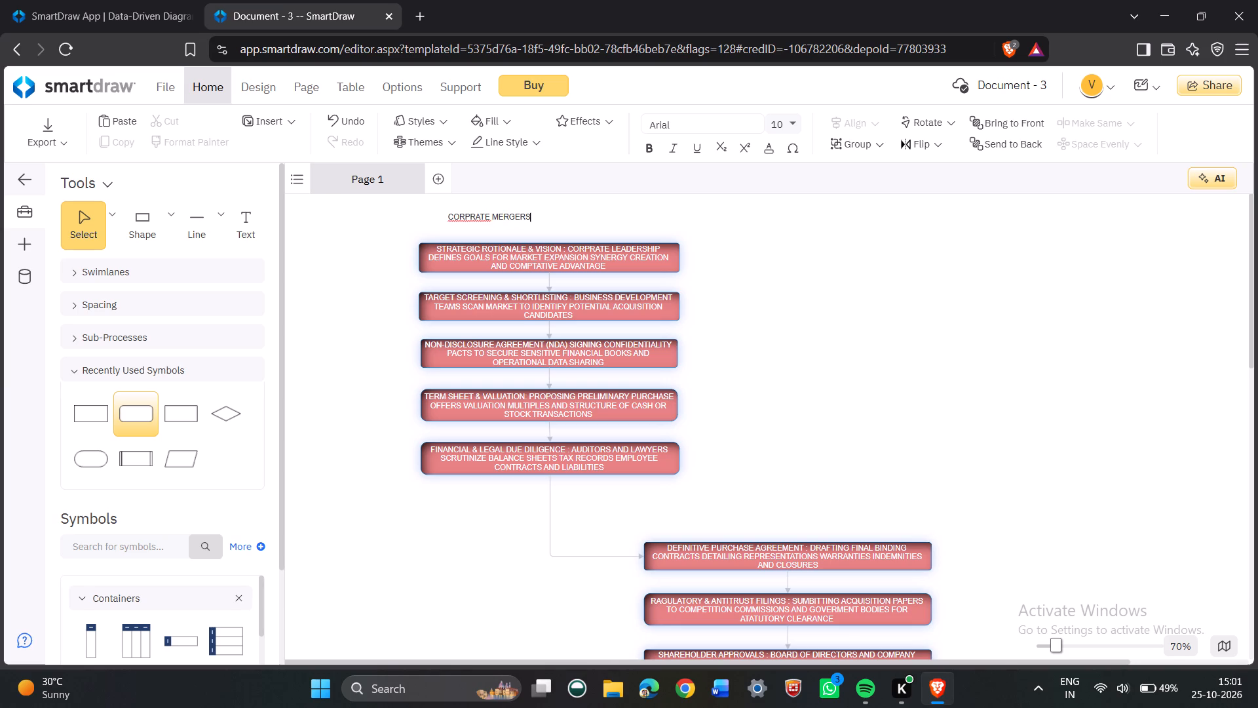
key(space)
text(&)
key(space)
text(AC)
key(q)
text(UI)
text(SI)
text(TIO)
text(NS)
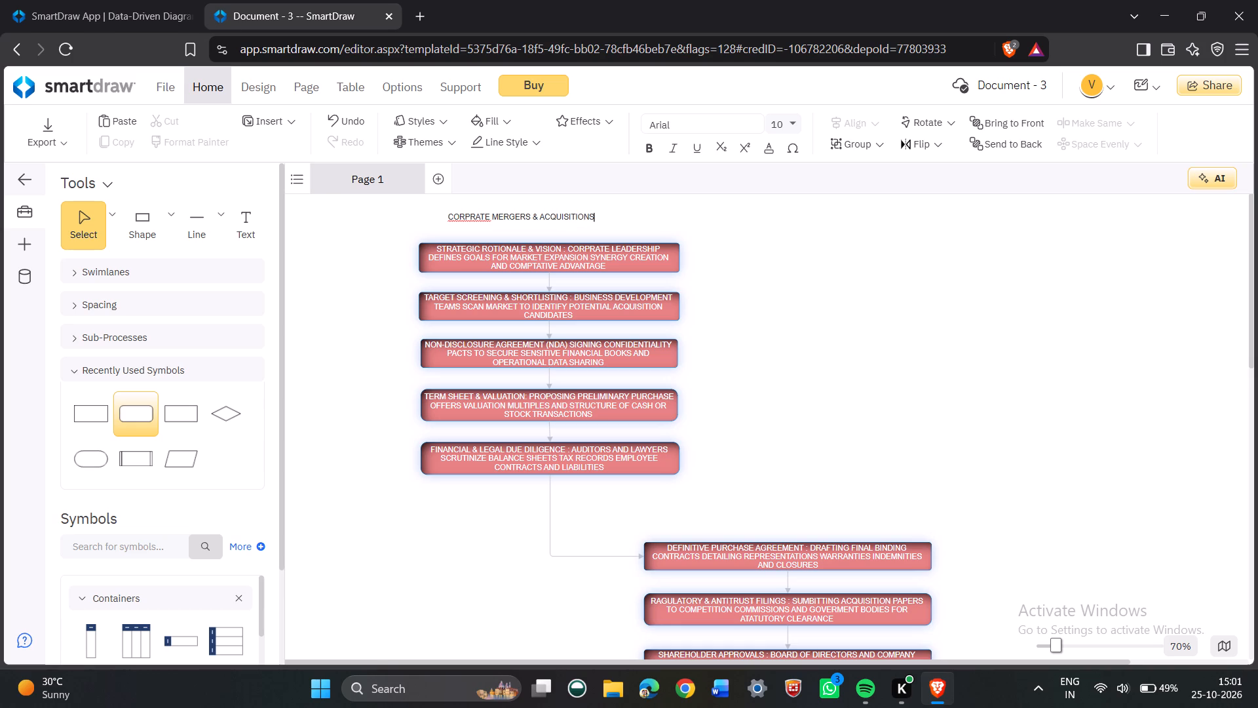
key(space)
text((M)
key(shift+ampersand)
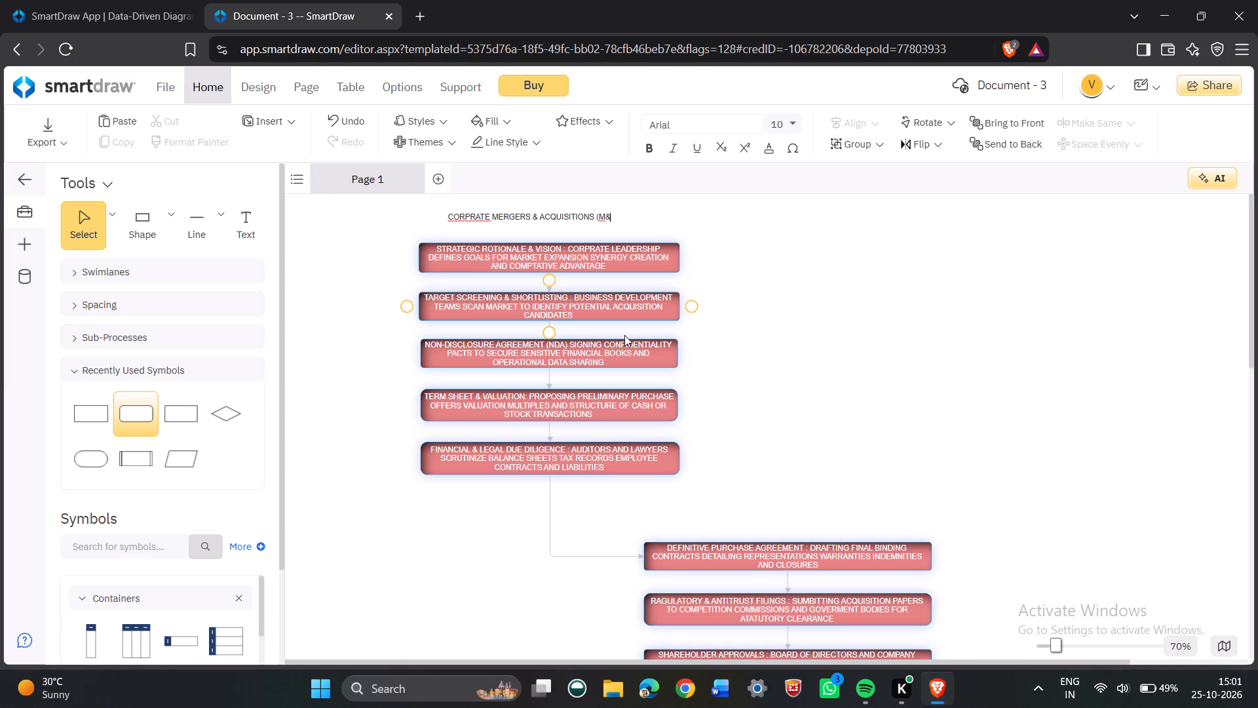
key(a)
text())
key(space)
text(IN)
text(TE)
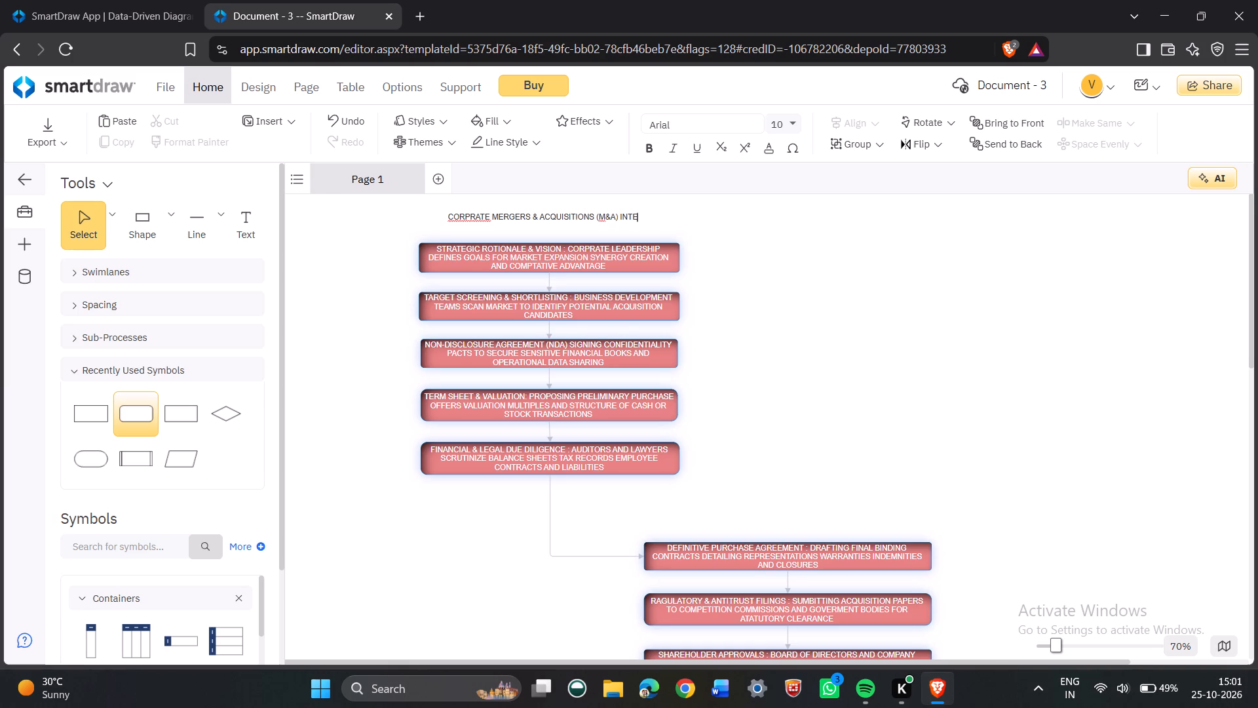
text(GRATION)
key(space)
text(PROCESS)
key(space)
click(464, 541)
Move the title text so it sits centred just above the STRATEGIC ROTIONALE & VISION box.
drag(527, 222, 523, 222)
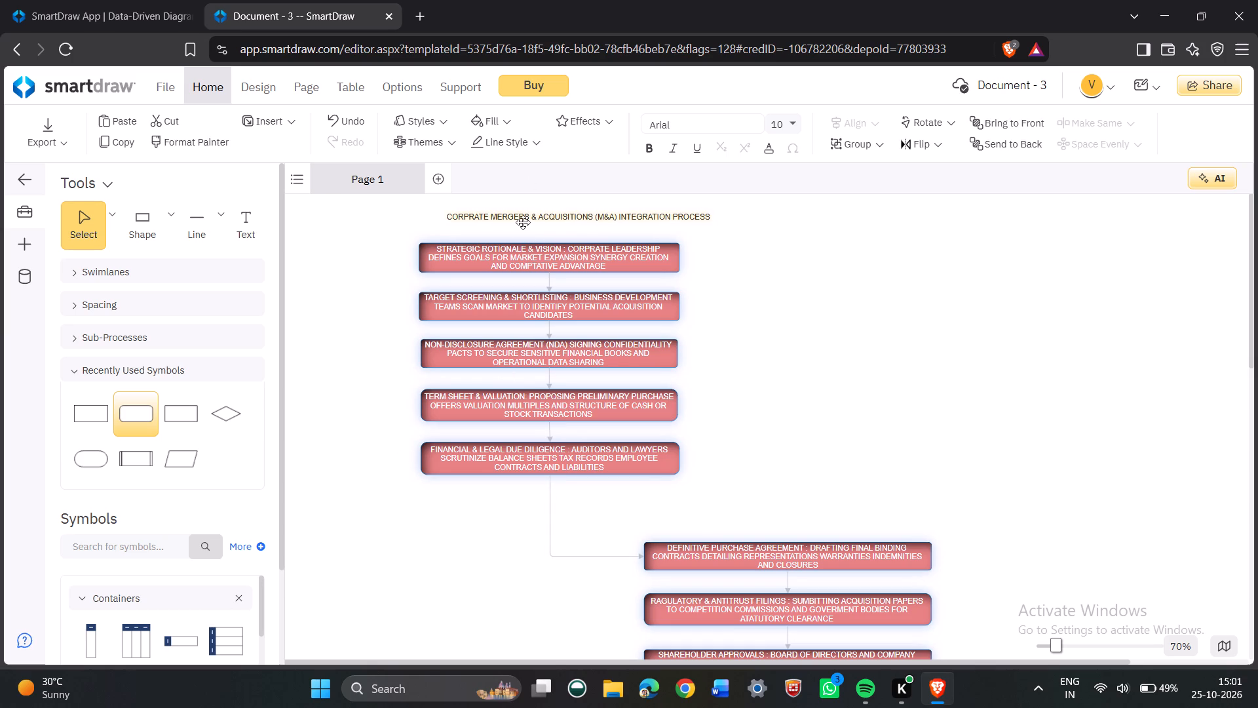
drag(523, 222, 497, 231)
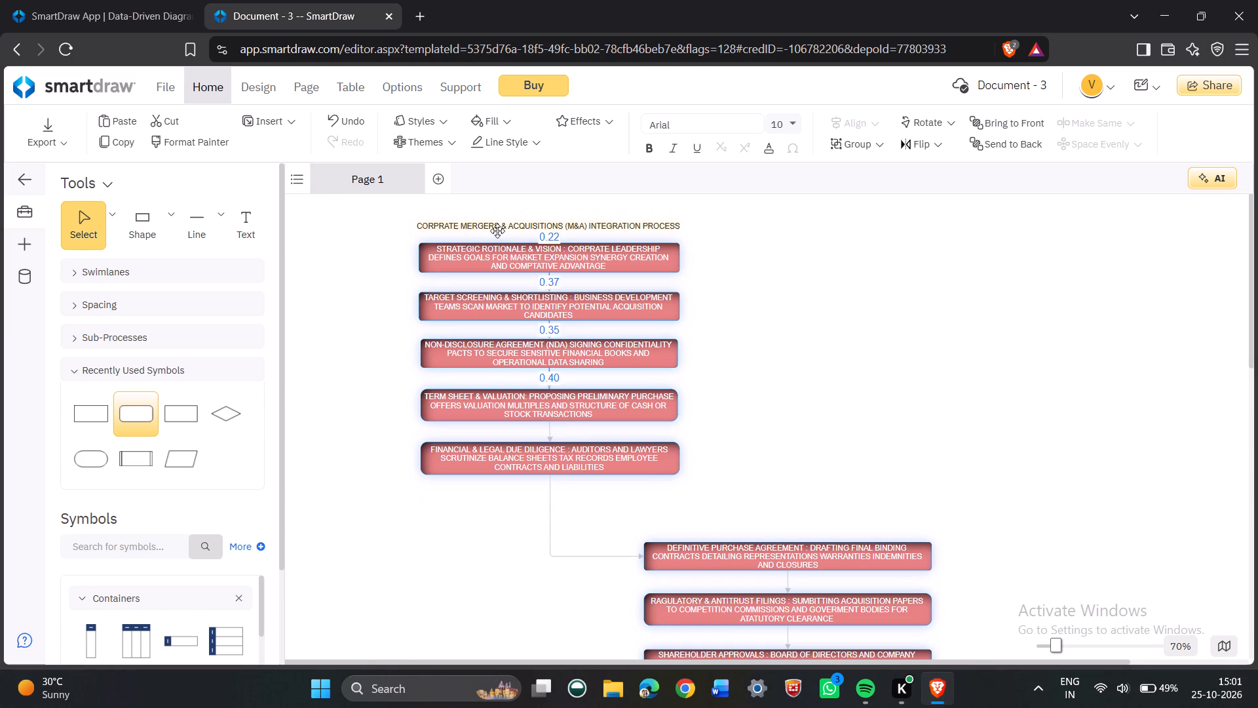
drag(497, 231, 495, 230)
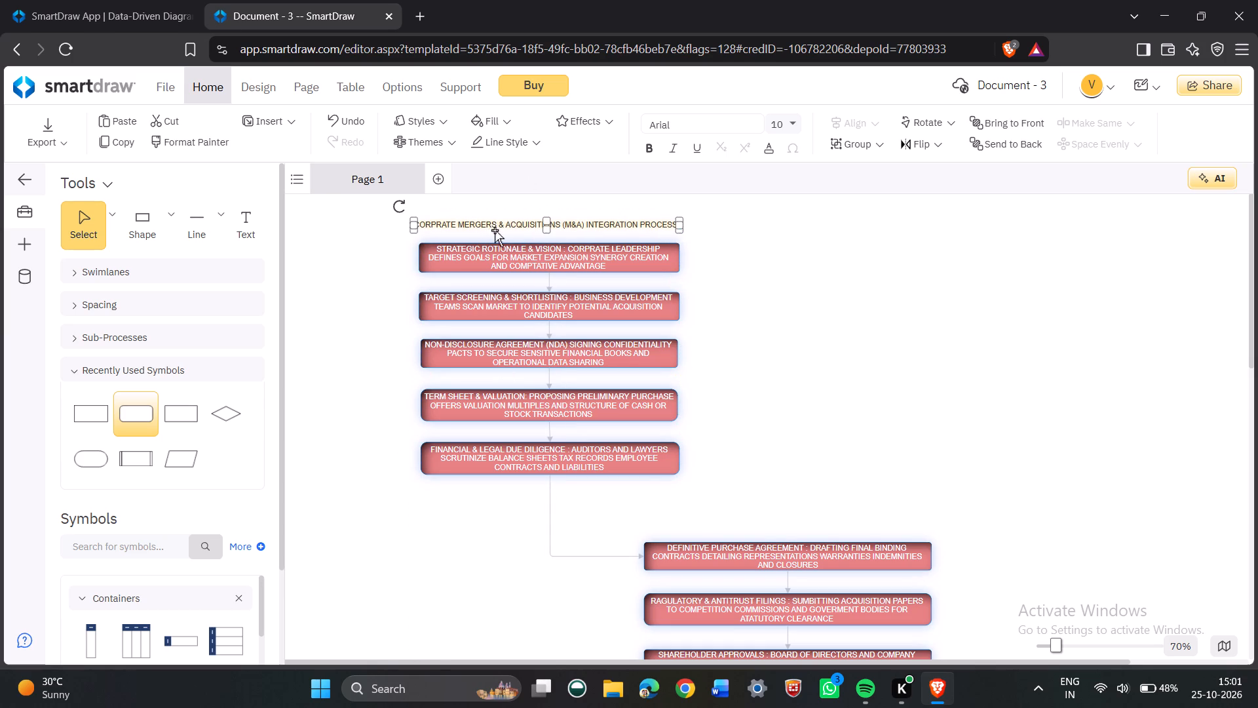
click(427, 497)
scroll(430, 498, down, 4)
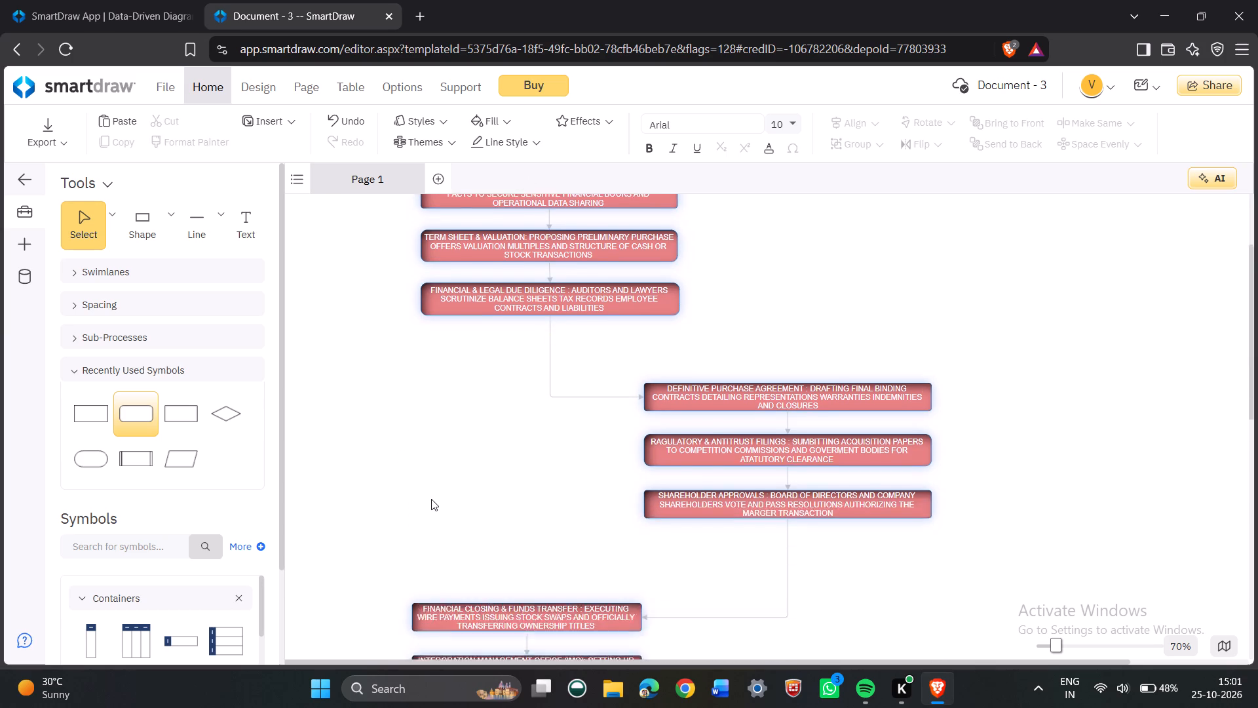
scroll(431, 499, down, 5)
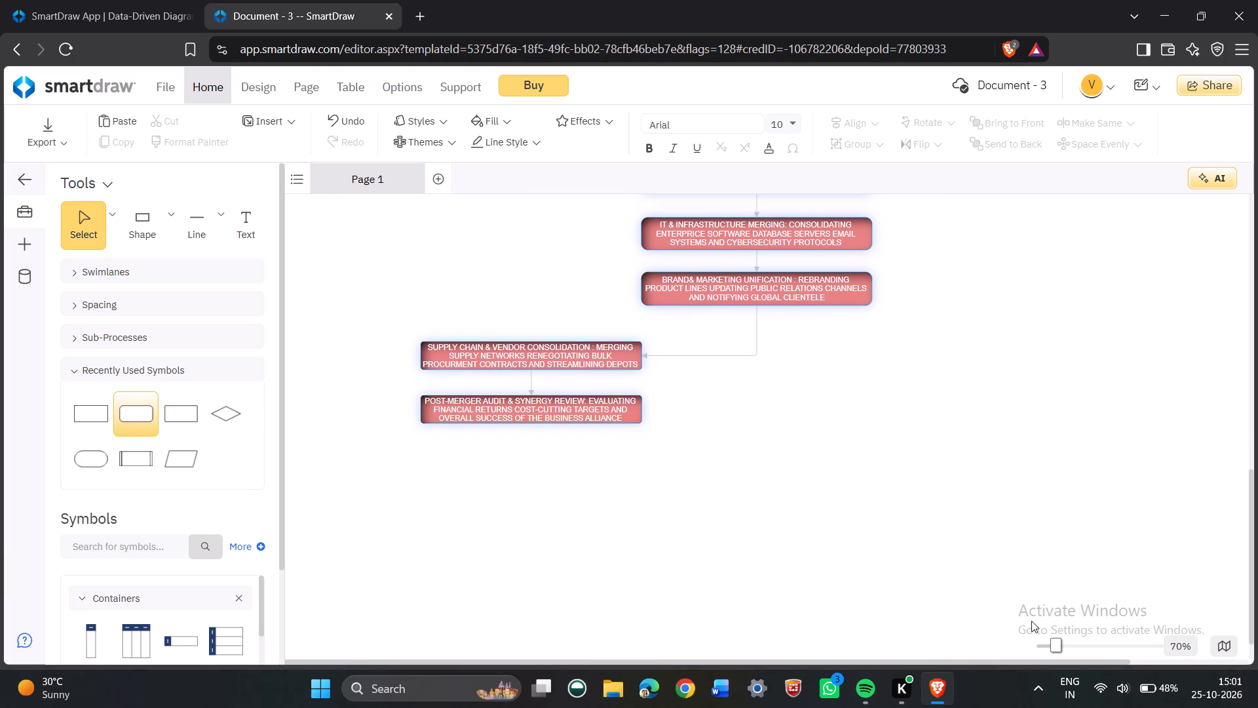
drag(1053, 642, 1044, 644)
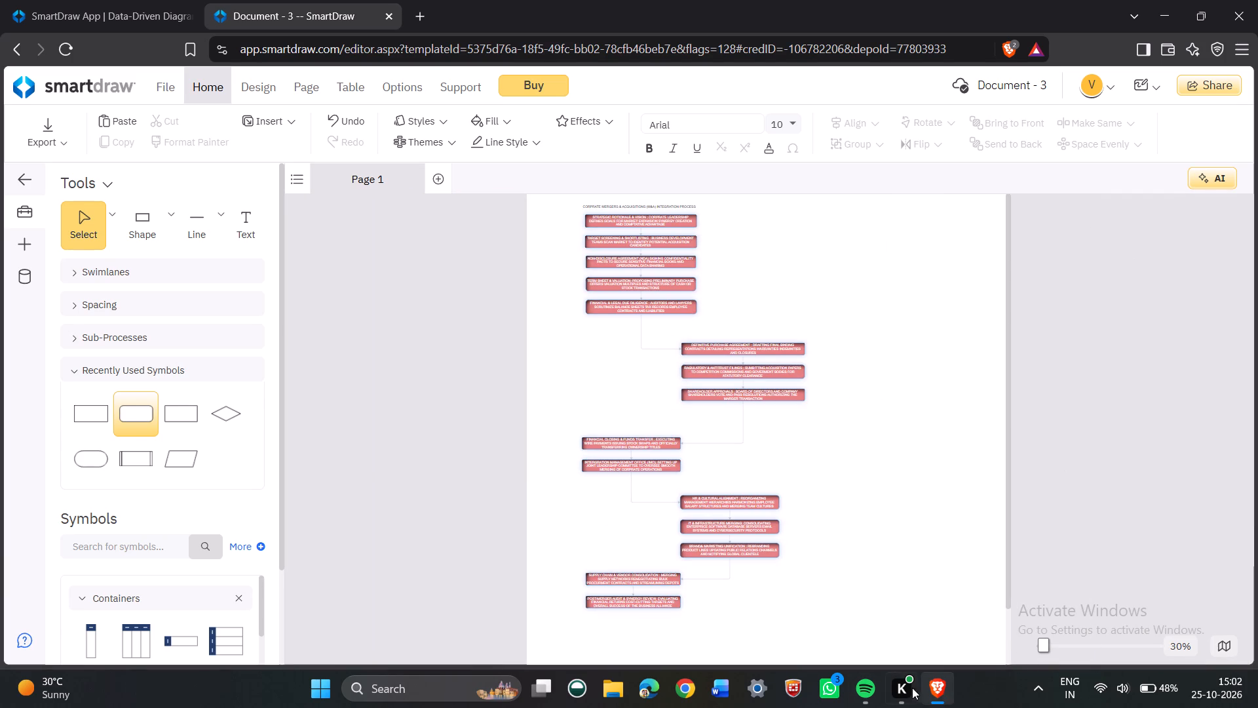